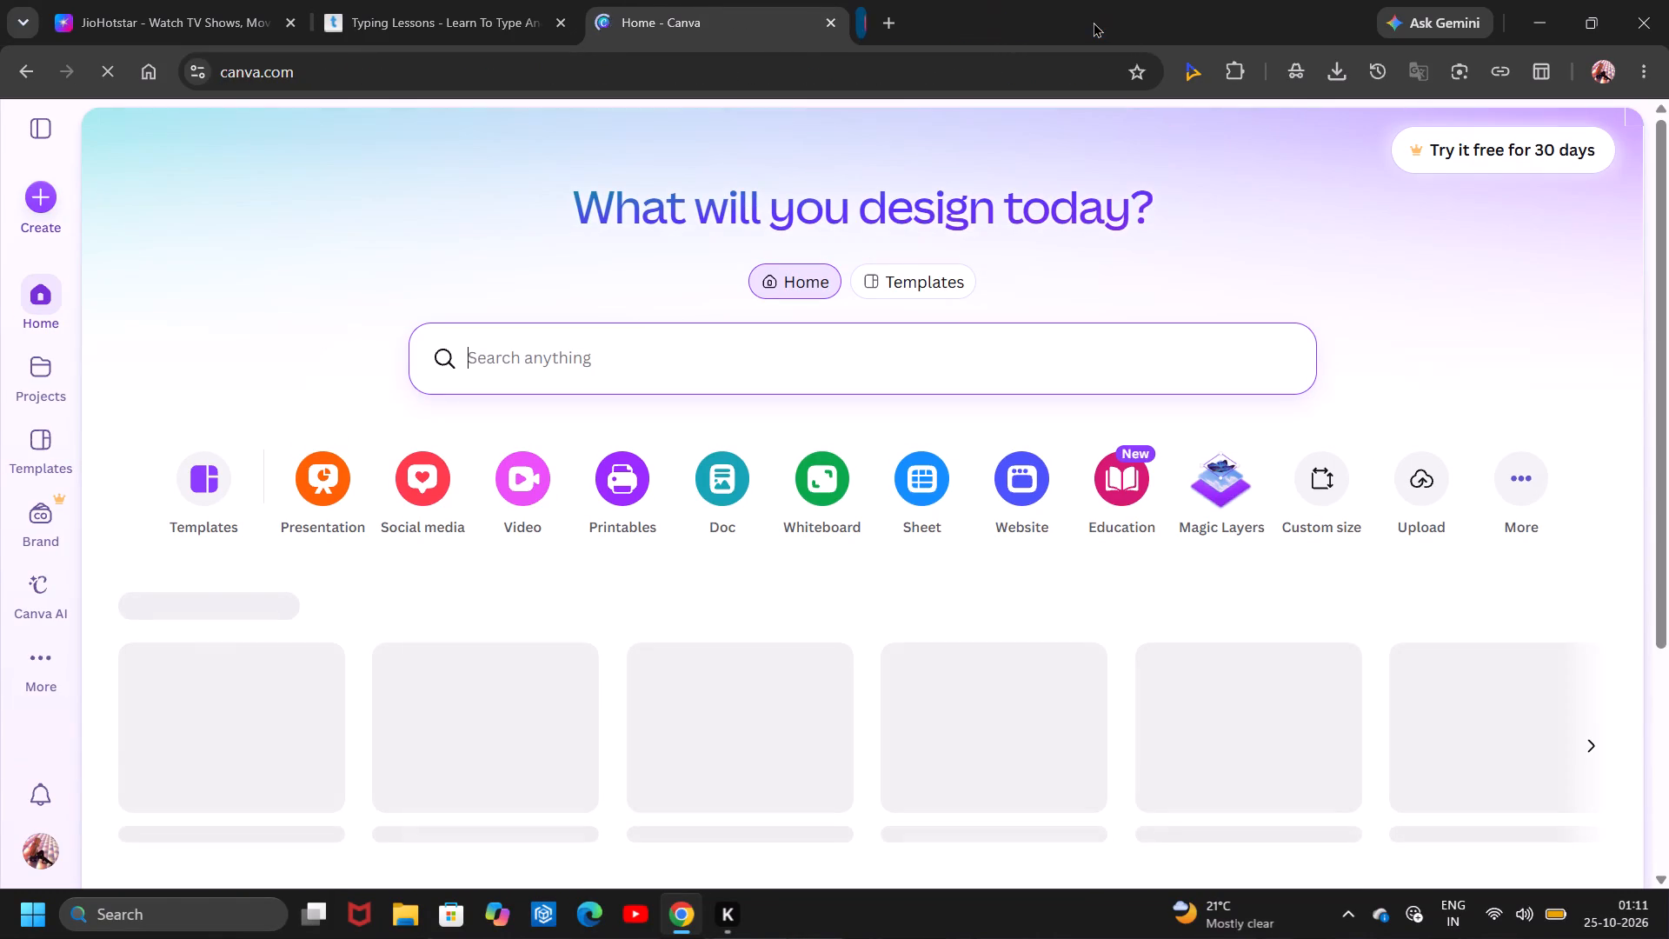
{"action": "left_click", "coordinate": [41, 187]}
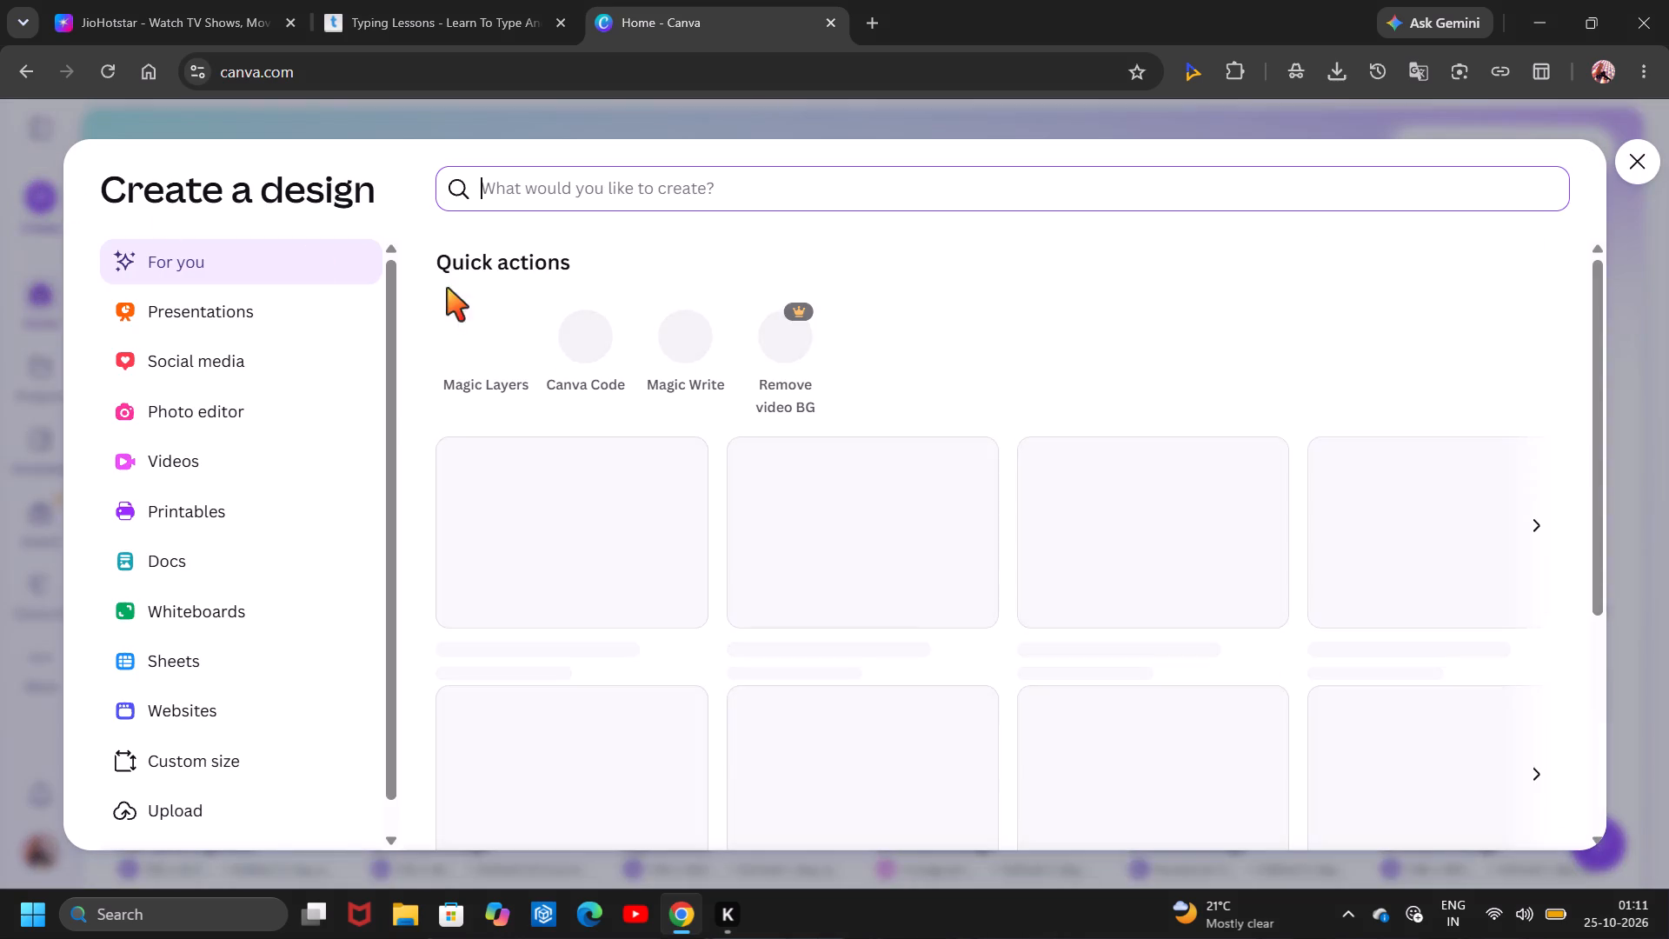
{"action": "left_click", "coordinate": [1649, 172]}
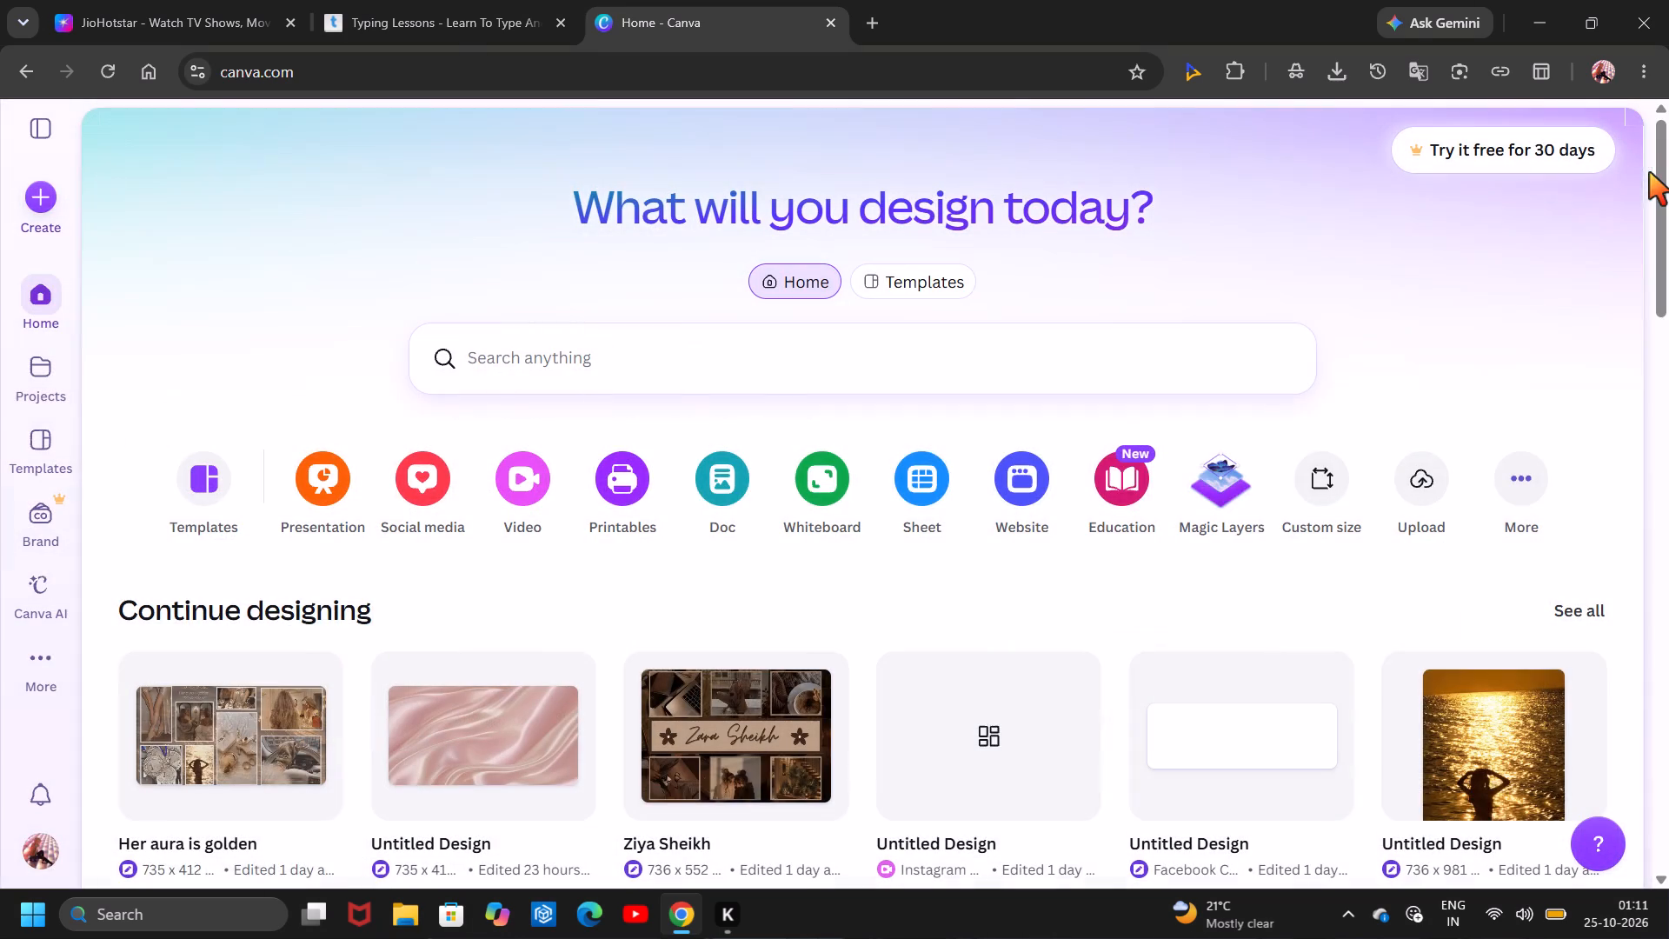
Lower the laptop's screen brightness to its minimum.
{"action": "left_click", "coordinate": [1521, 911]}
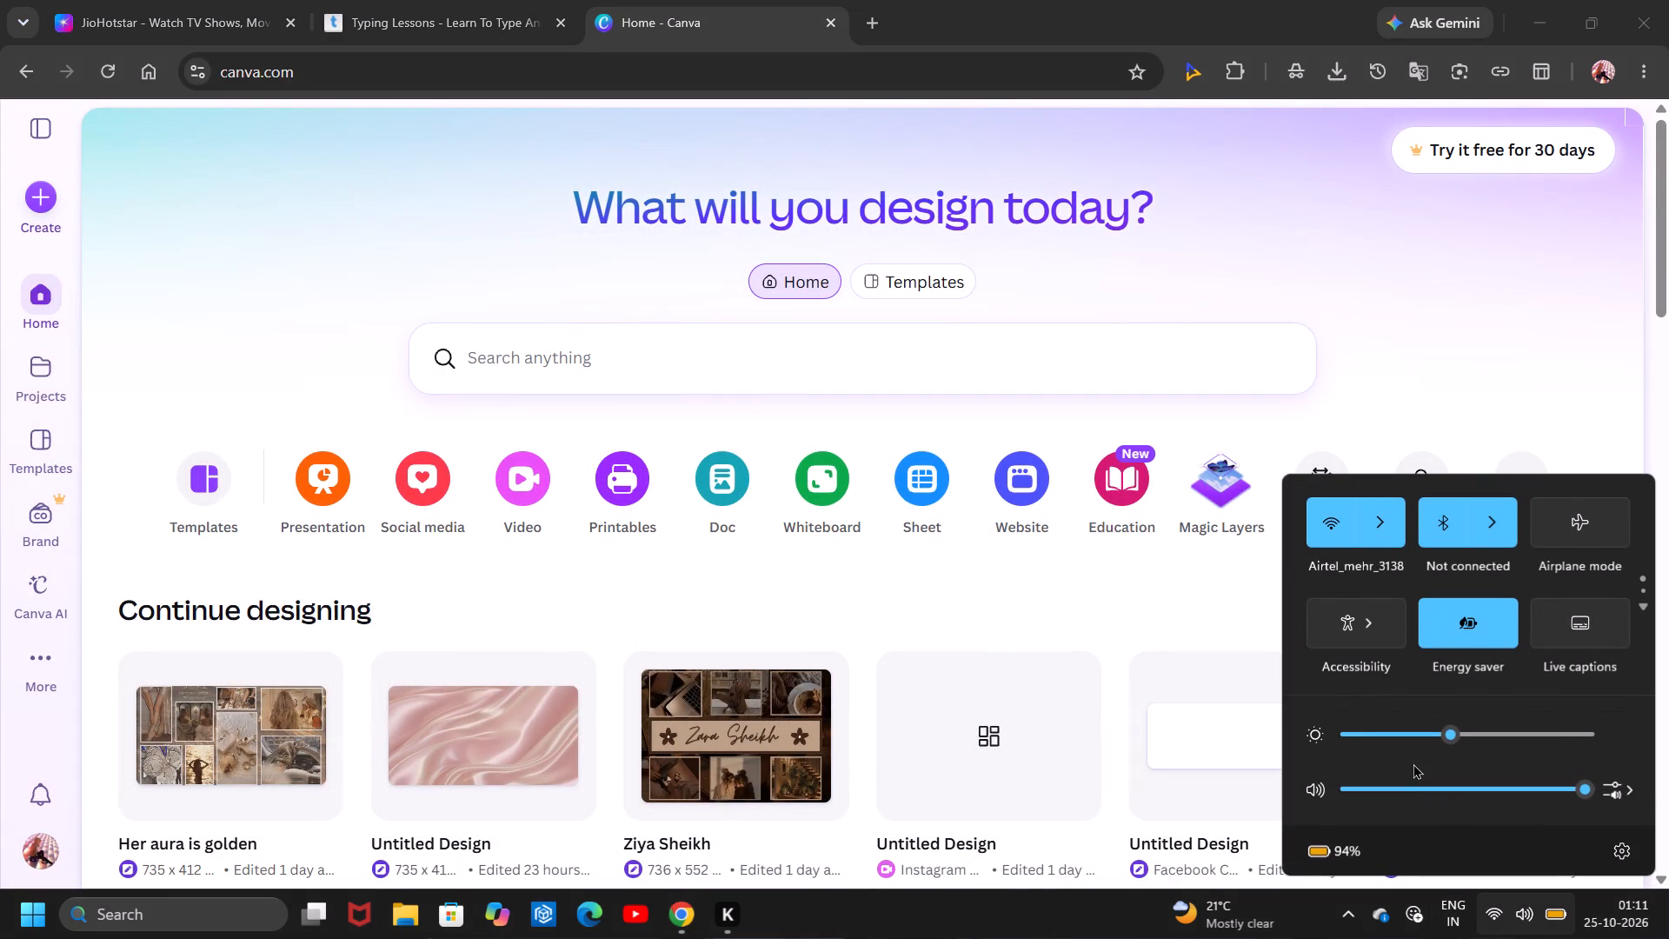
{"action": "left_click", "coordinate": [1360, 726]}
{"action": "left_click_drag", "start_coordinate": [1348, 727], "coordinate": [1314, 721]}
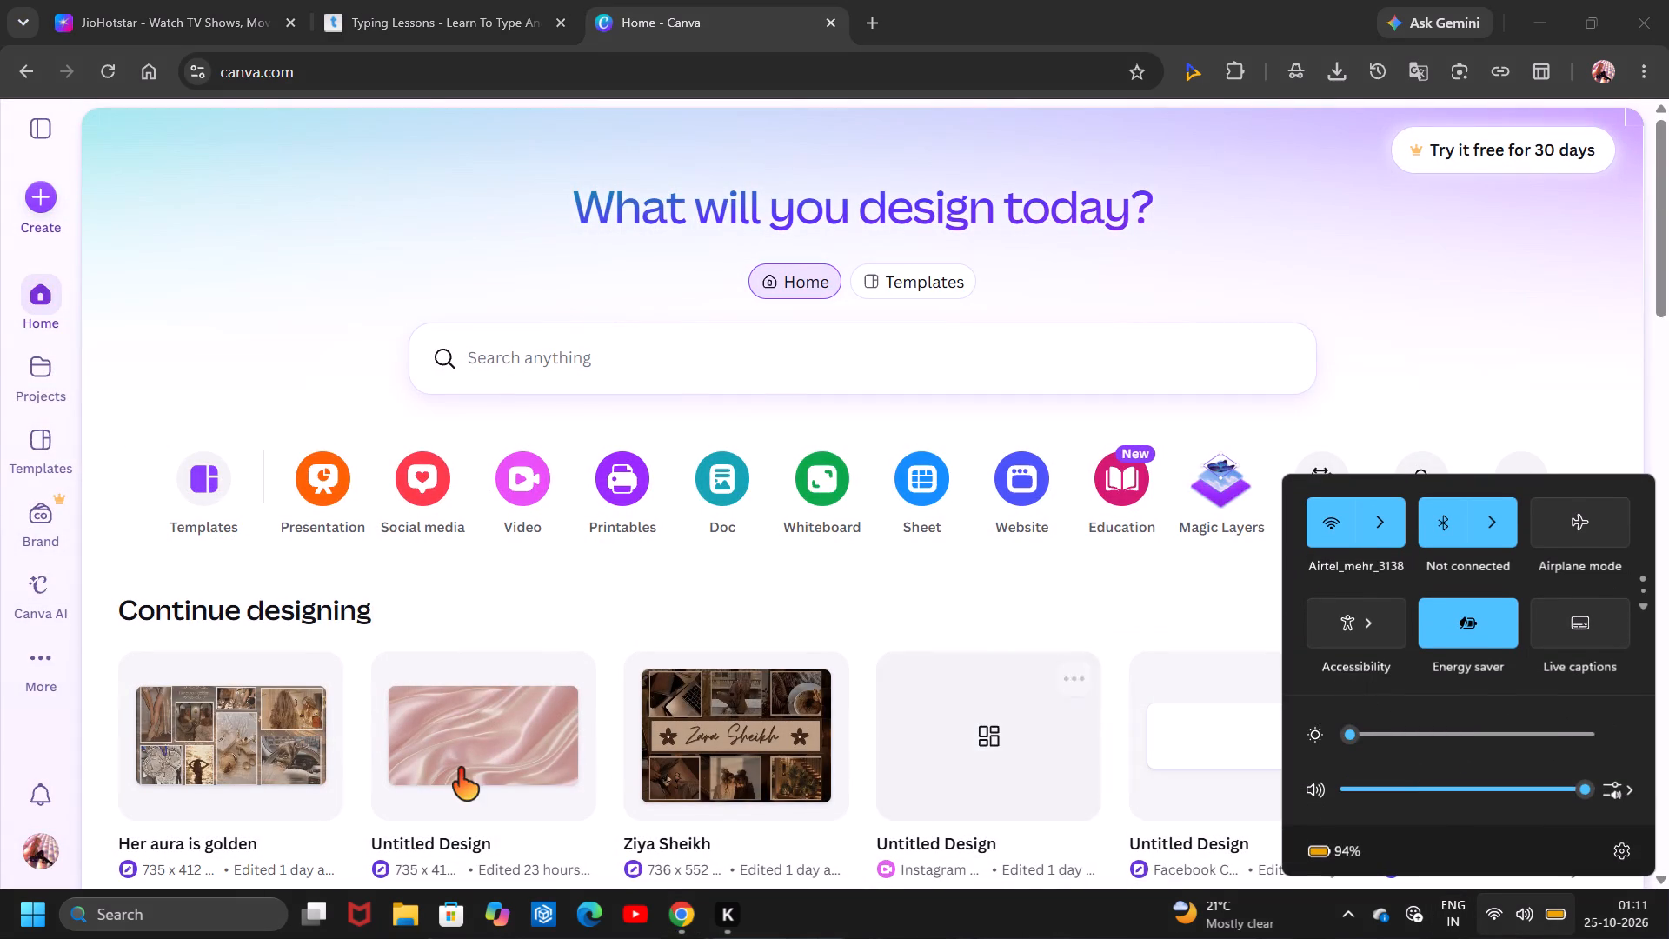
Open the recent untitled design with the pink satin background for editing.
{"action": "left_click", "coordinate": [458, 769]}
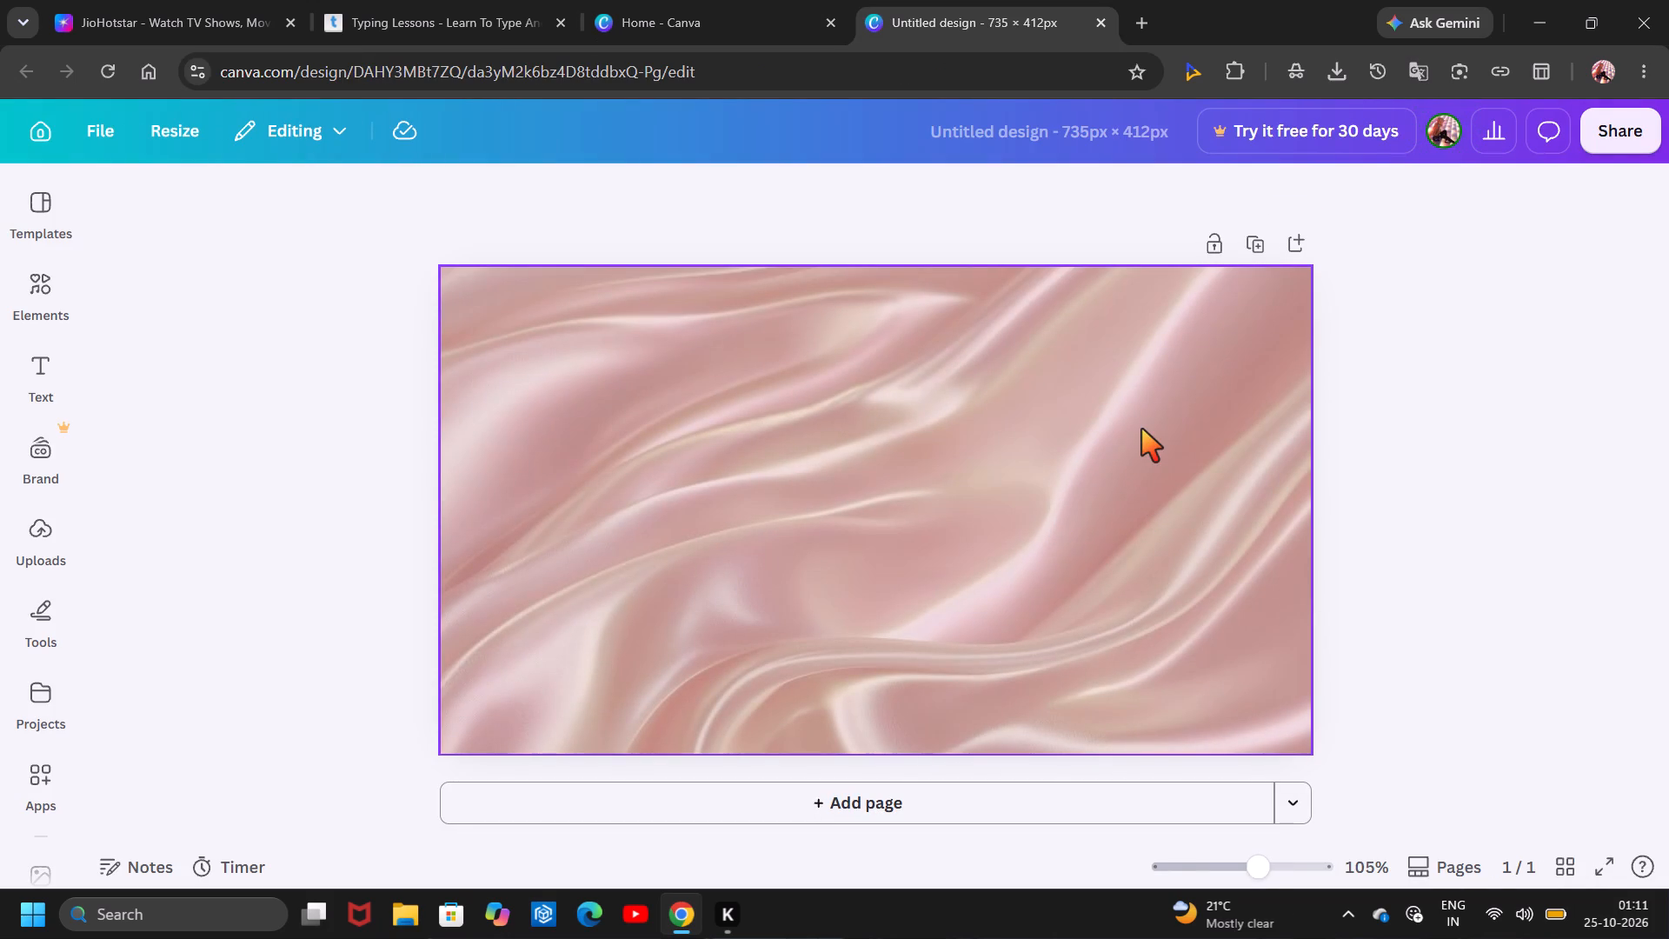
Set the transparency of the pink satin background image to 0.
{"action": "left_click", "coordinate": [668, 668]}
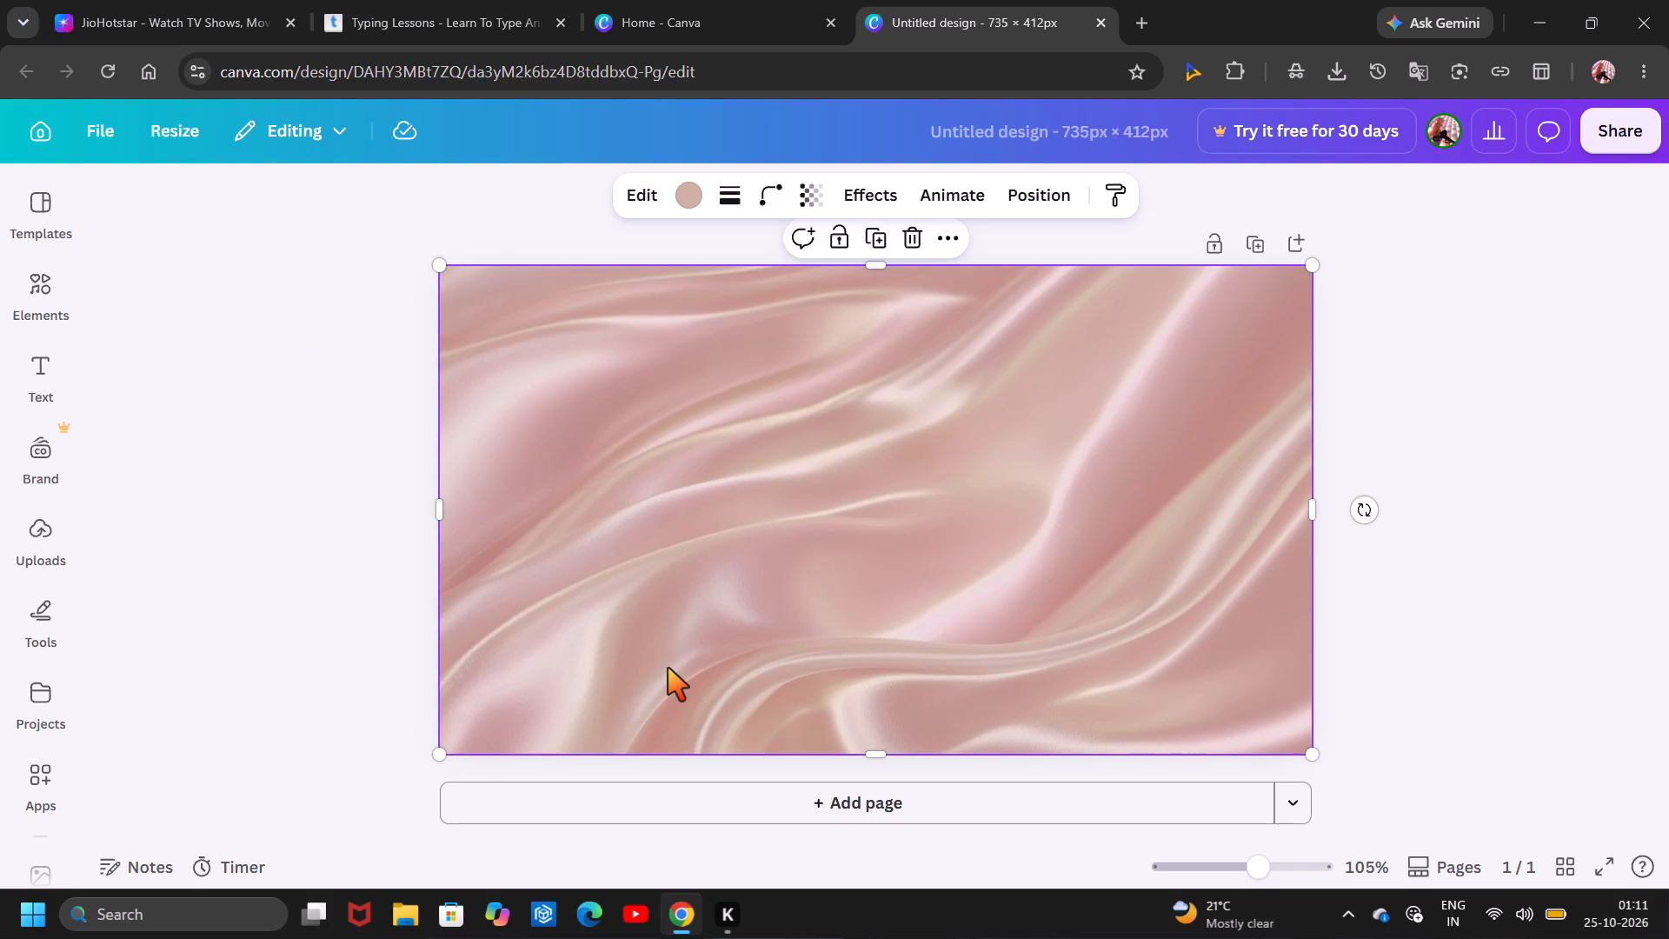
{"action": "left_click", "coordinate": [812, 210]}
{"action": "left_click", "coordinate": [761, 280]}
{"action": "left_click_drag", "start_coordinate": [761, 280], "coordinate": [815, 297]}
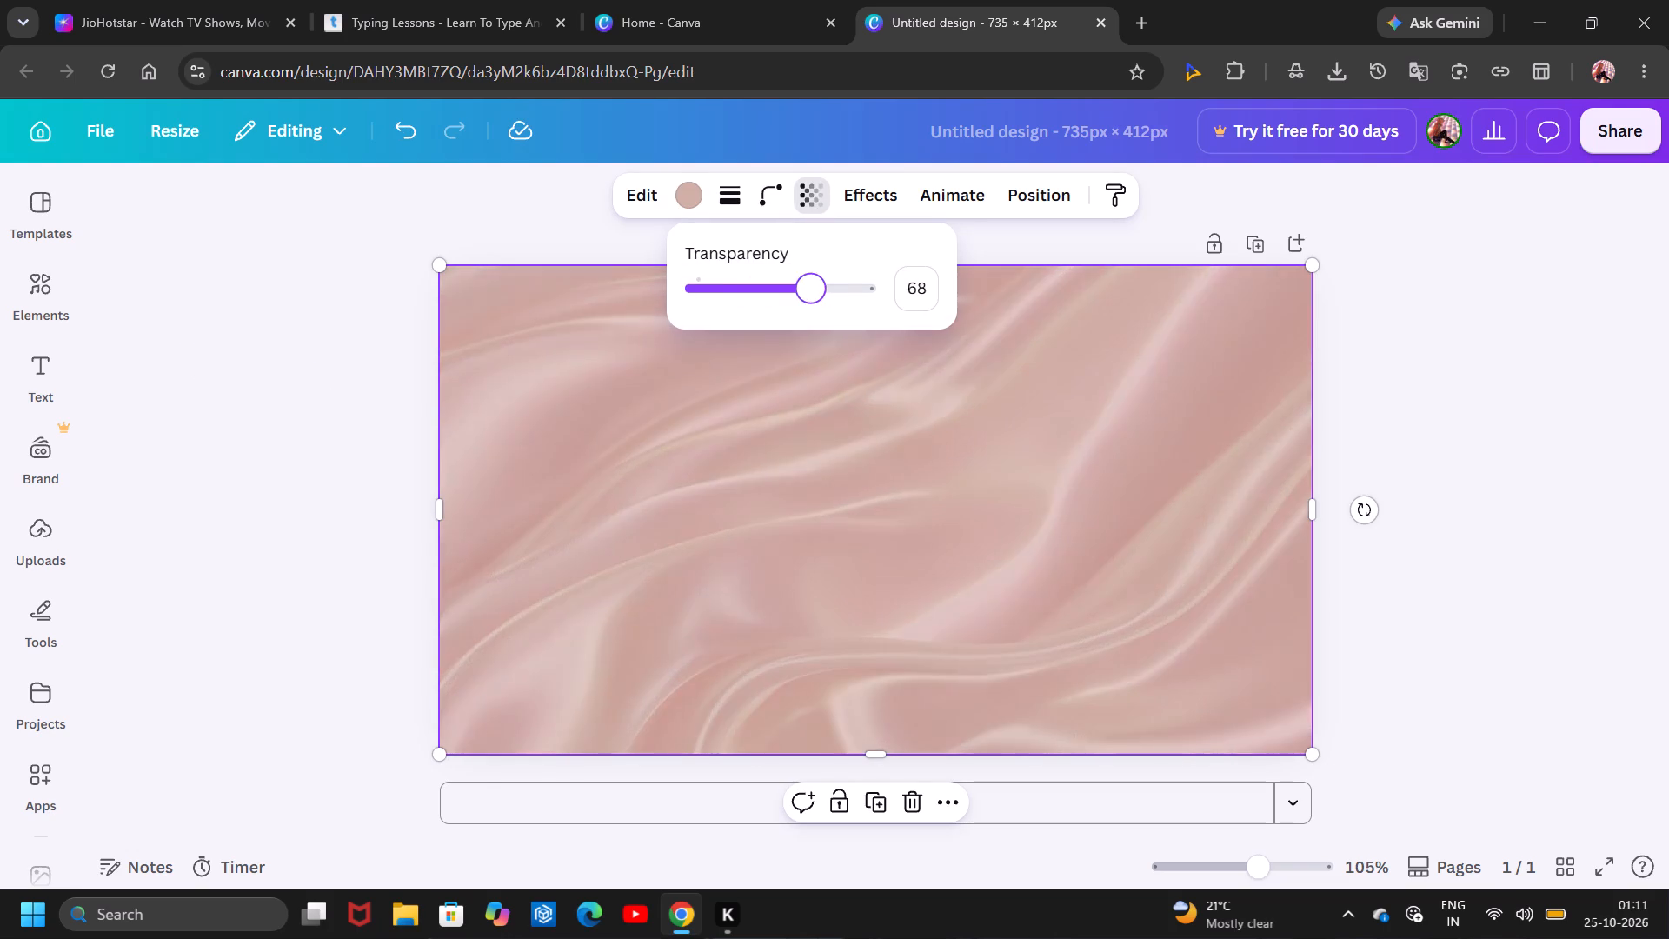
{"action": "left_click_drag", "start_coordinate": [815, 297], "coordinate": [671, 308]}
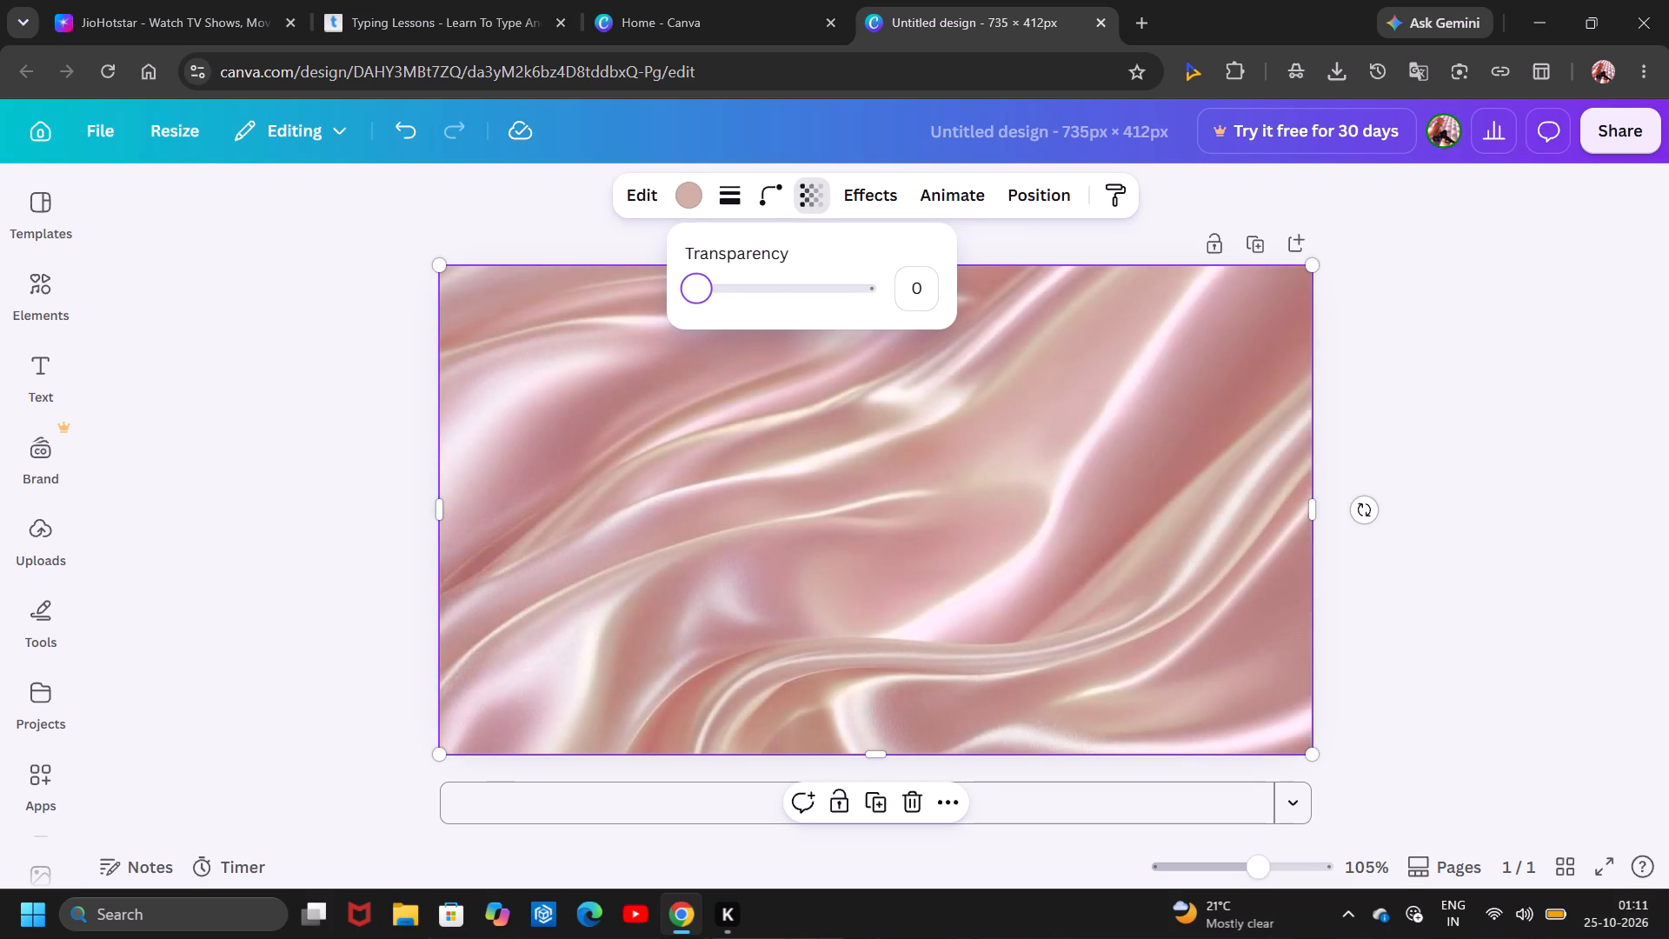
{"action": "left_click_drag", "start_coordinate": [671, 308], "coordinate": [725, 330]}
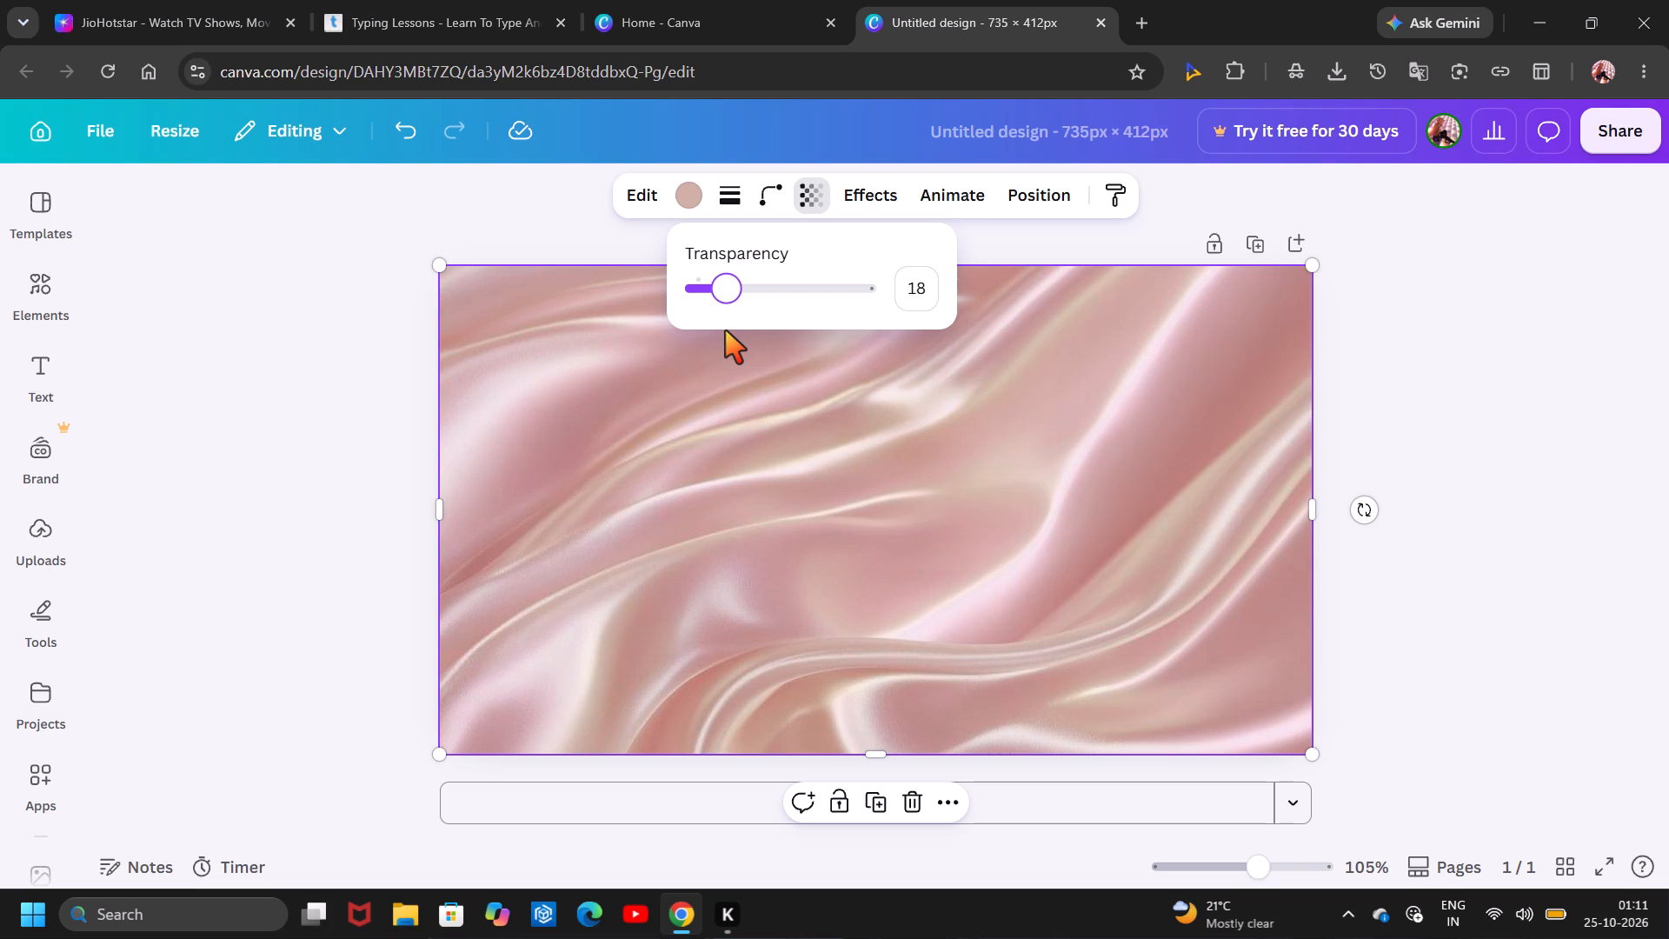
{"action": "left_click_drag", "start_coordinate": [734, 290], "coordinate": [596, 284]}
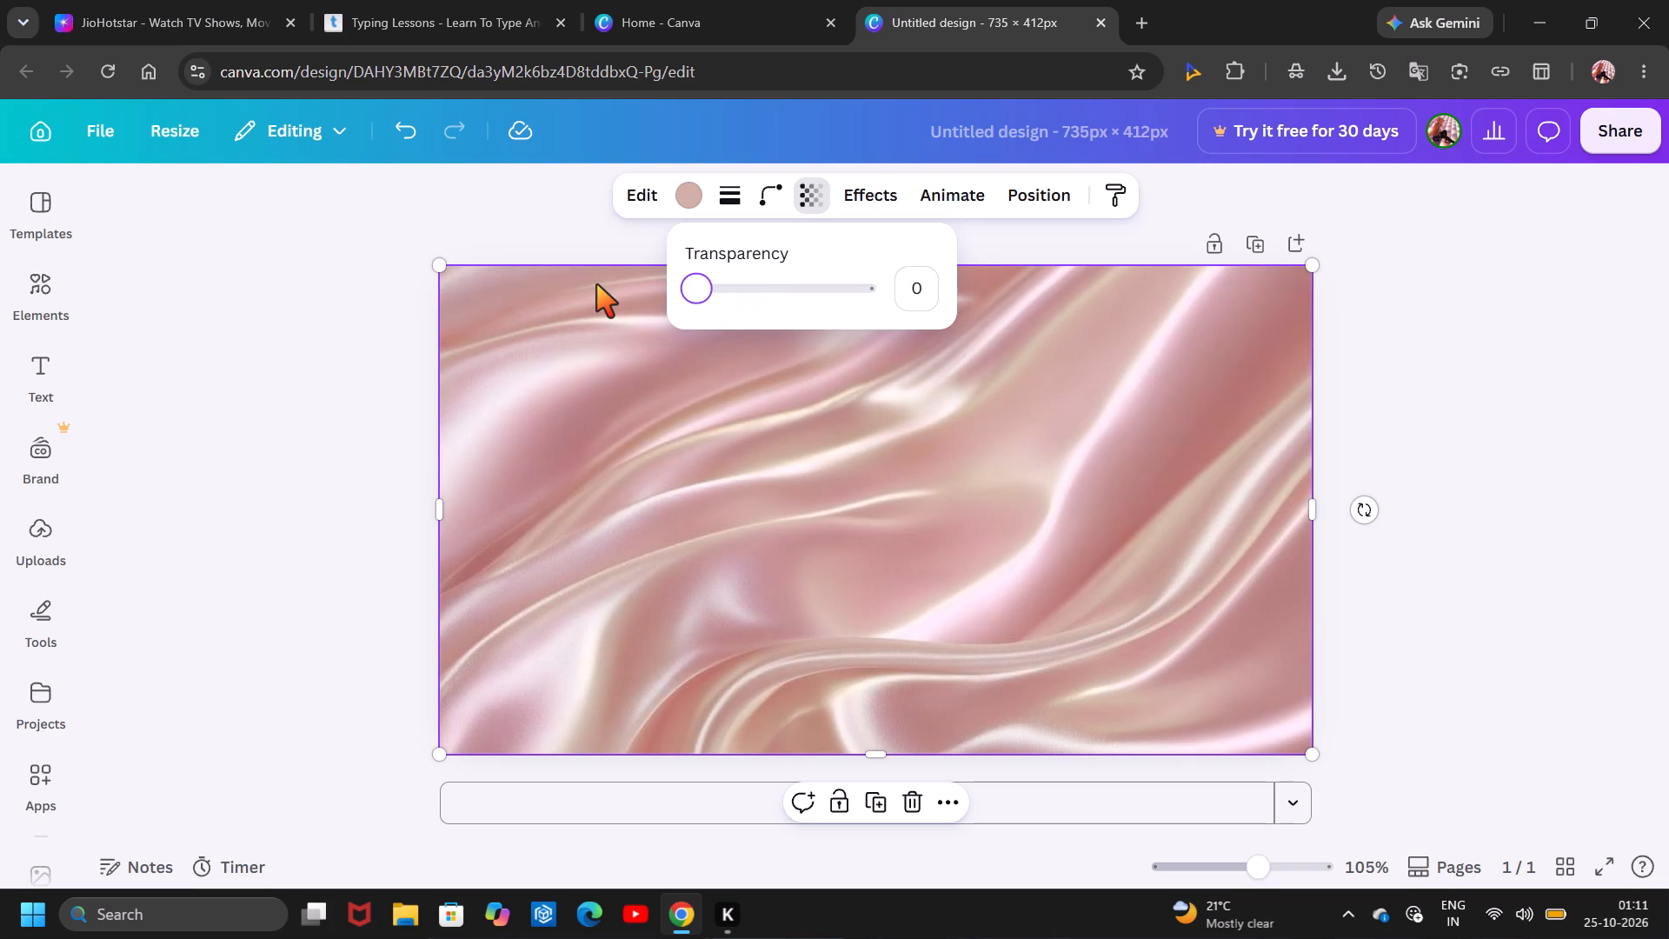
{"action": "left_click", "coordinate": [307, 383]}
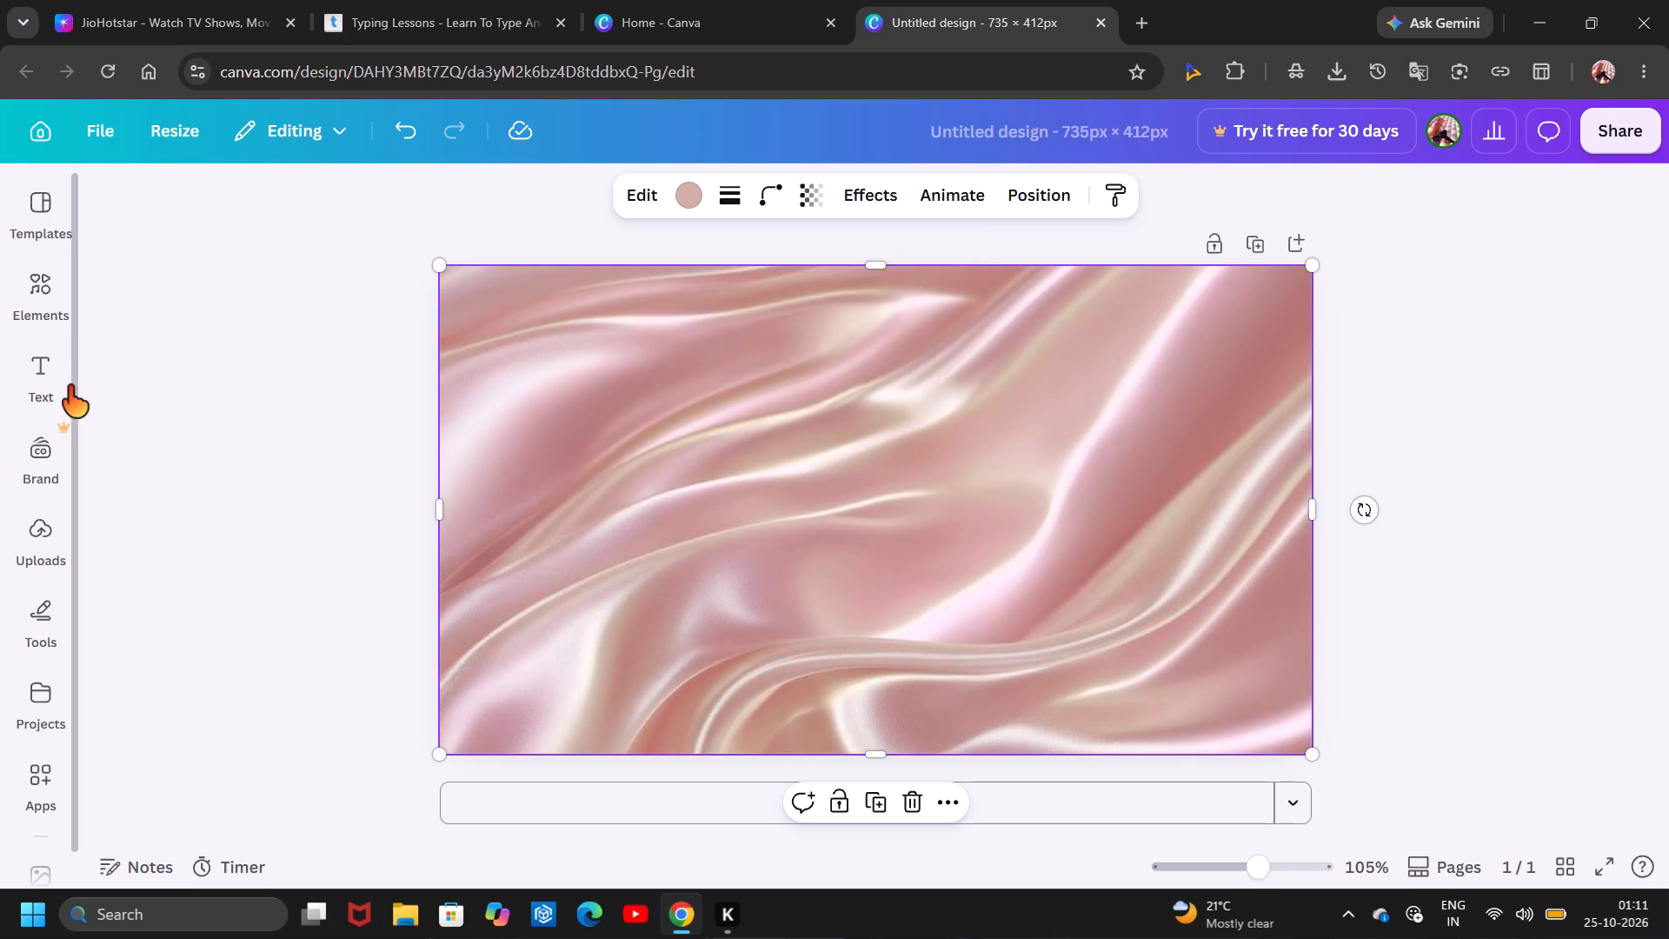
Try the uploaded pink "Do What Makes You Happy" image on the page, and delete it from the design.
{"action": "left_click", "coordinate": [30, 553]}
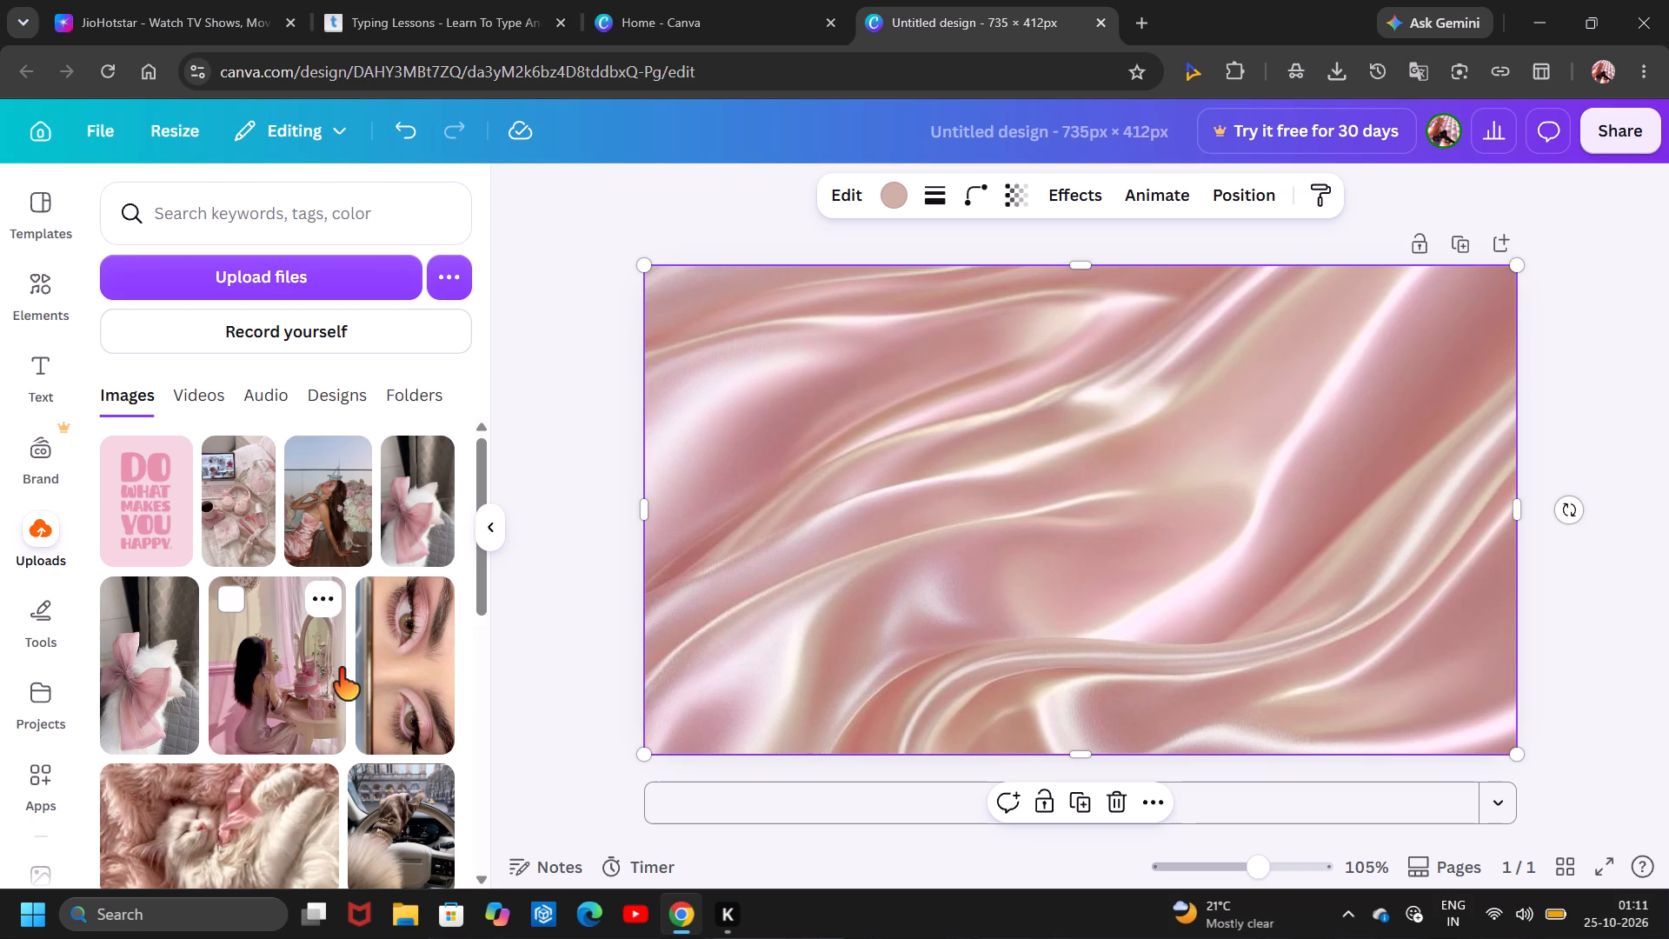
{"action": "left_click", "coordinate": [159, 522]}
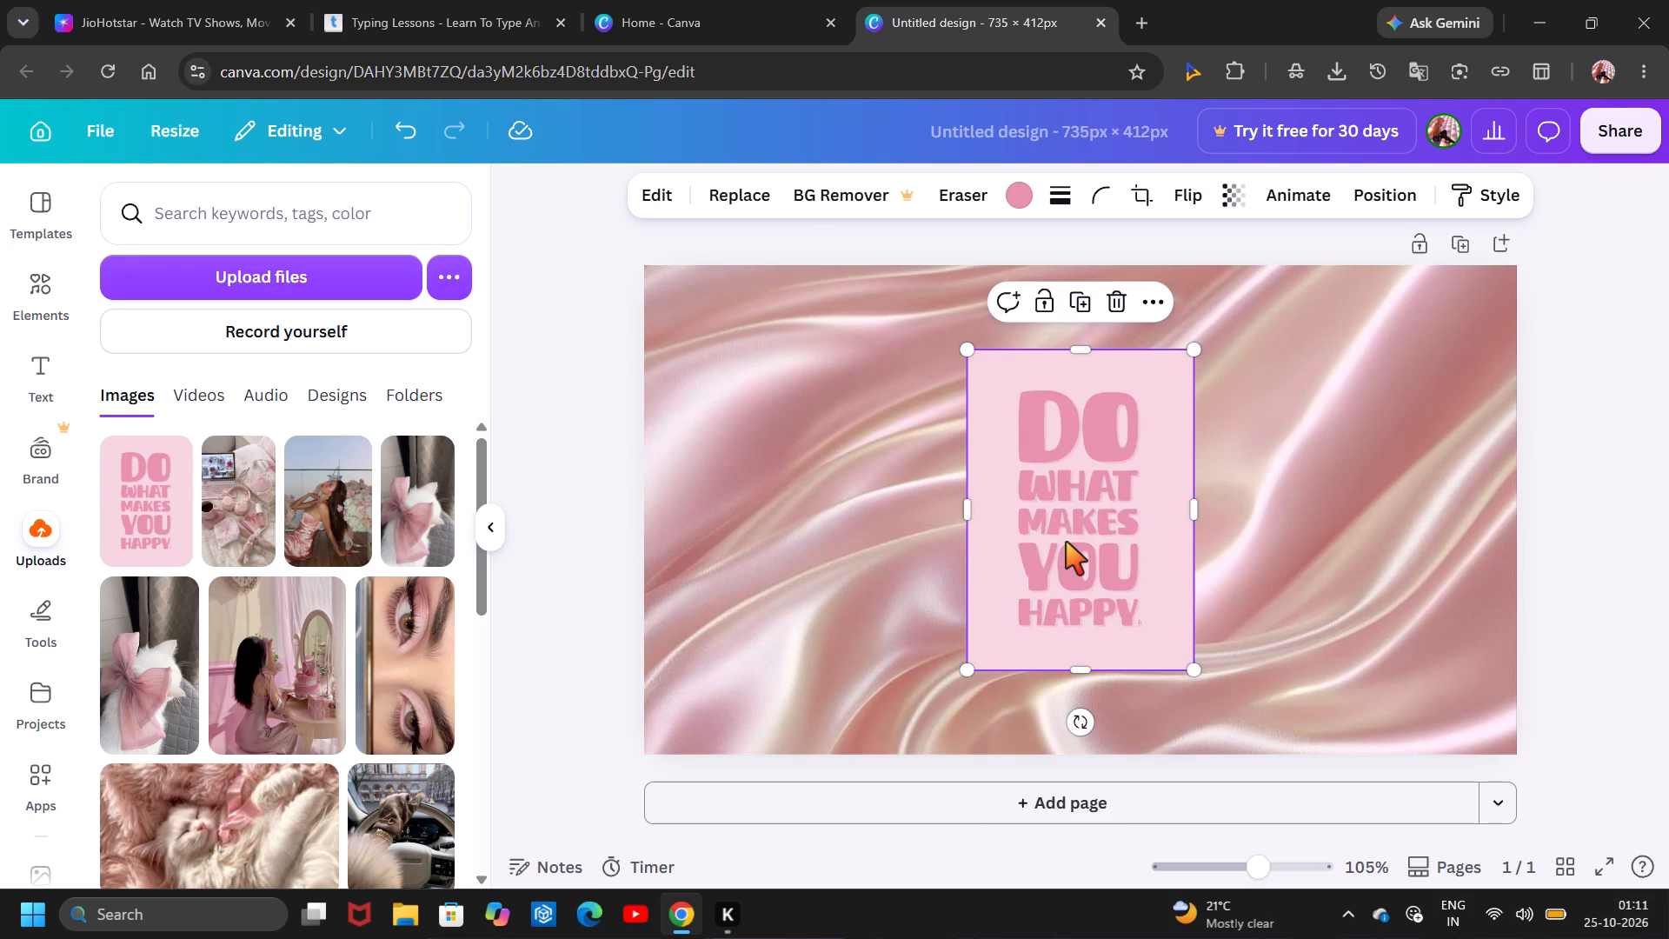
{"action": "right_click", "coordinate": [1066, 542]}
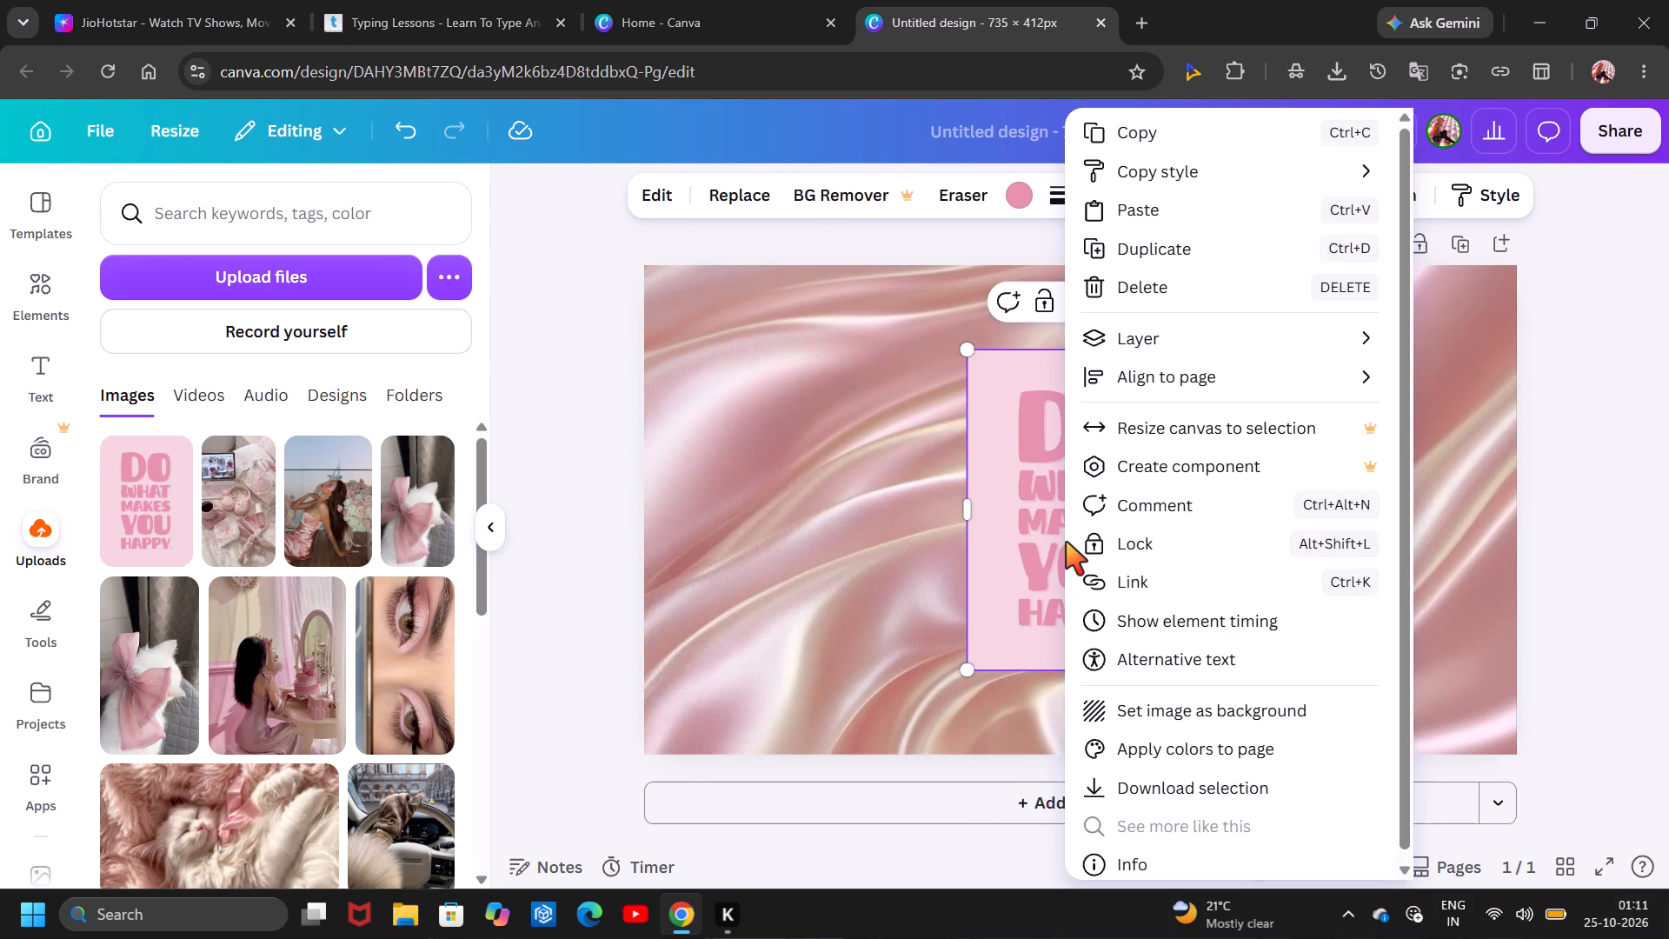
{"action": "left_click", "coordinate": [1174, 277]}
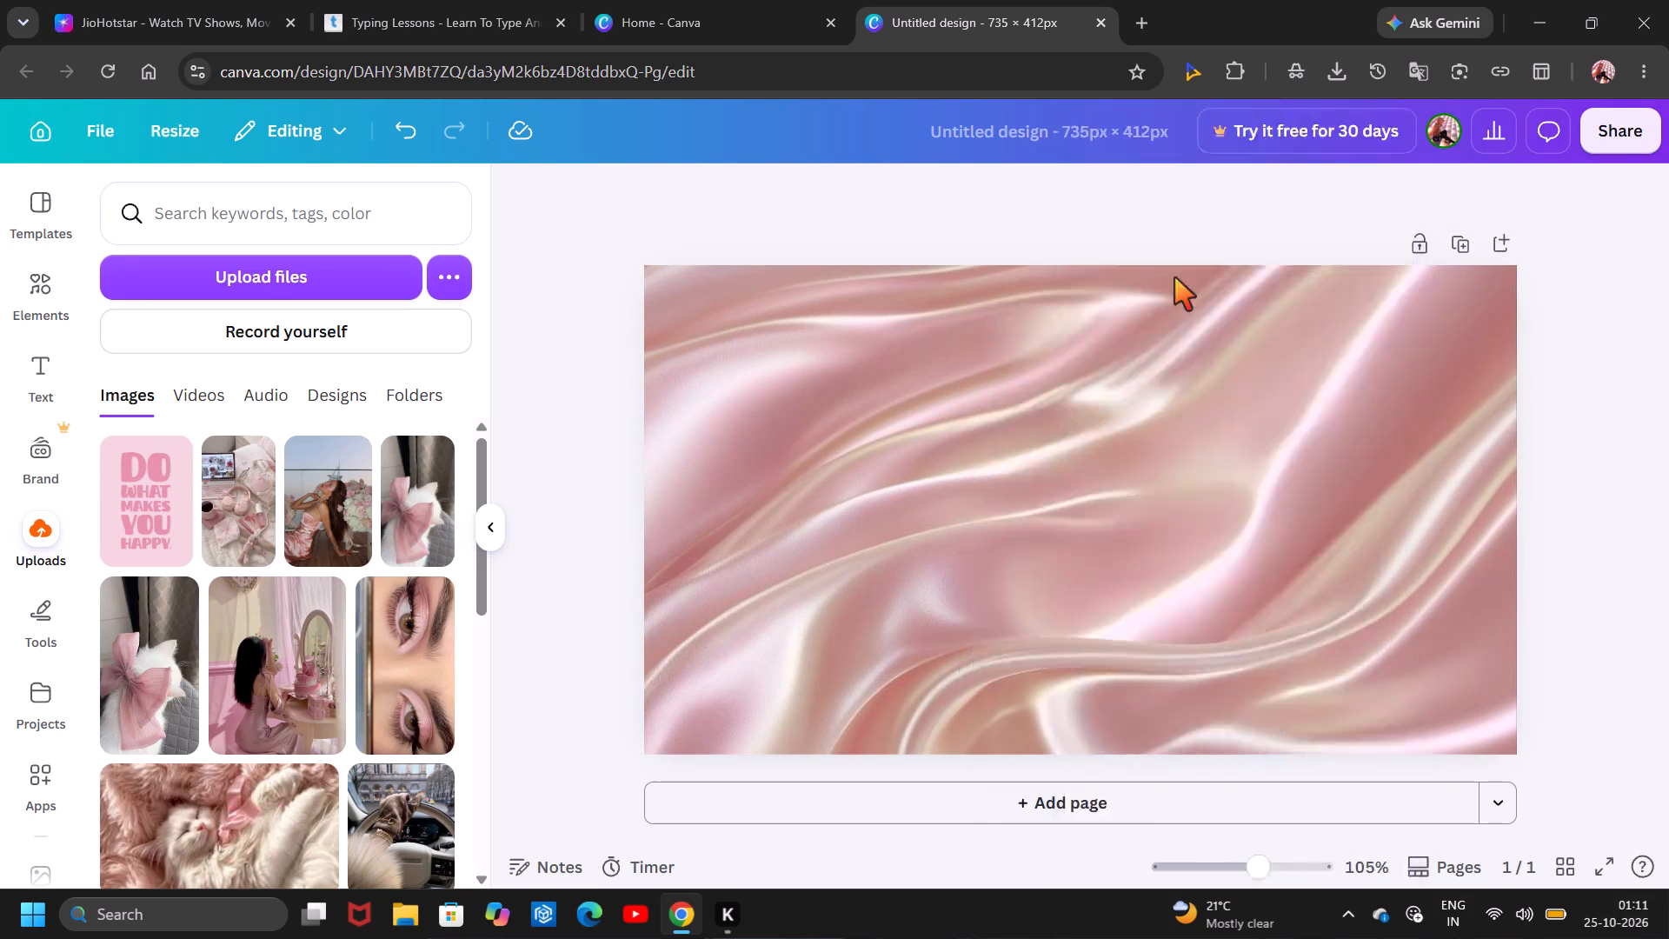
Search the web for "bg remover" in a new tab and open the remove.bg site.
{"action": "left_click", "coordinate": [1145, 10]}
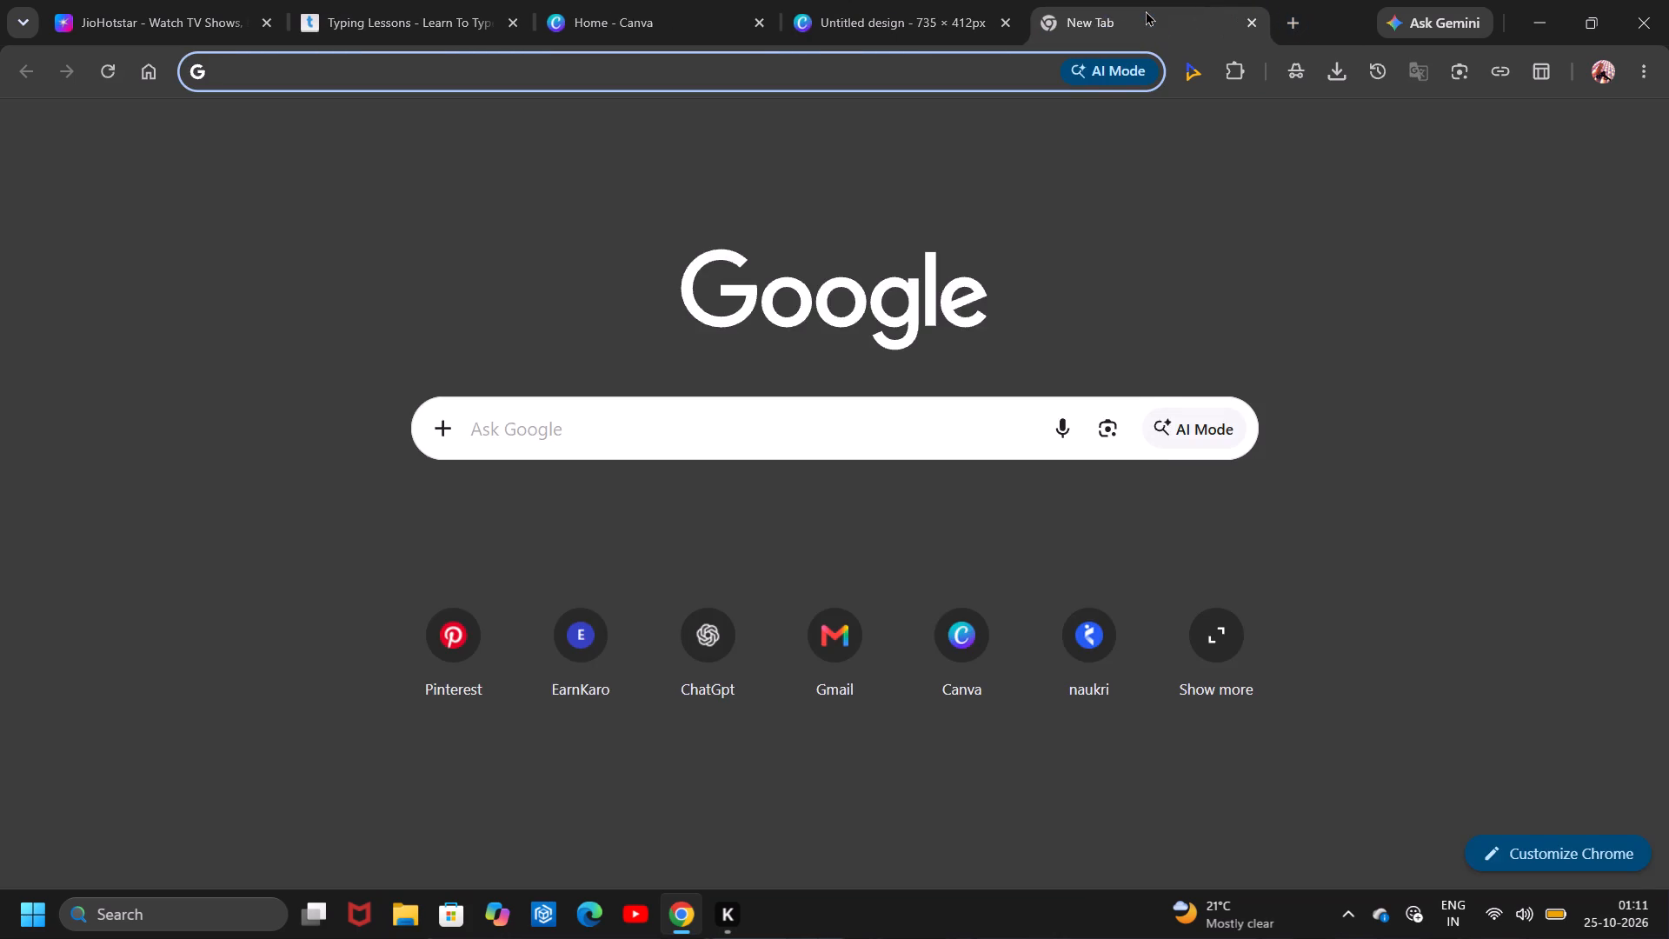
{"action": "type", "text": "nh"}
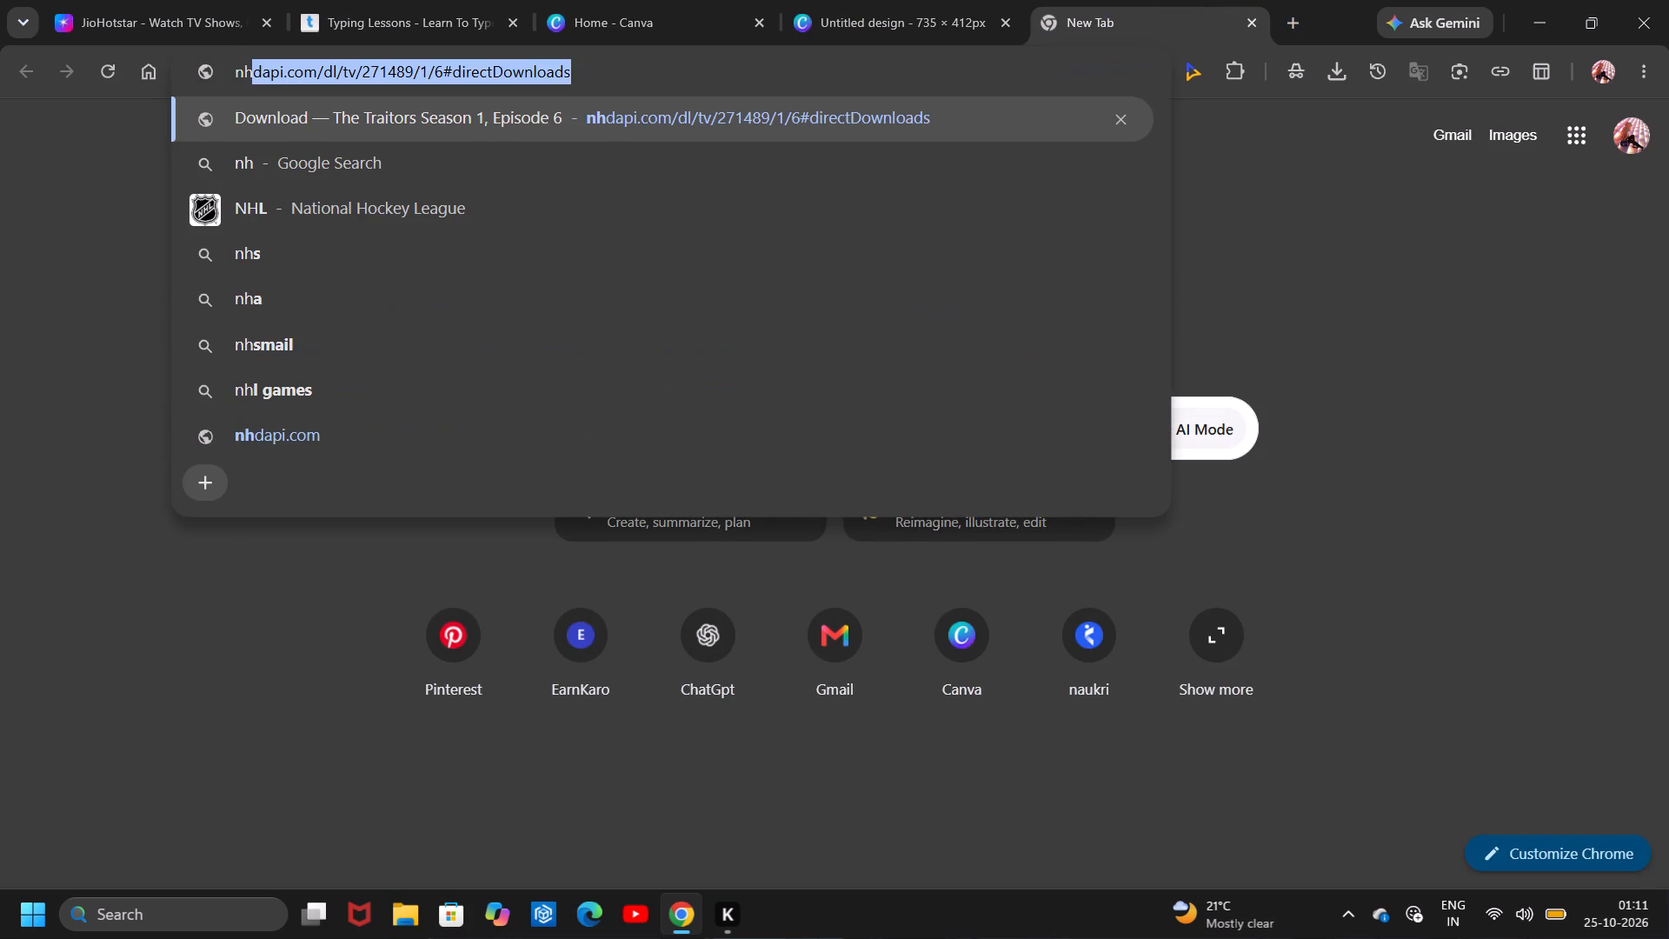
{"action": "key", "text": "BackSpace"}
{"action": "key", "text": "BackSpace"}
{"action": "key", "text": "BackSpace"}
{"action": "key", "text": "BackSpace"}
{"action": "type", "text": "bg"}
{"action": "key", "text": "space"}
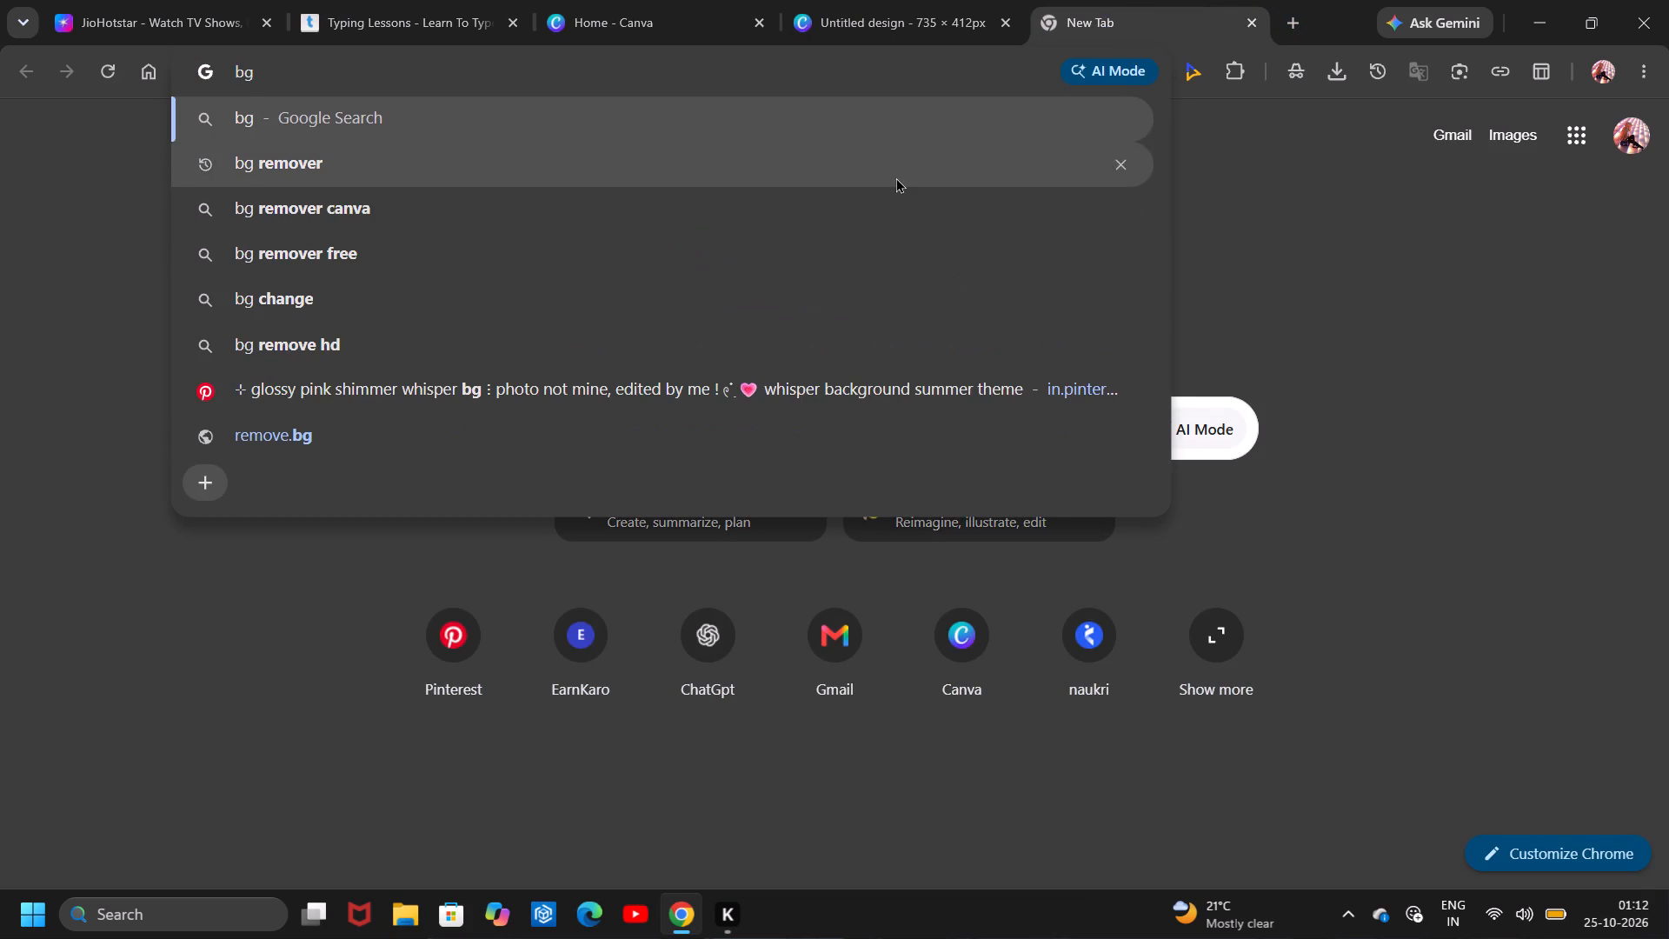
{"action": "left_click", "coordinate": [815, 175]}
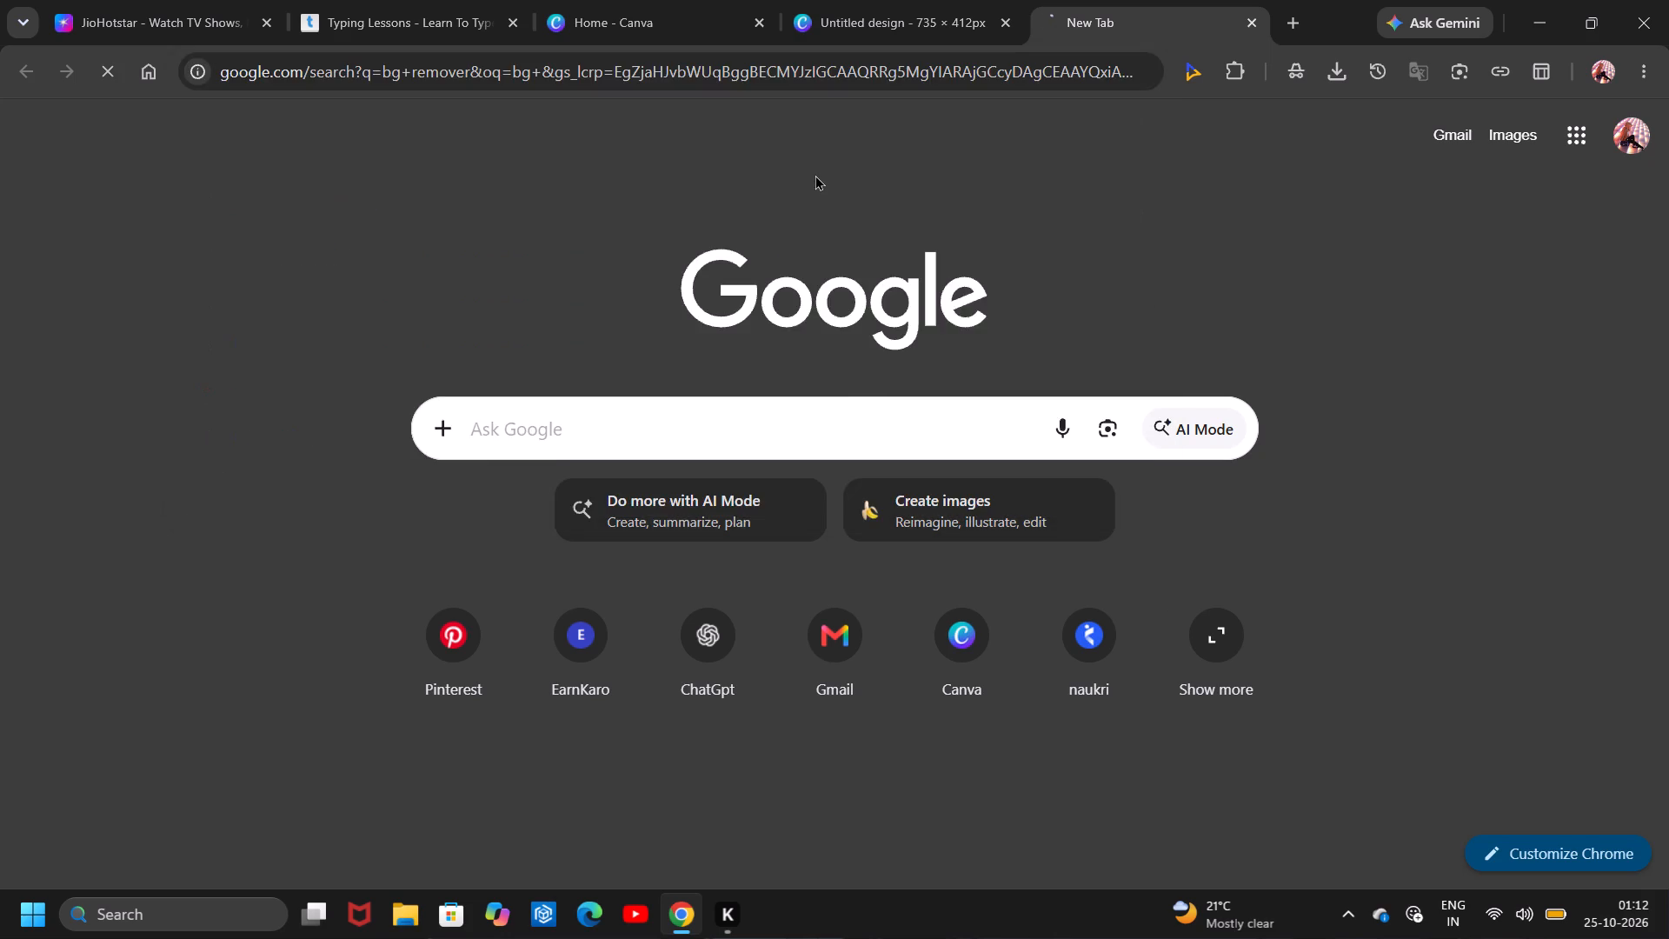
{"action": "left_click", "coordinate": [717, 350]}
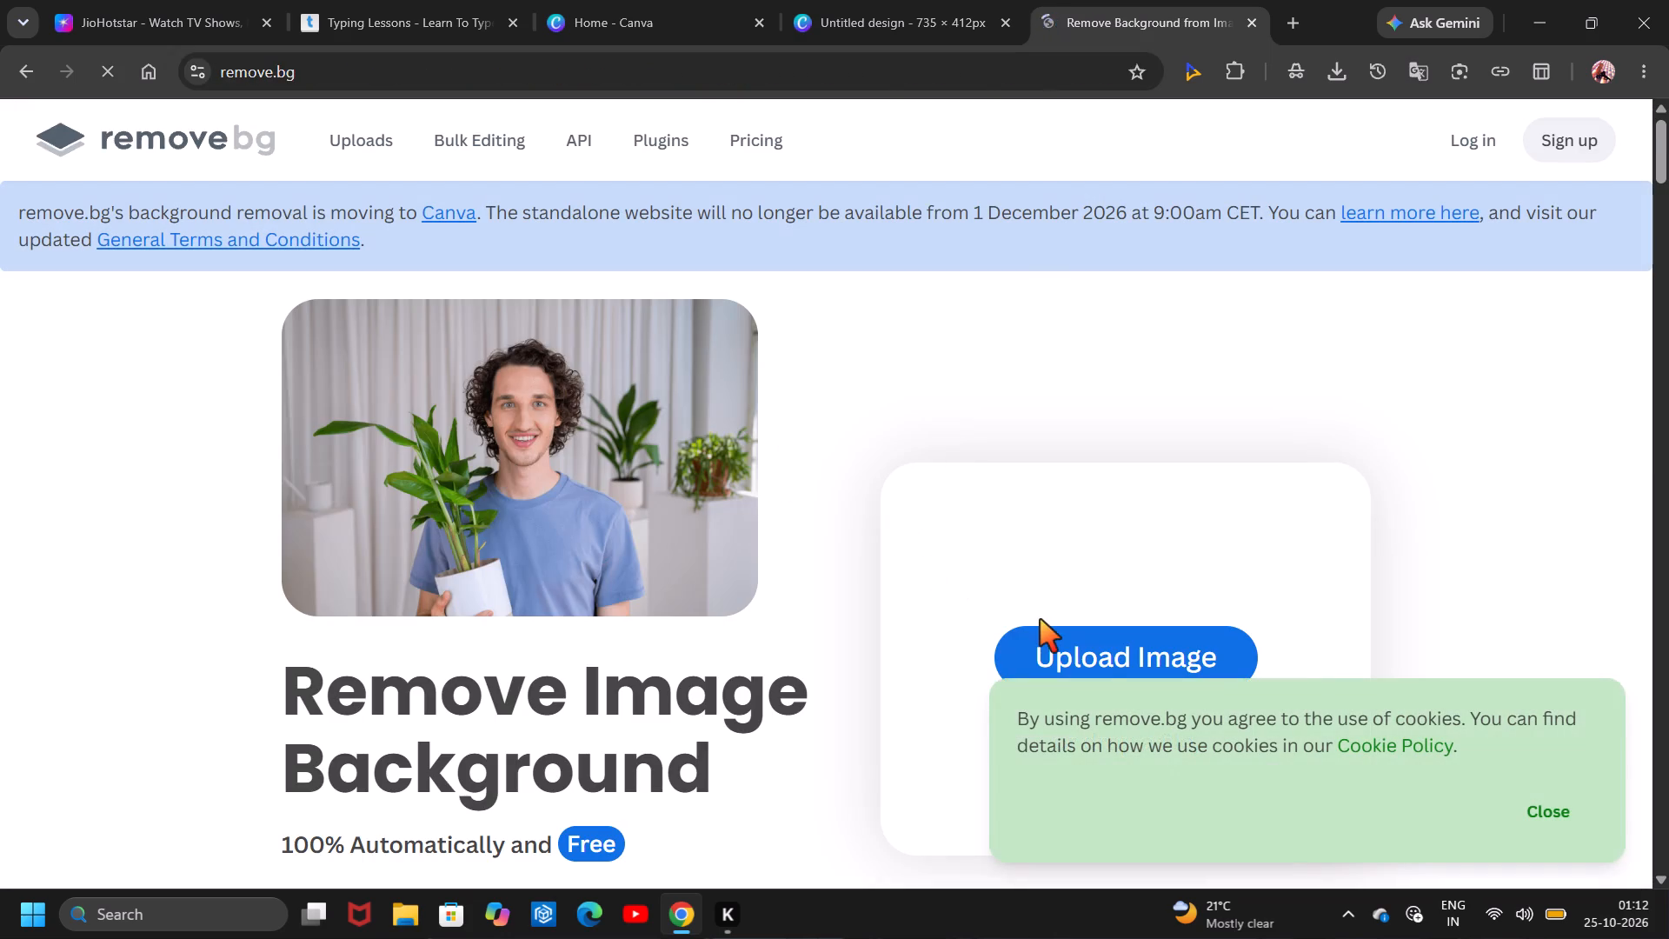
Upload the "Pink Inspirational Wall Art Gentle Feminine" JPG from the Downloads folder to remove.bg for background removal.
{"action": "left_click", "coordinate": [1092, 658]}
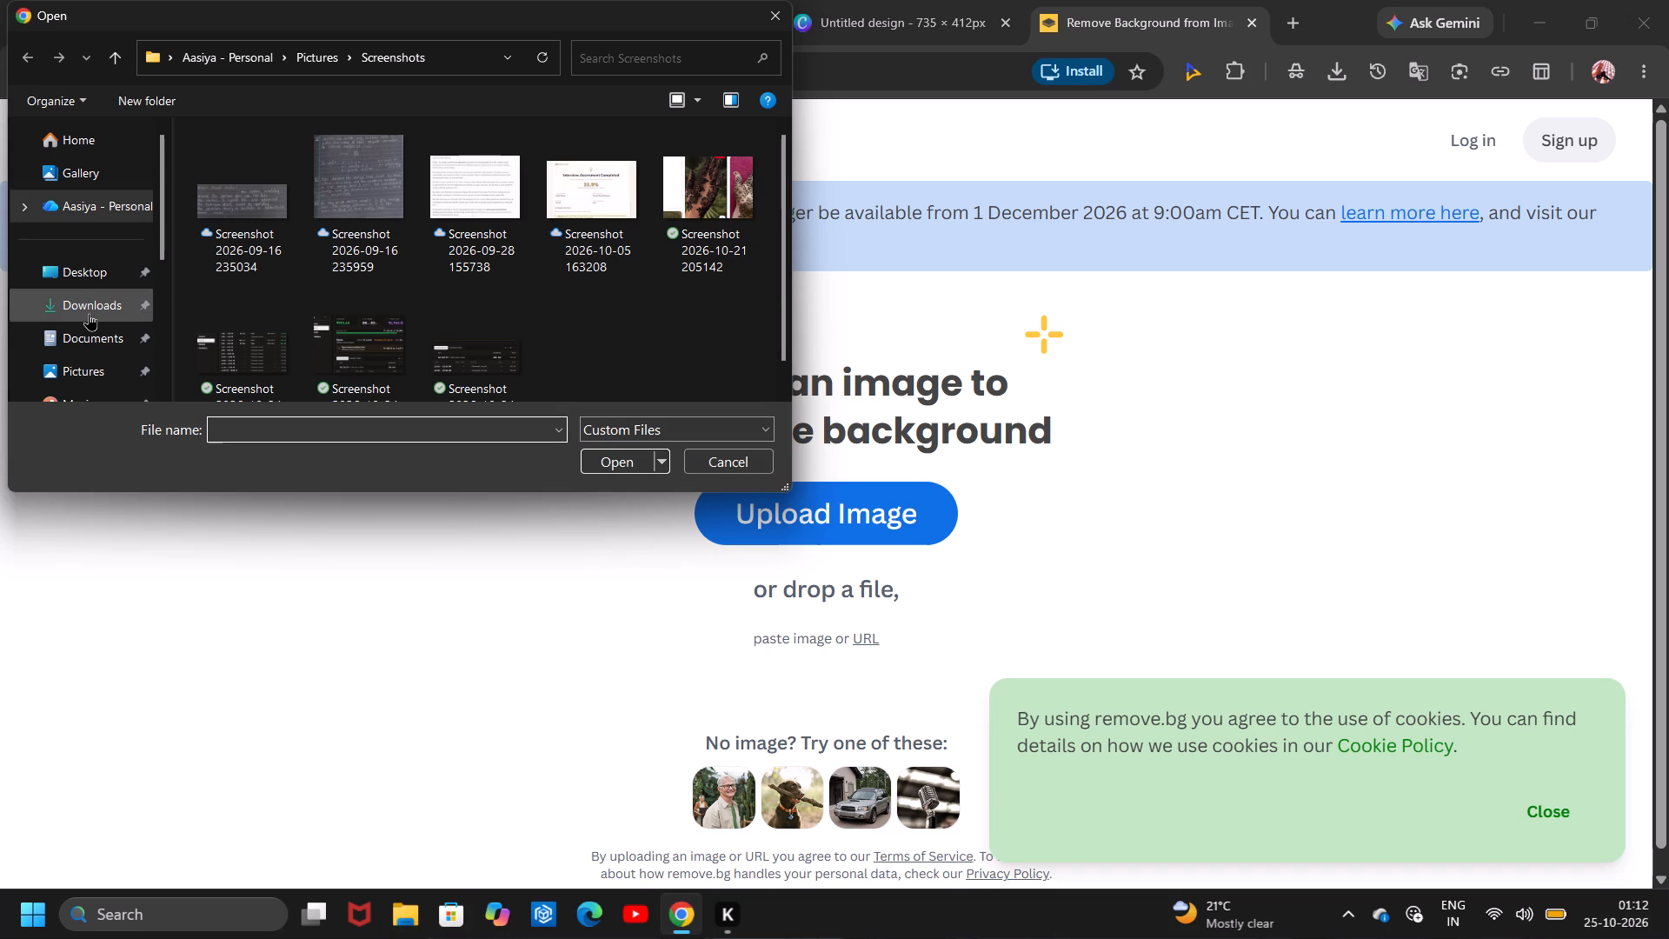
{"action": "double_click", "coordinate": [89, 313]}
{"action": "scroll", "coordinate": [351, 256], "scroll_direction": "down", "scroll_amount": 3}
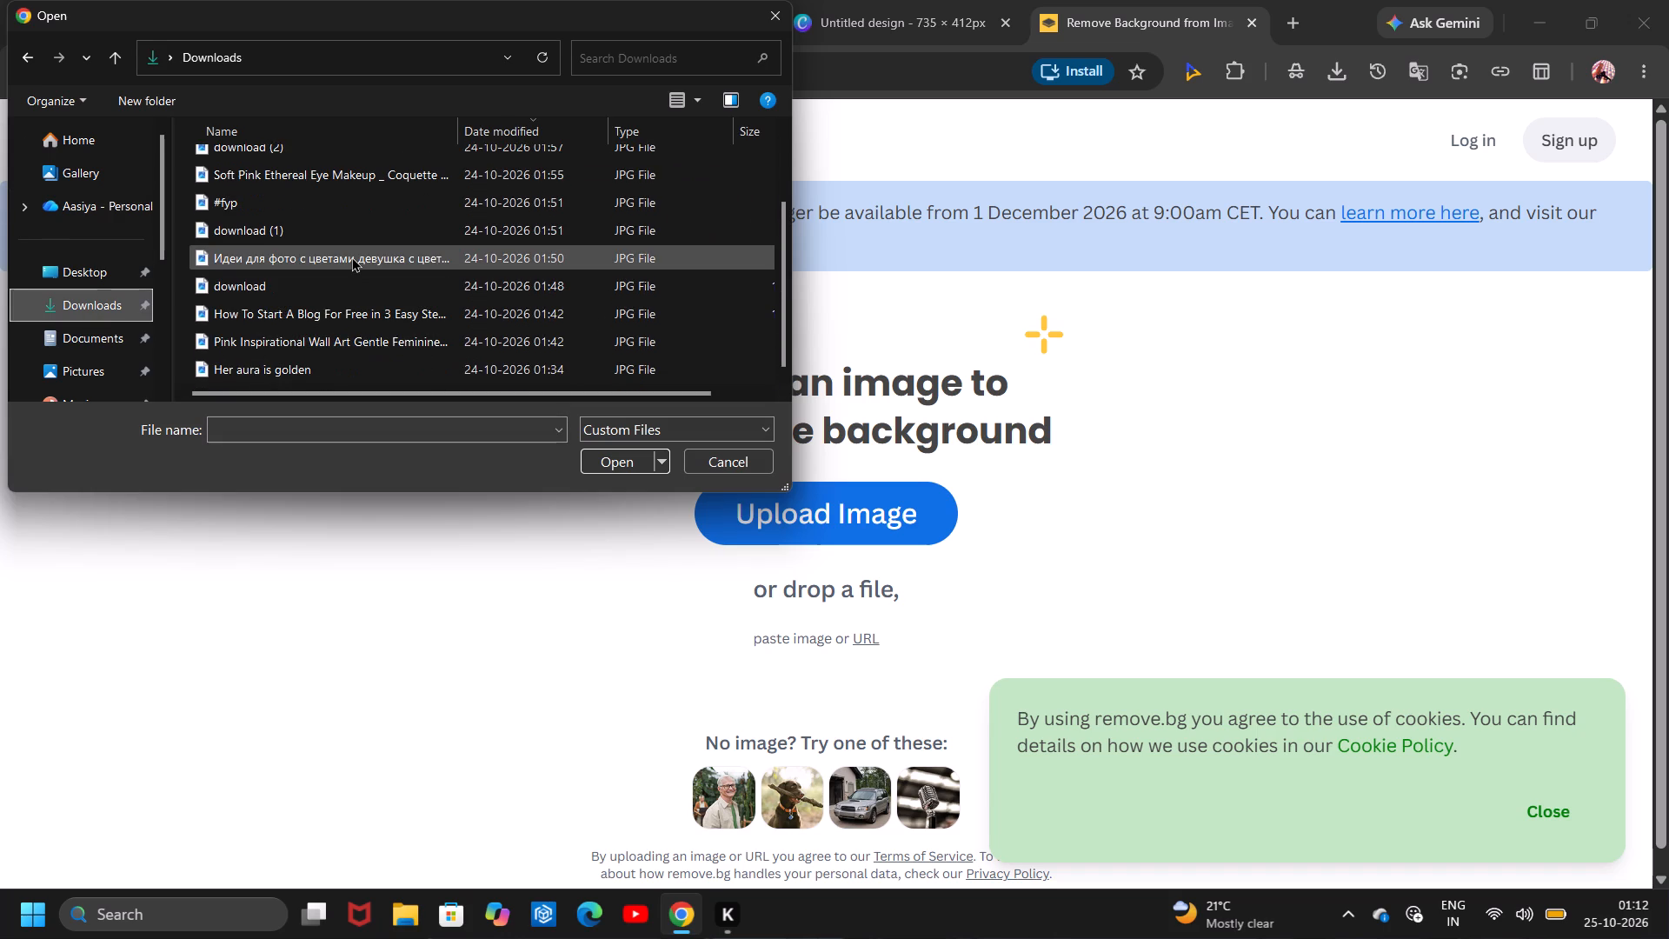
{"action": "scroll", "coordinate": [351, 256], "scroll_direction": "down", "scroll_amount": 1}
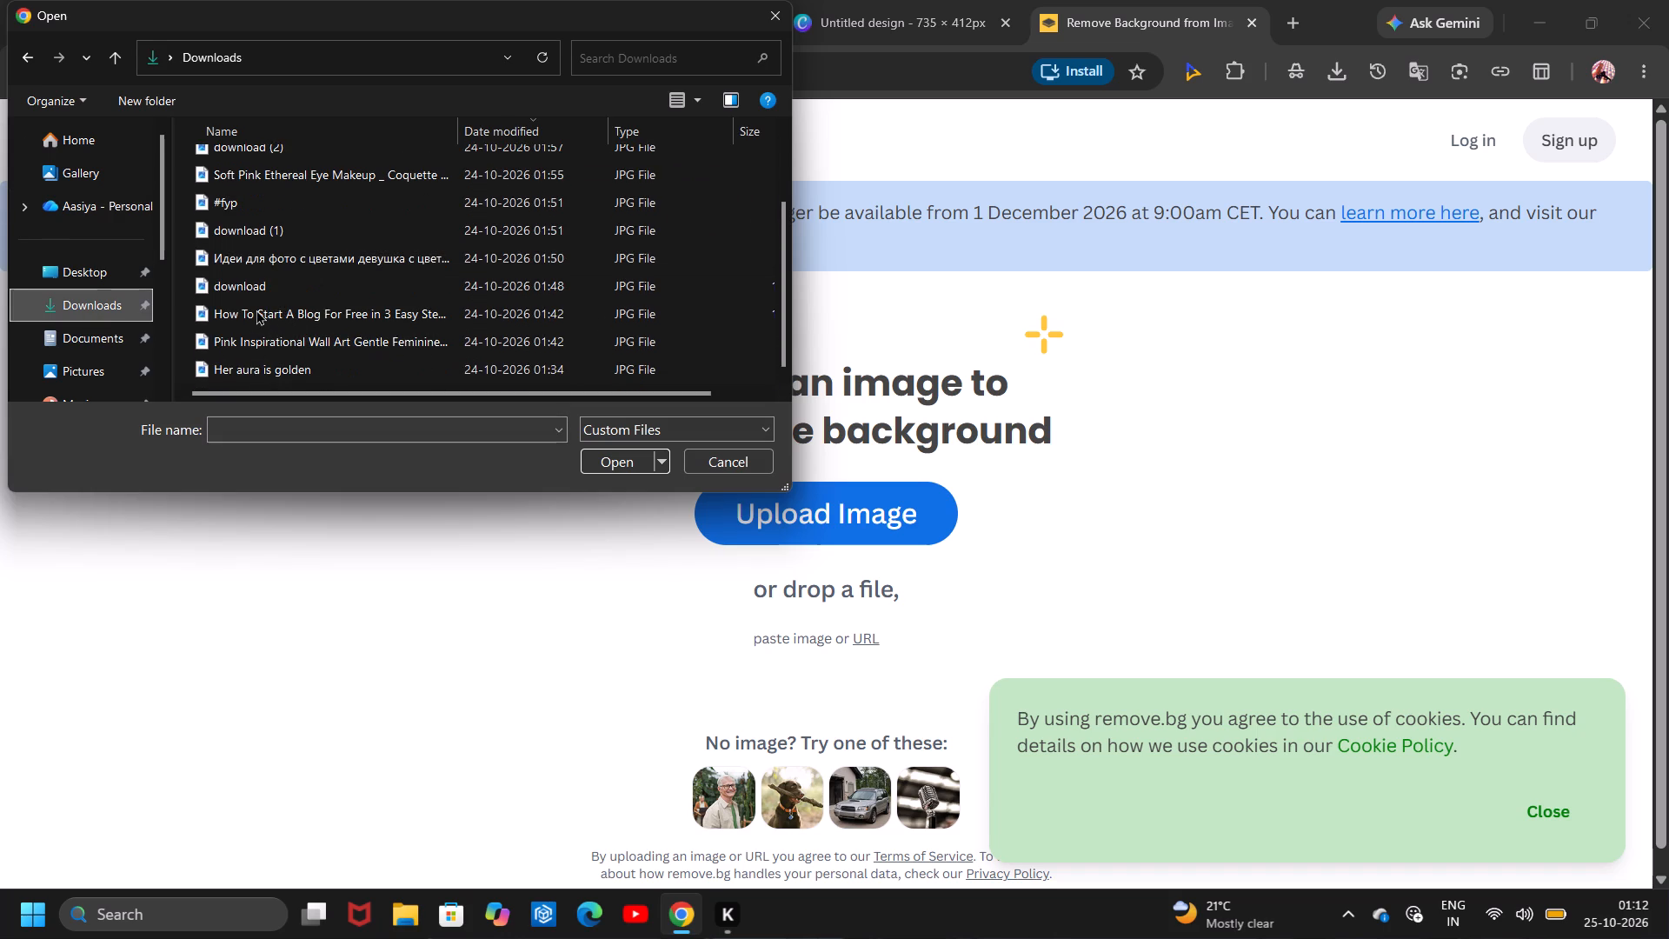
{"action": "left_click_drag", "start_coordinate": [374, 348], "coordinate": [608, 323]}
{"action": "double_click", "coordinate": [579, 350]}
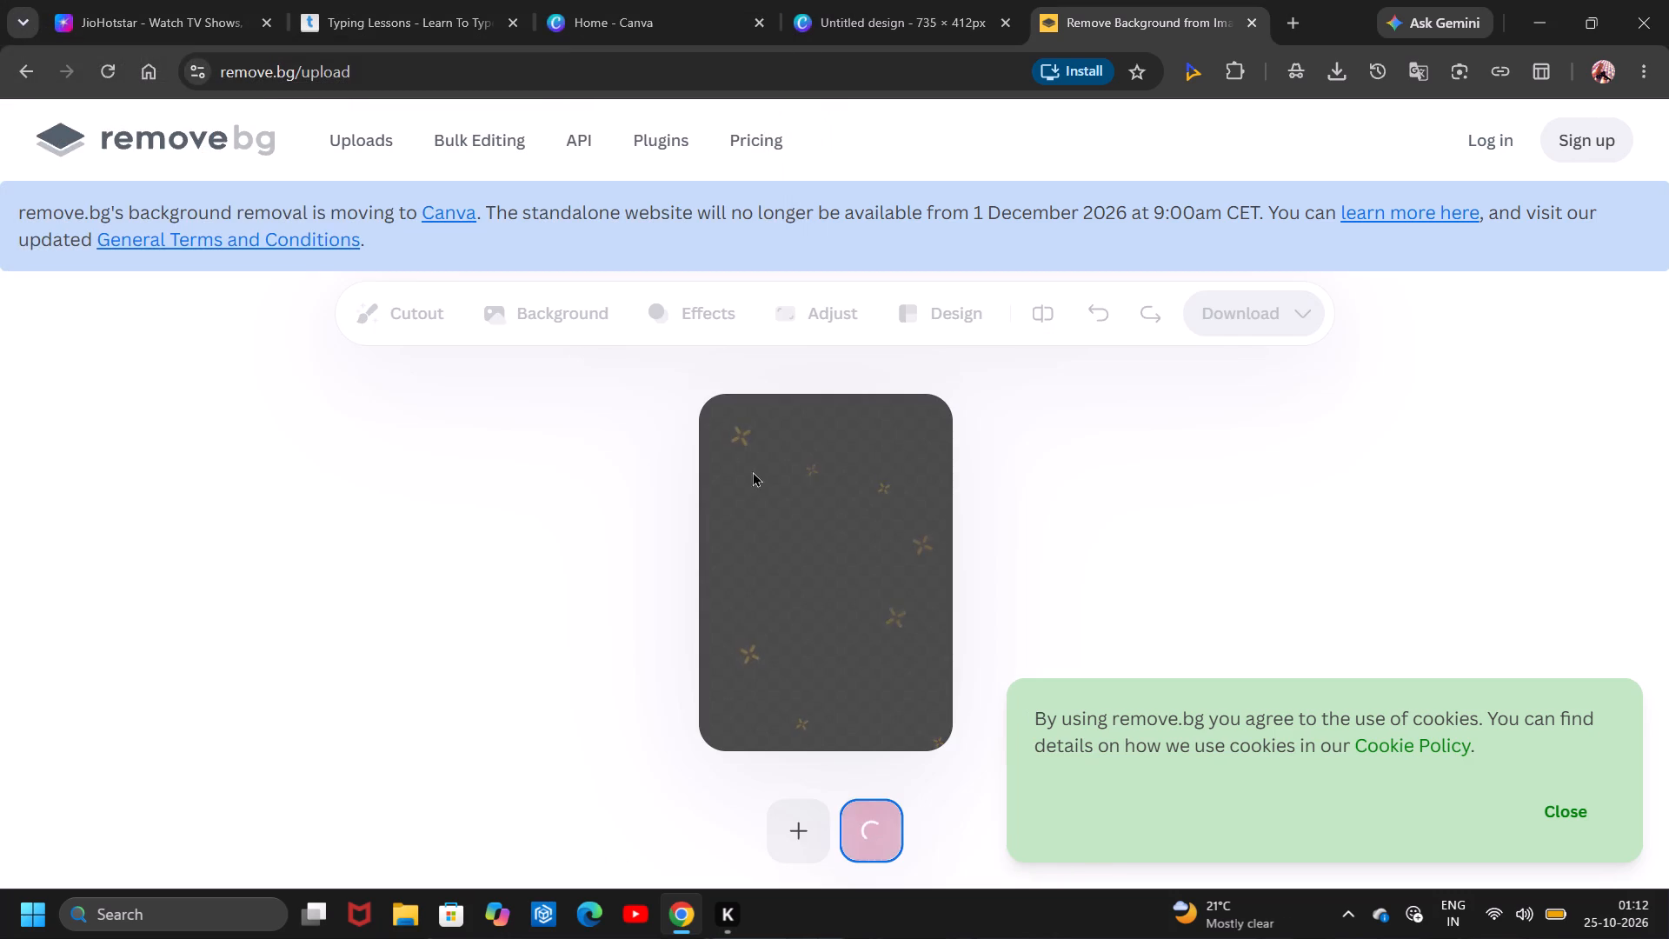
Download the background-free quote image as the free 420 x 594 preview.
{"action": "scroll", "coordinate": [785, 538], "scroll_direction": "down", "scroll_amount": 1}
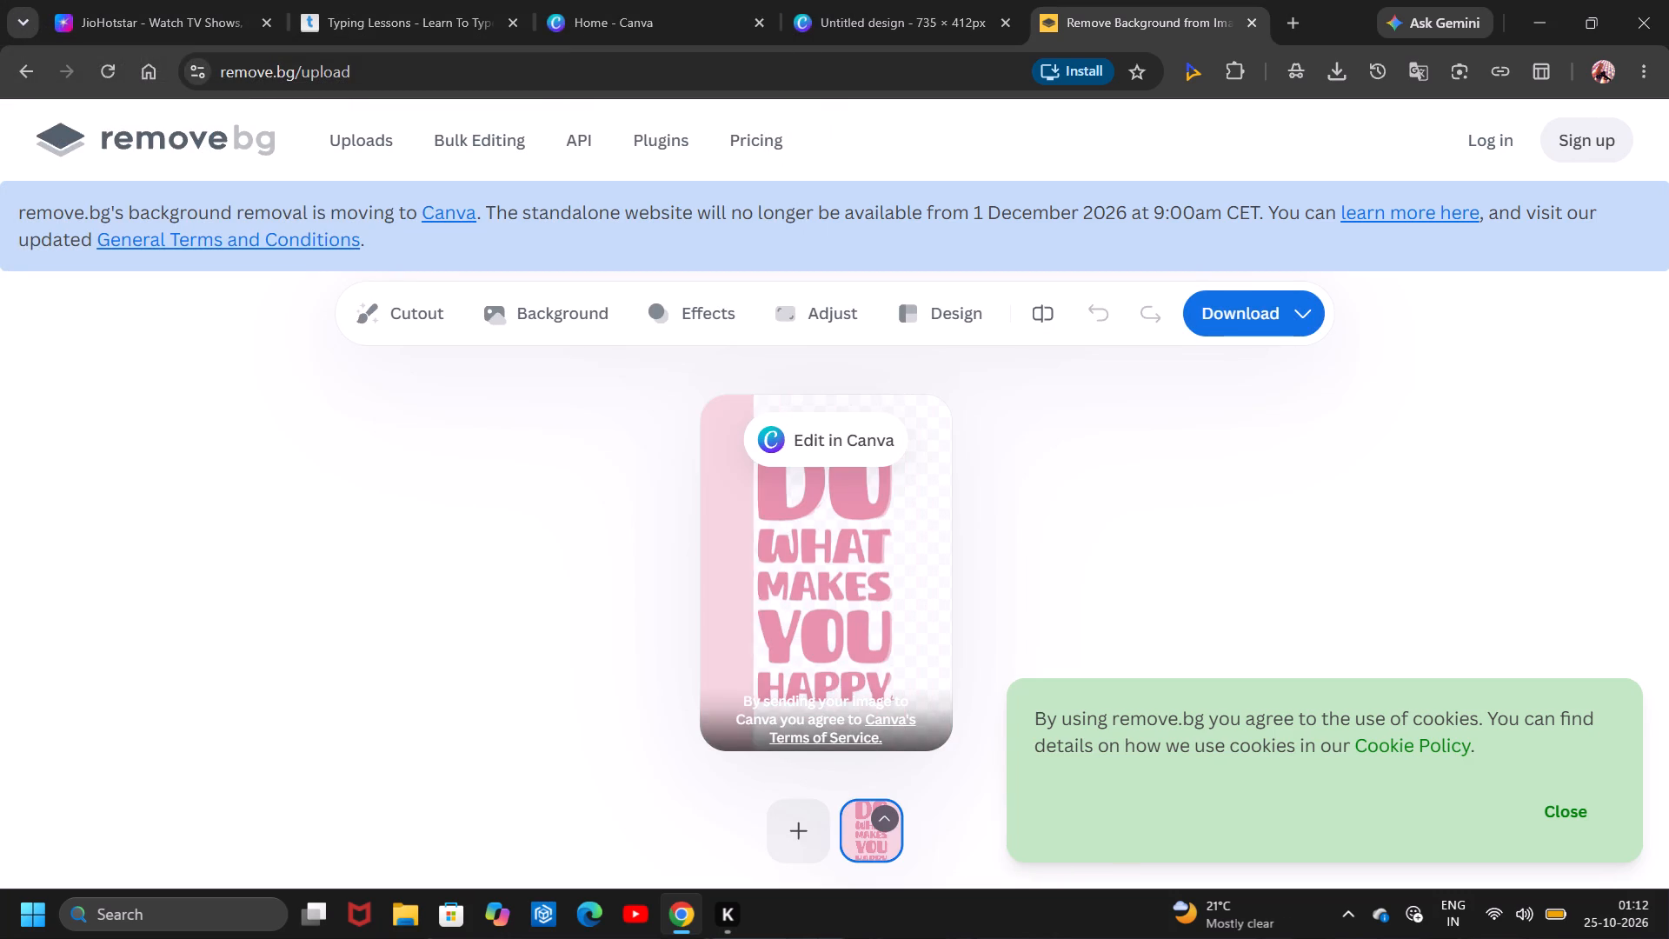
{"action": "scroll", "coordinate": [940, 603], "scroll_direction": "down", "scroll_amount": 1}
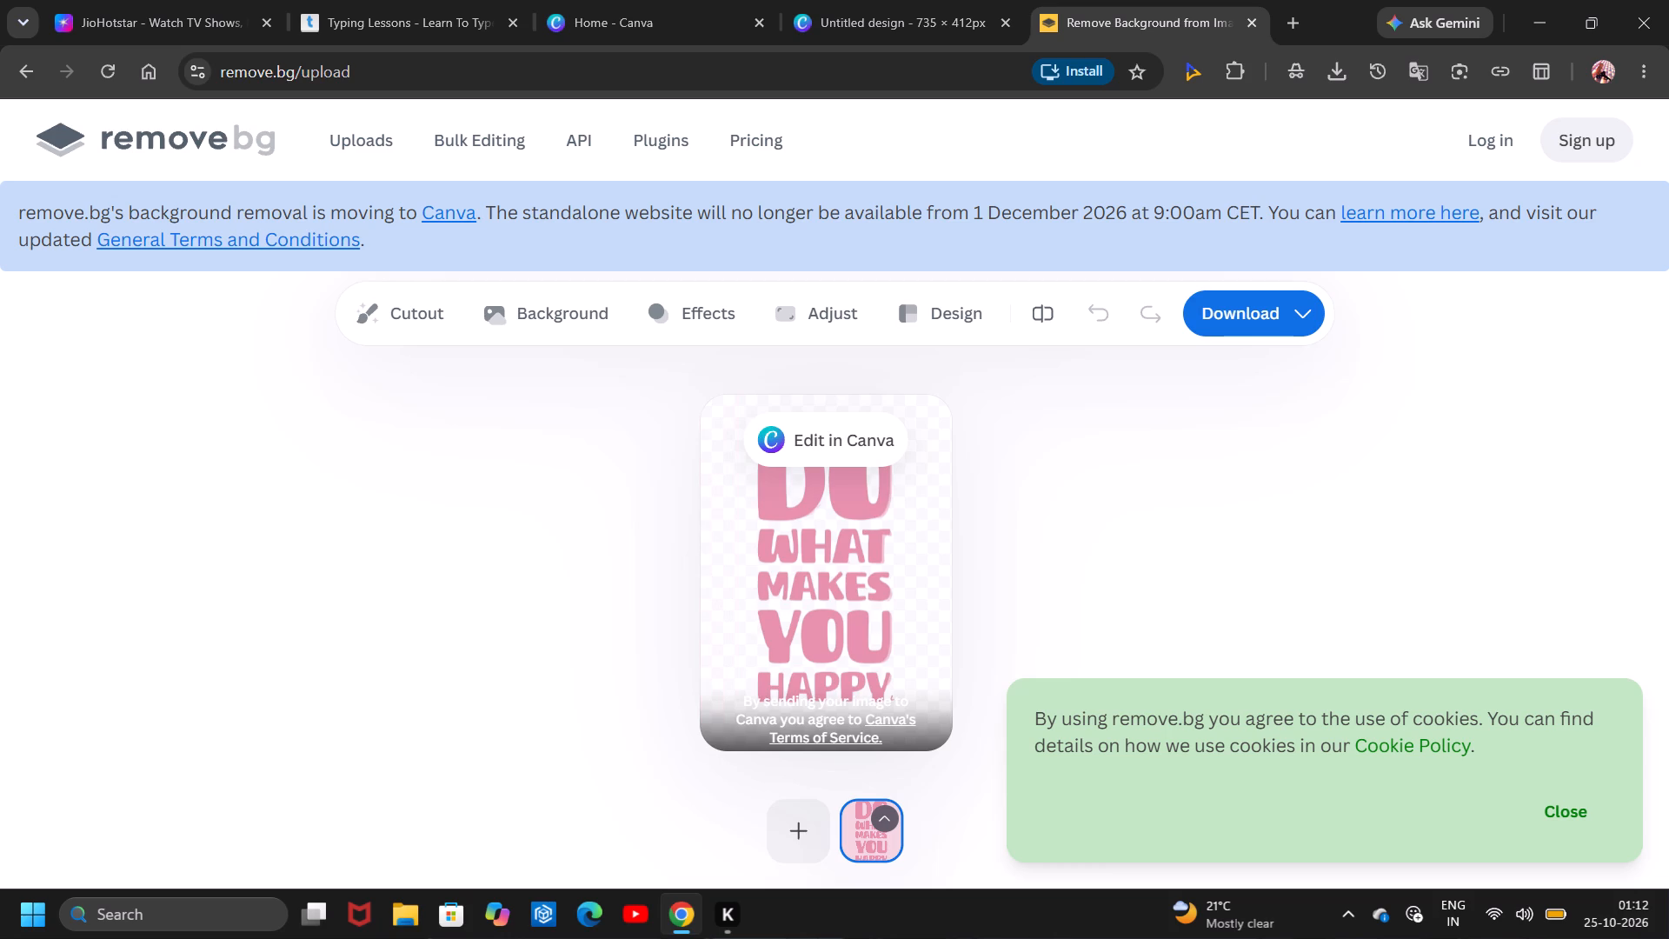
{"action": "left_click", "coordinate": [1211, 319]}
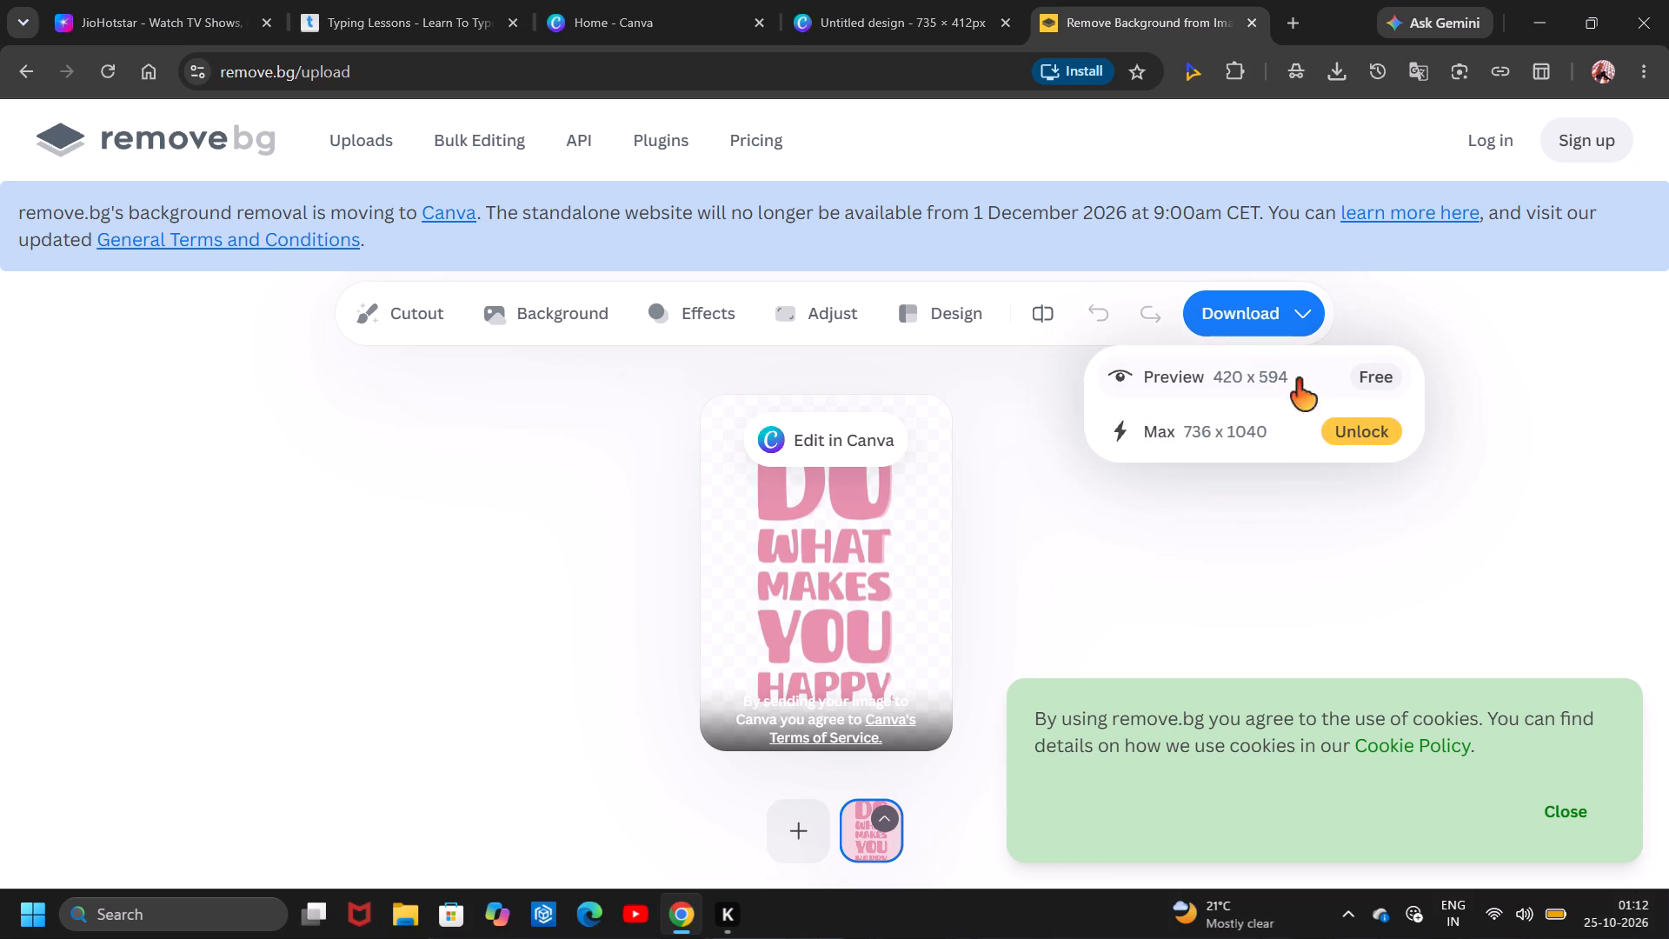
{"action": "left_click", "coordinate": [1291, 384]}
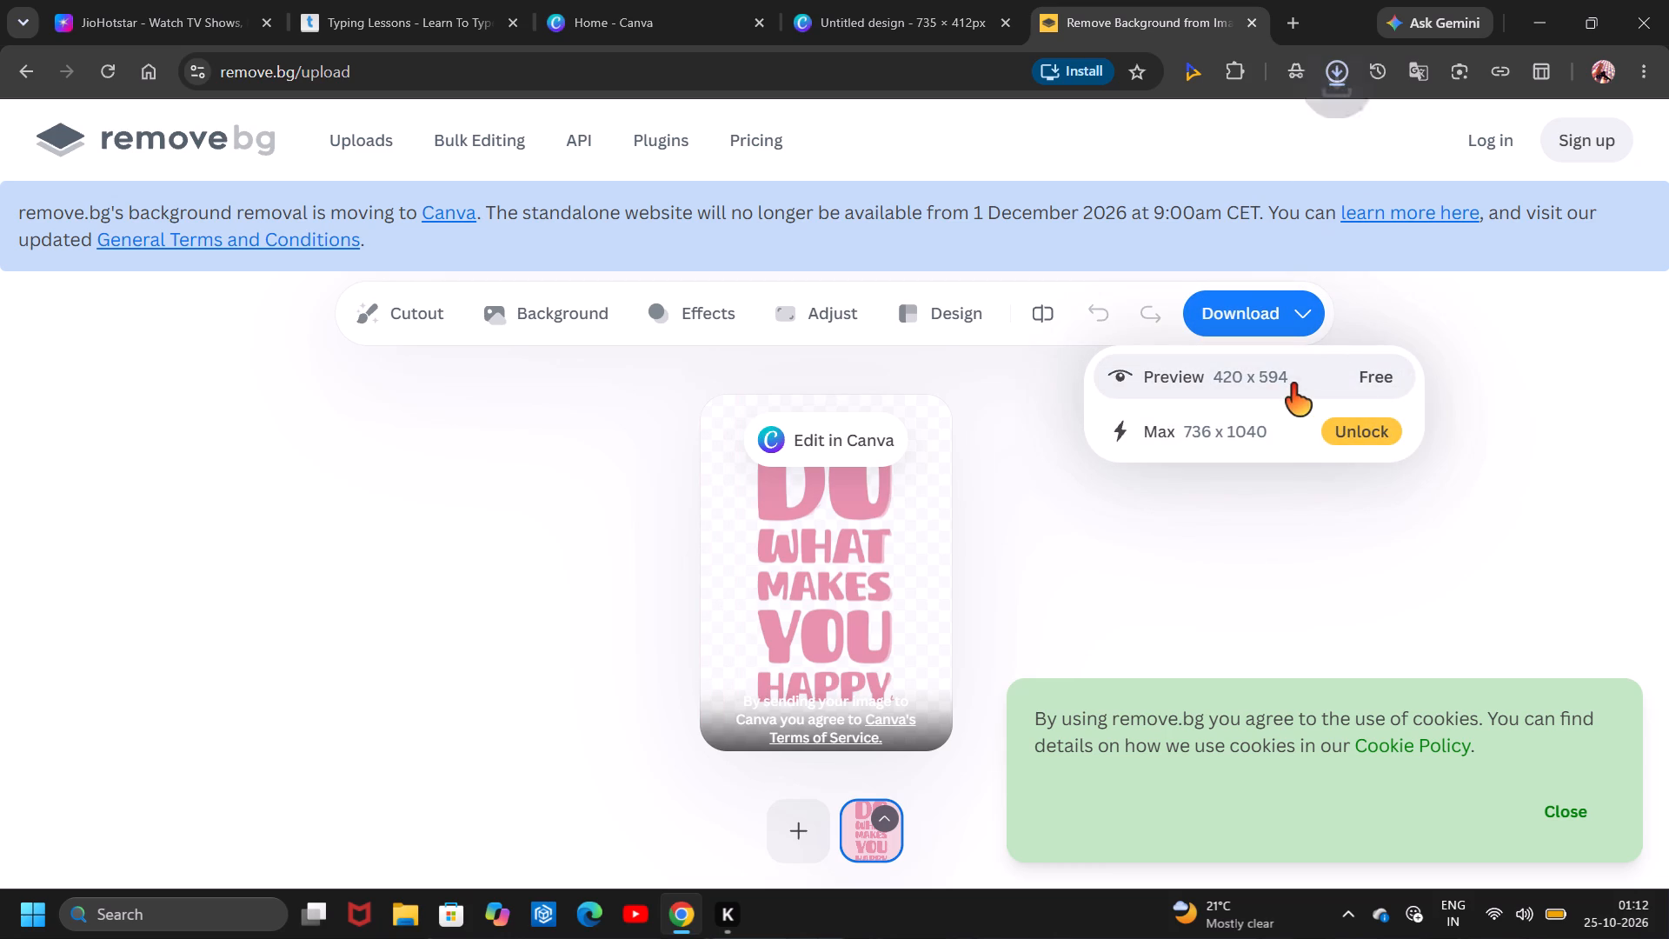
Return to the satin design and upload the background-free Pink_Inspirational_Wall_Art PNG from Downloads.
{"action": "left_click", "coordinate": [869, 5]}
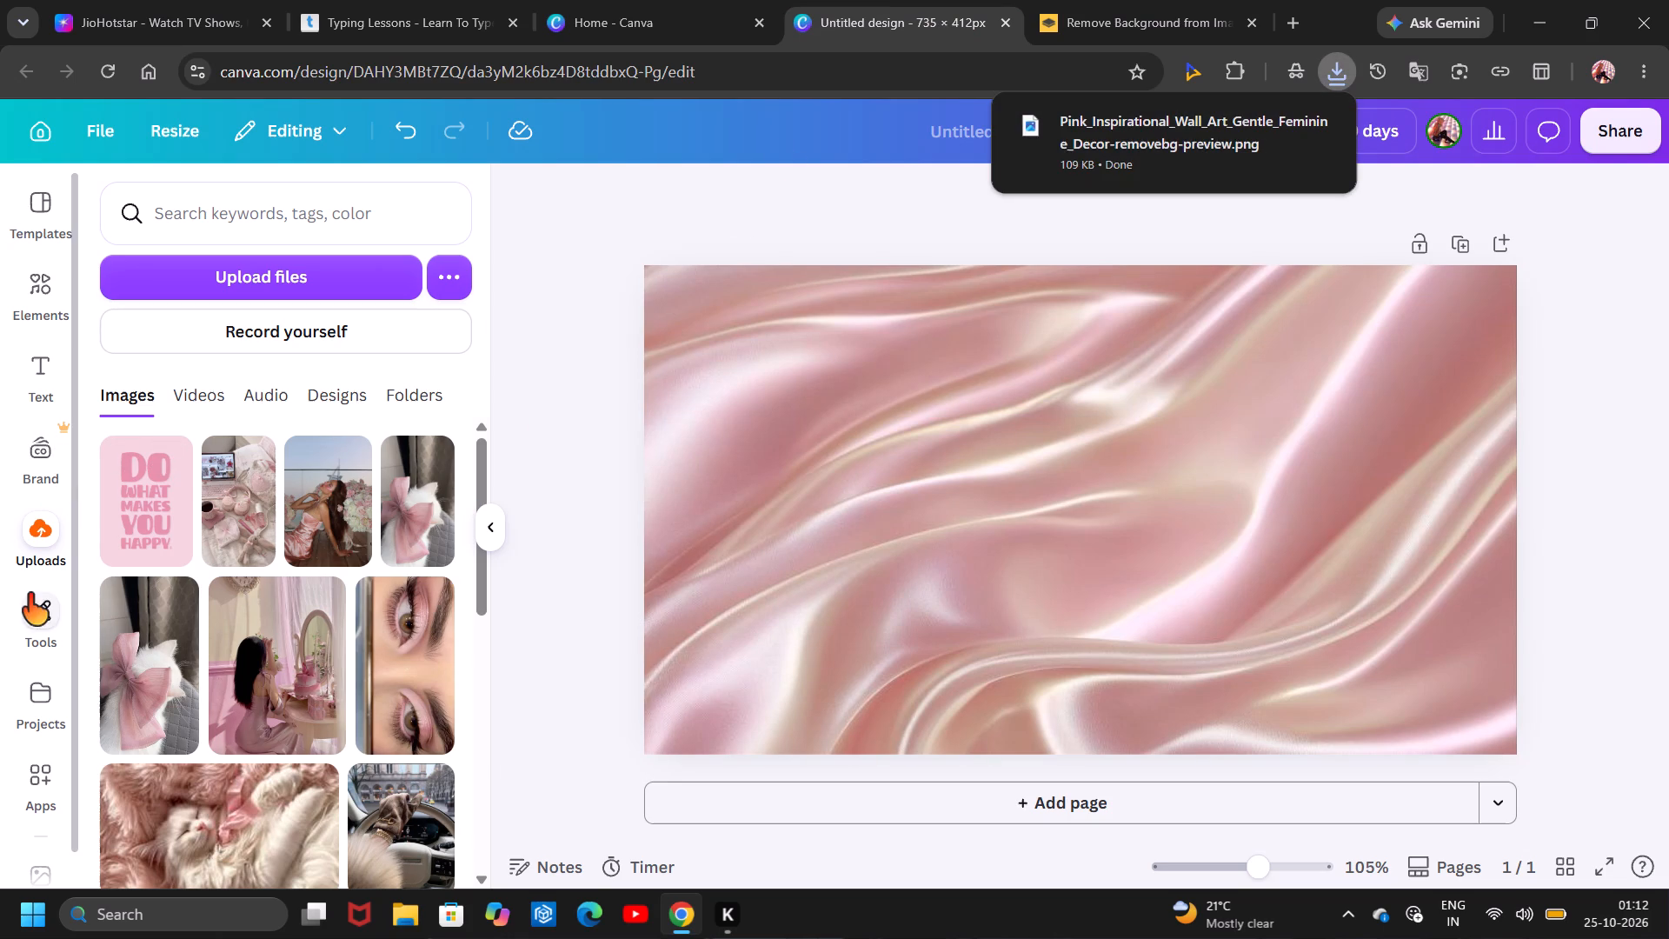
{"action": "left_click", "coordinate": [50, 536]}
{"action": "left_click", "coordinate": [12, 550]}
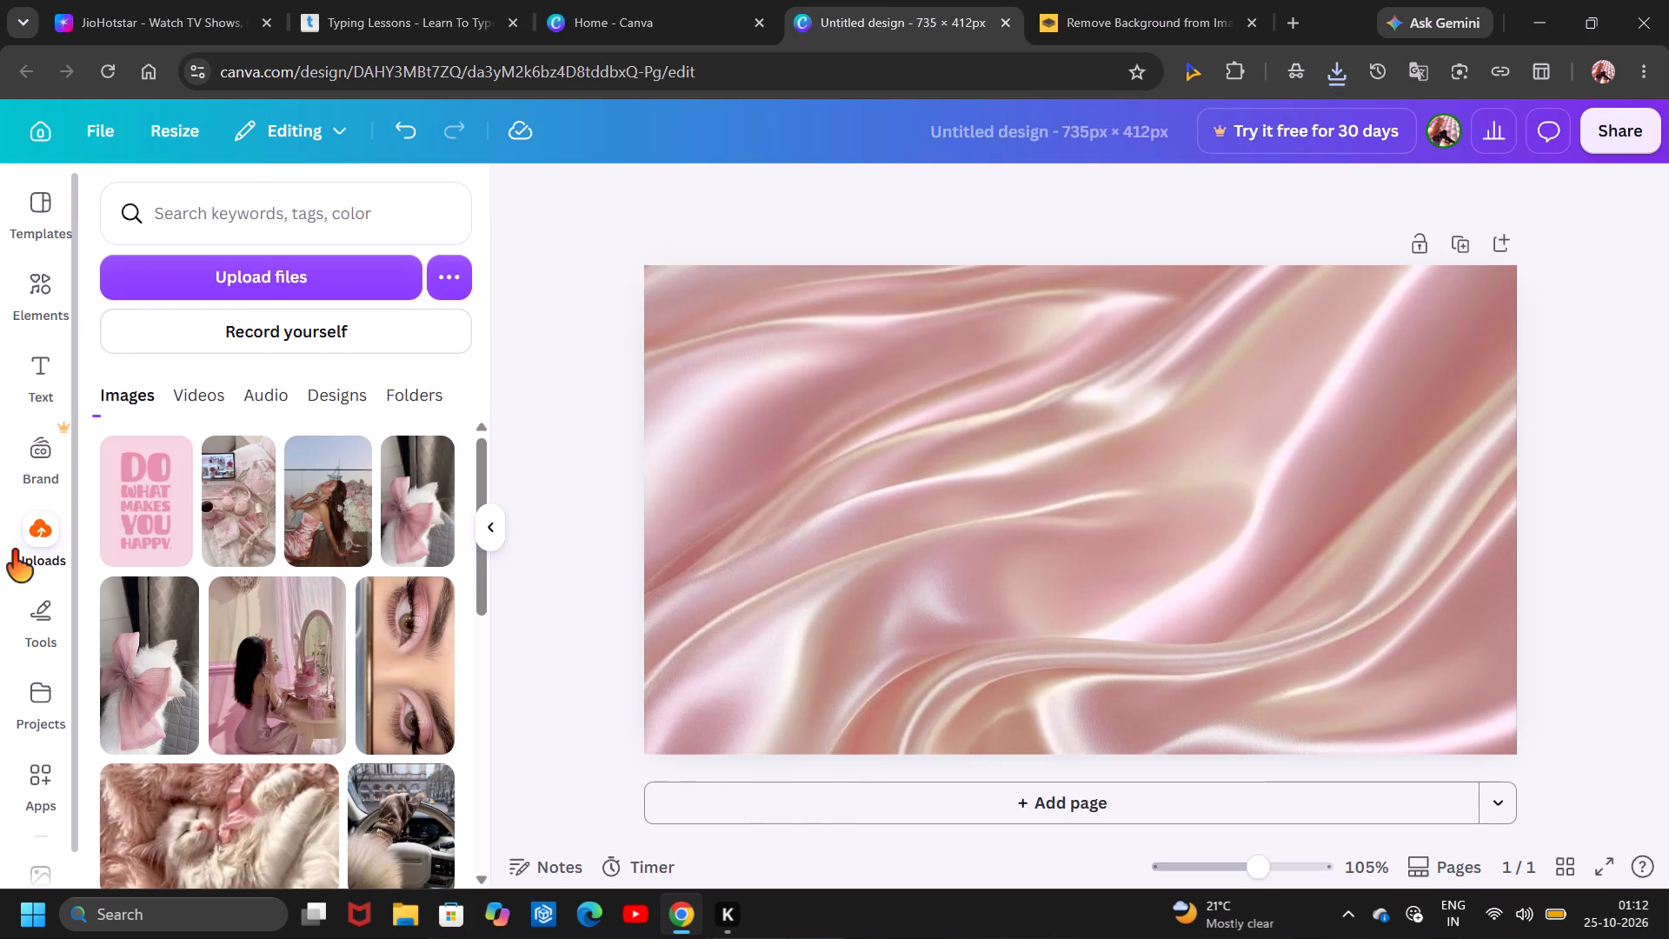
{"action": "left_click", "coordinate": [252, 277]}
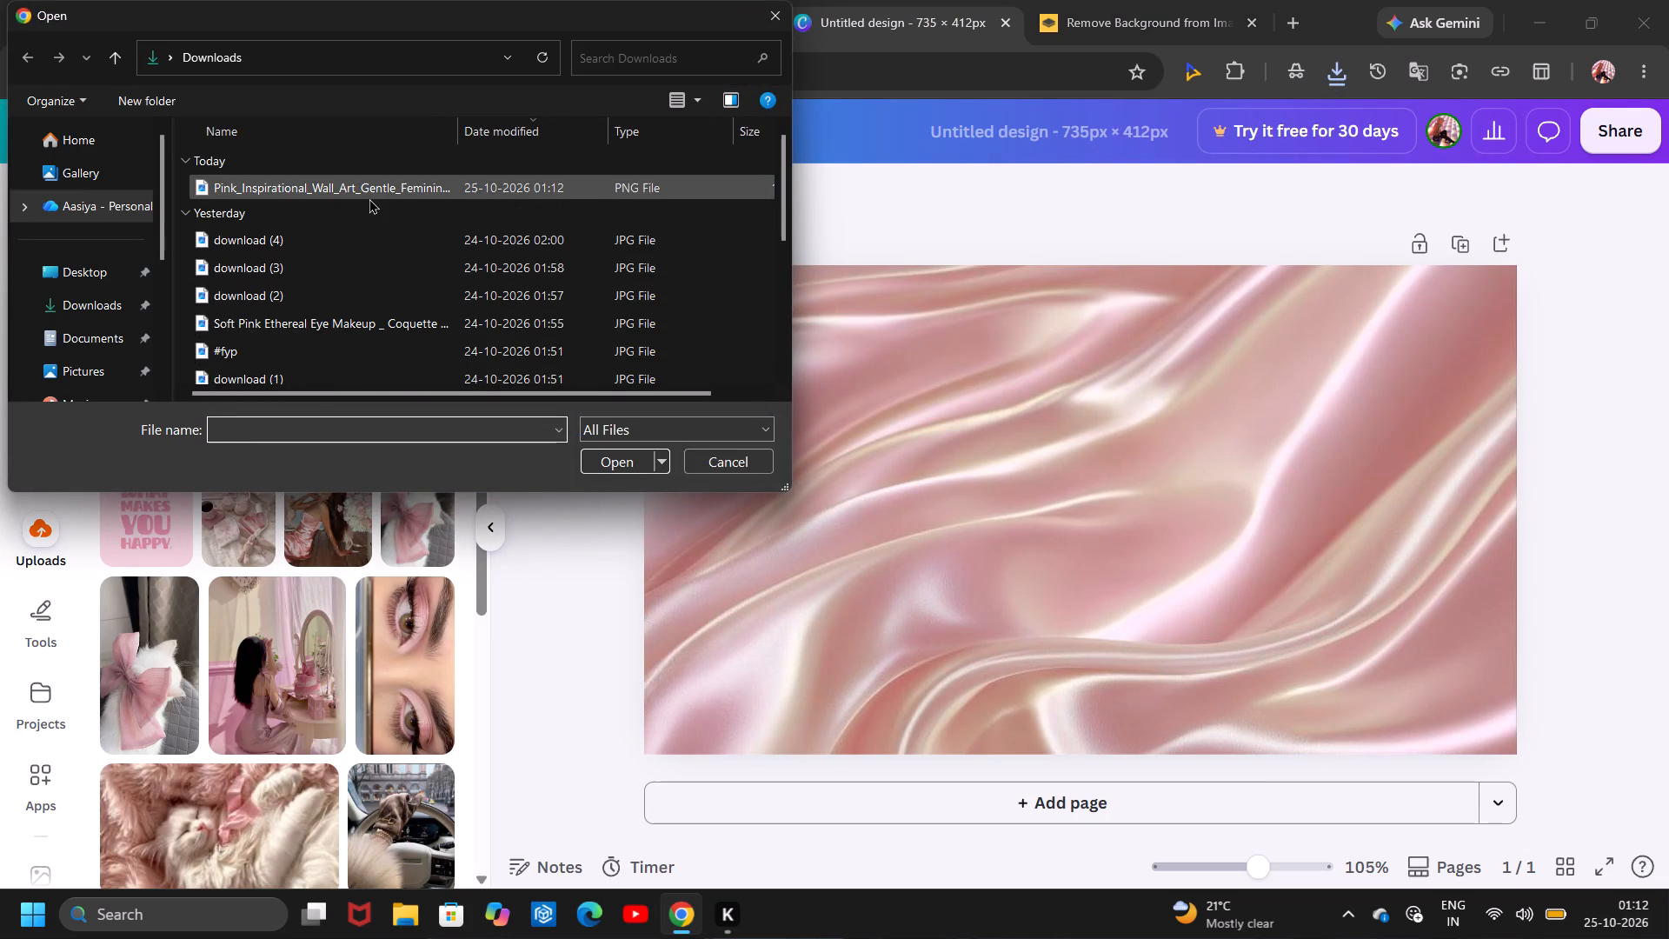
{"action": "double_click", "coordinate": [369, 198]}
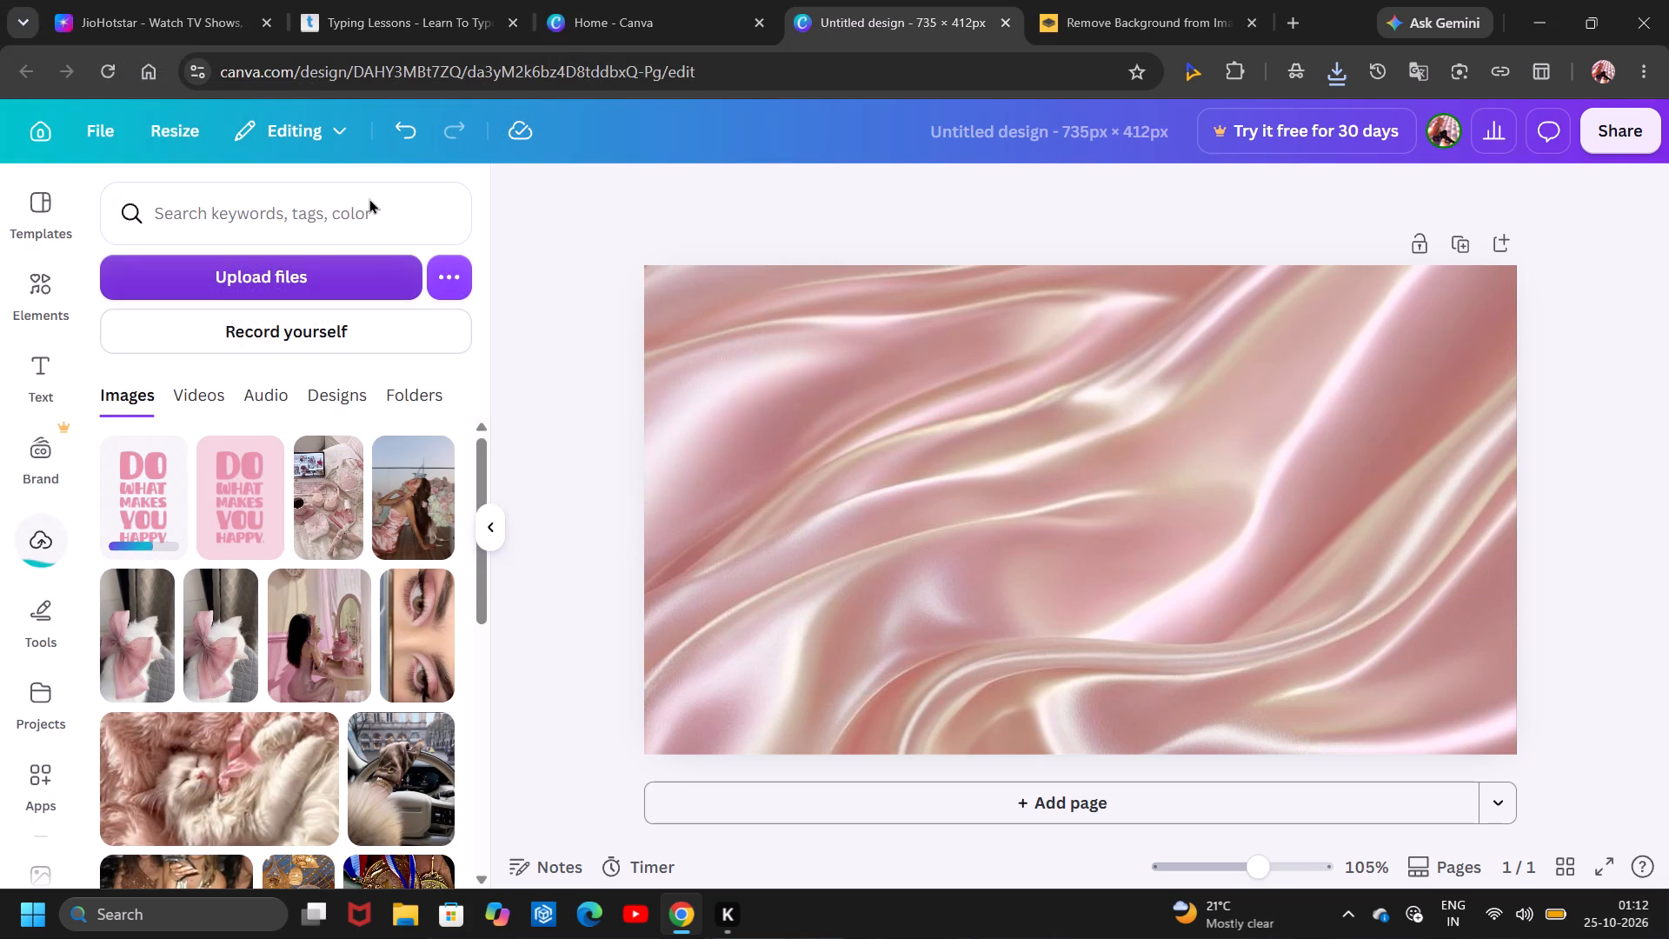
Add the transparent "Do What Makes You Happy" cutout to the page and move it to the page's upper-left corner.
{"action": "left_click", "coordinate": [143, 471]}
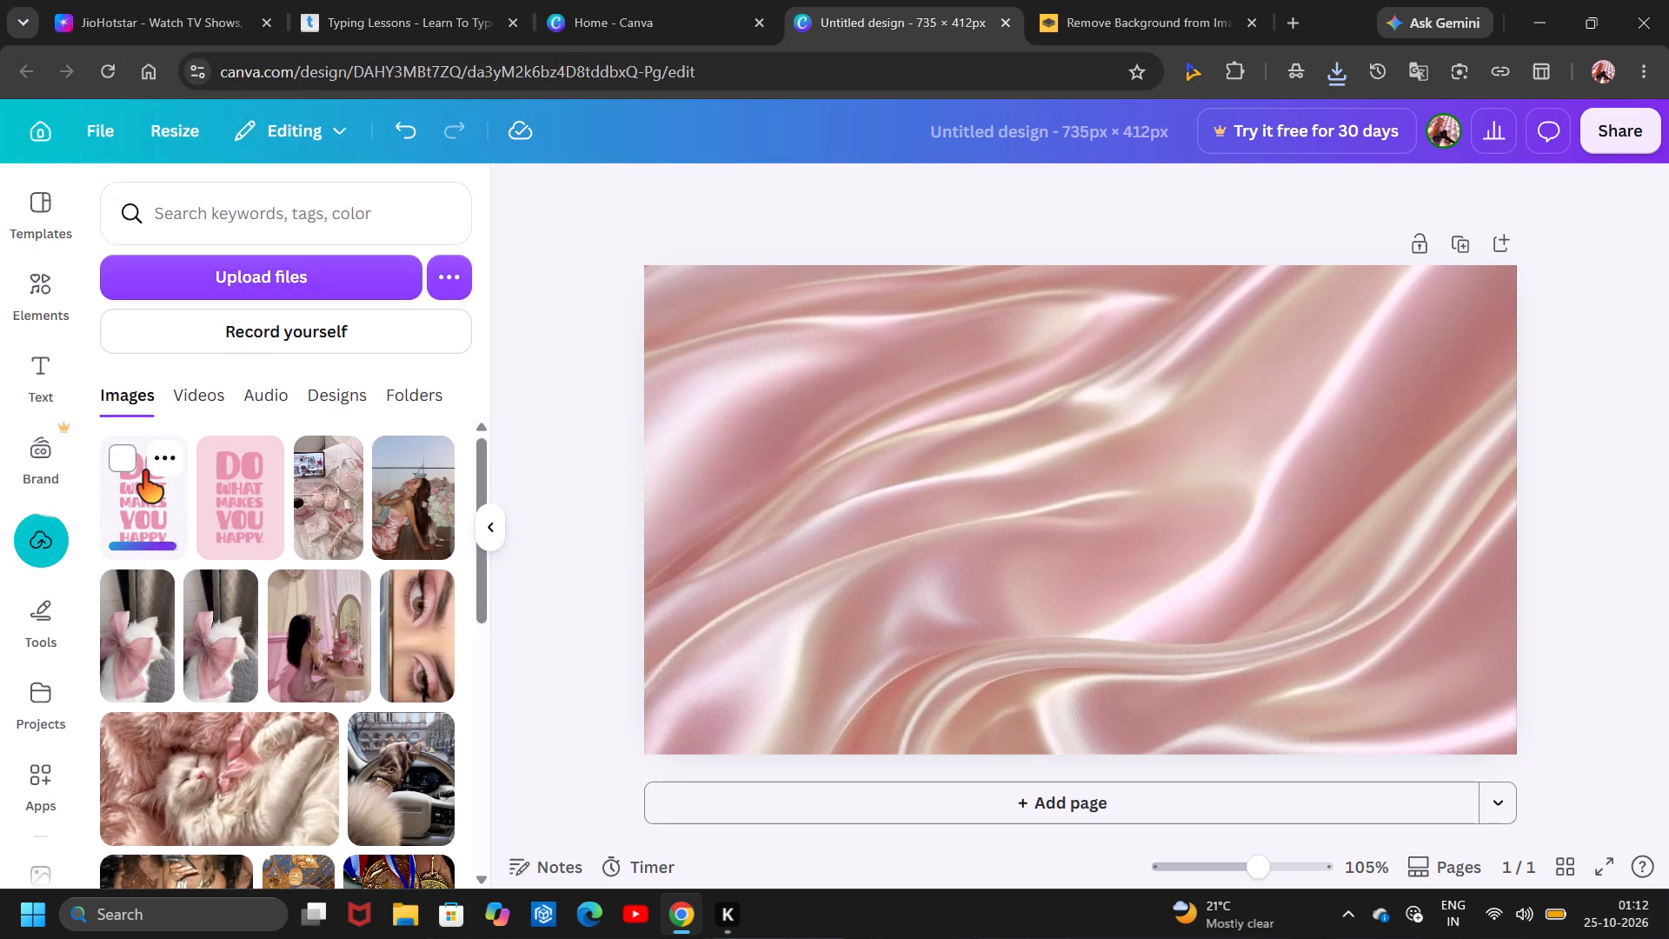
{"action": "left_click_drag", "start_coordinate": [1109, 522], "coordinate": [1074, 522]}
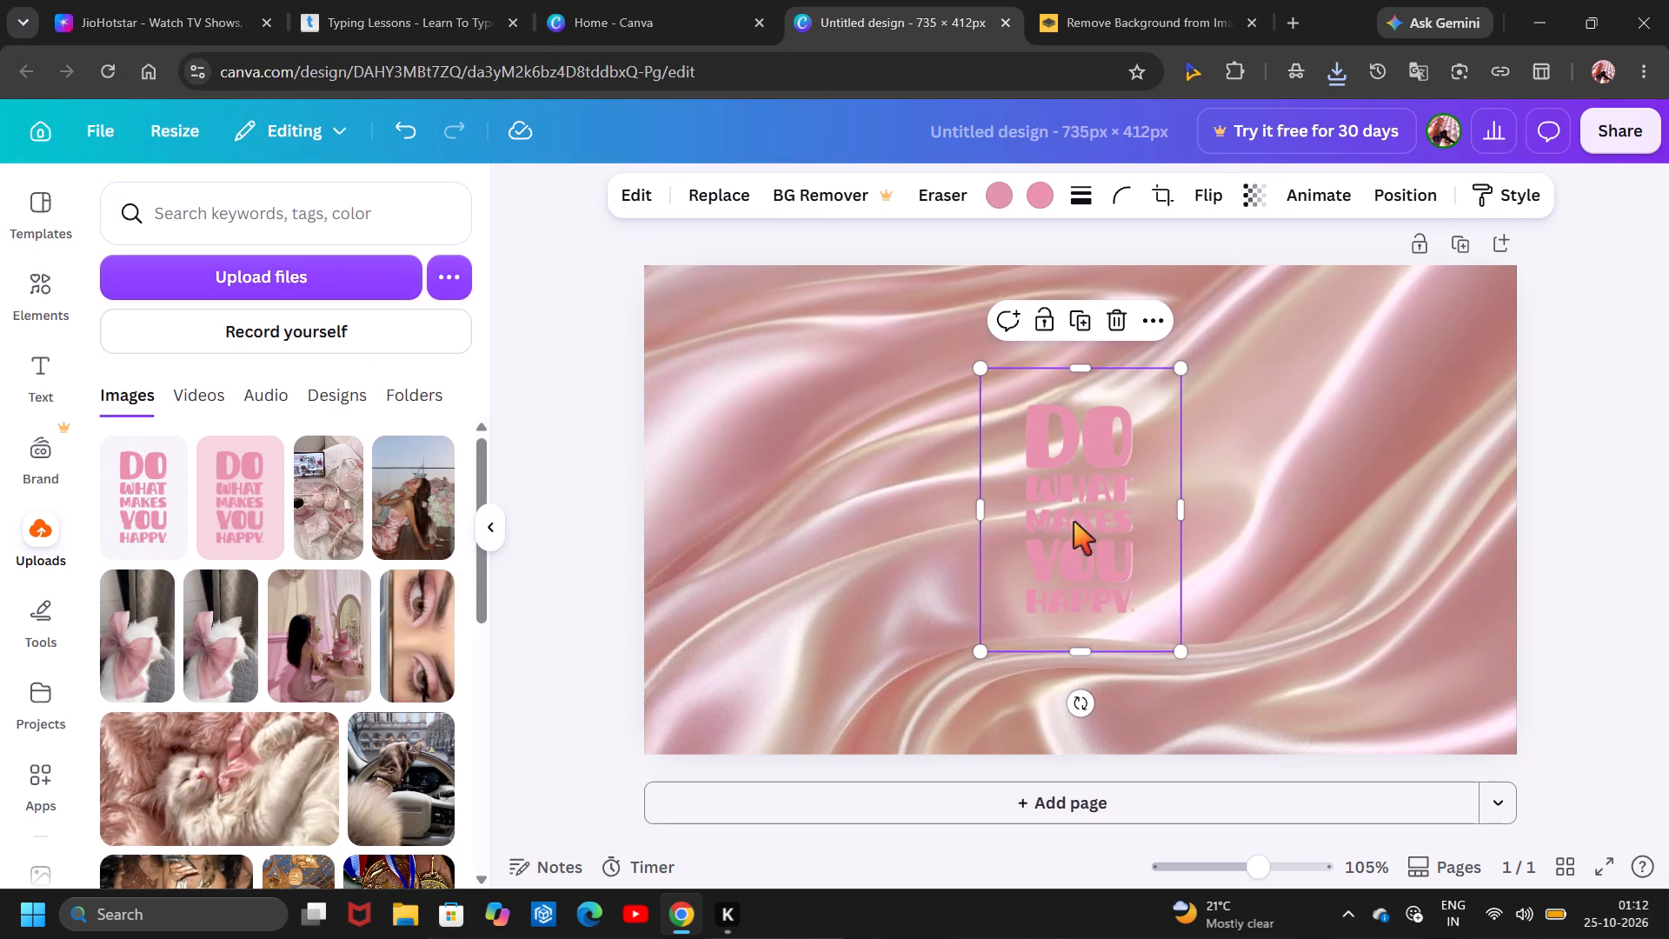
{"action": "left_click_drag", "start_coordinate": [1074, 522], "coordinate": [772, 404]}
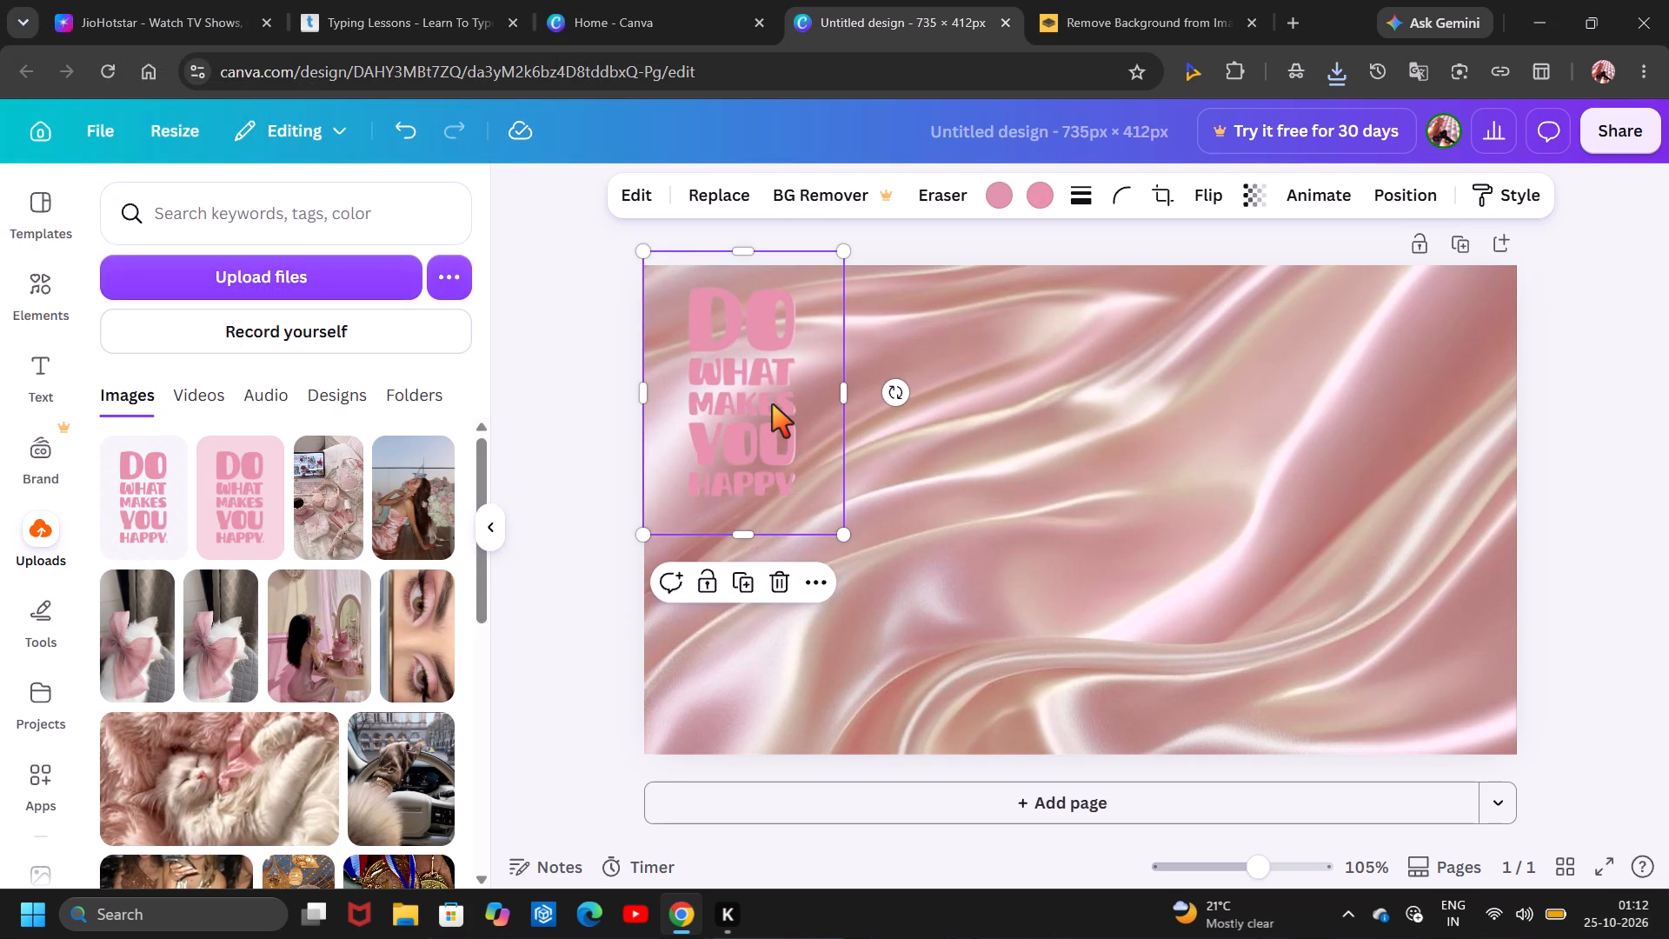
Recolour the "Do What Makes You Happy" quote with the palest pink from the satin background's photo colours.
{"action": "left_click", "coordinate": [1042, 202]}
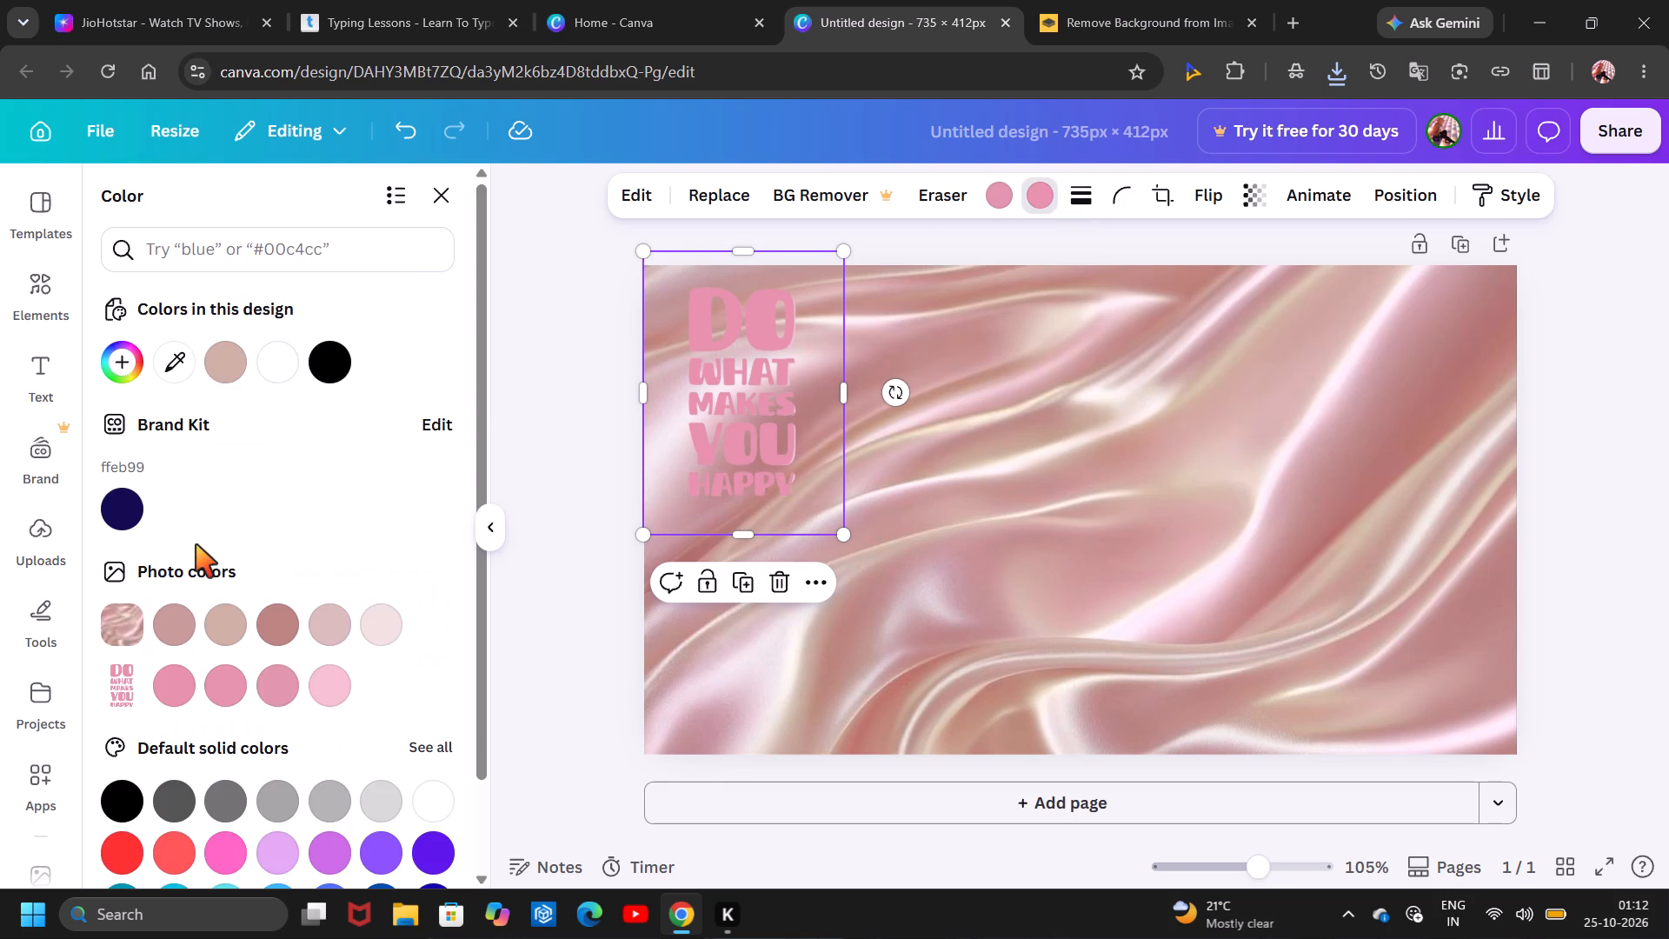
{"action": "left_click", "coordinate": [269, 368]}
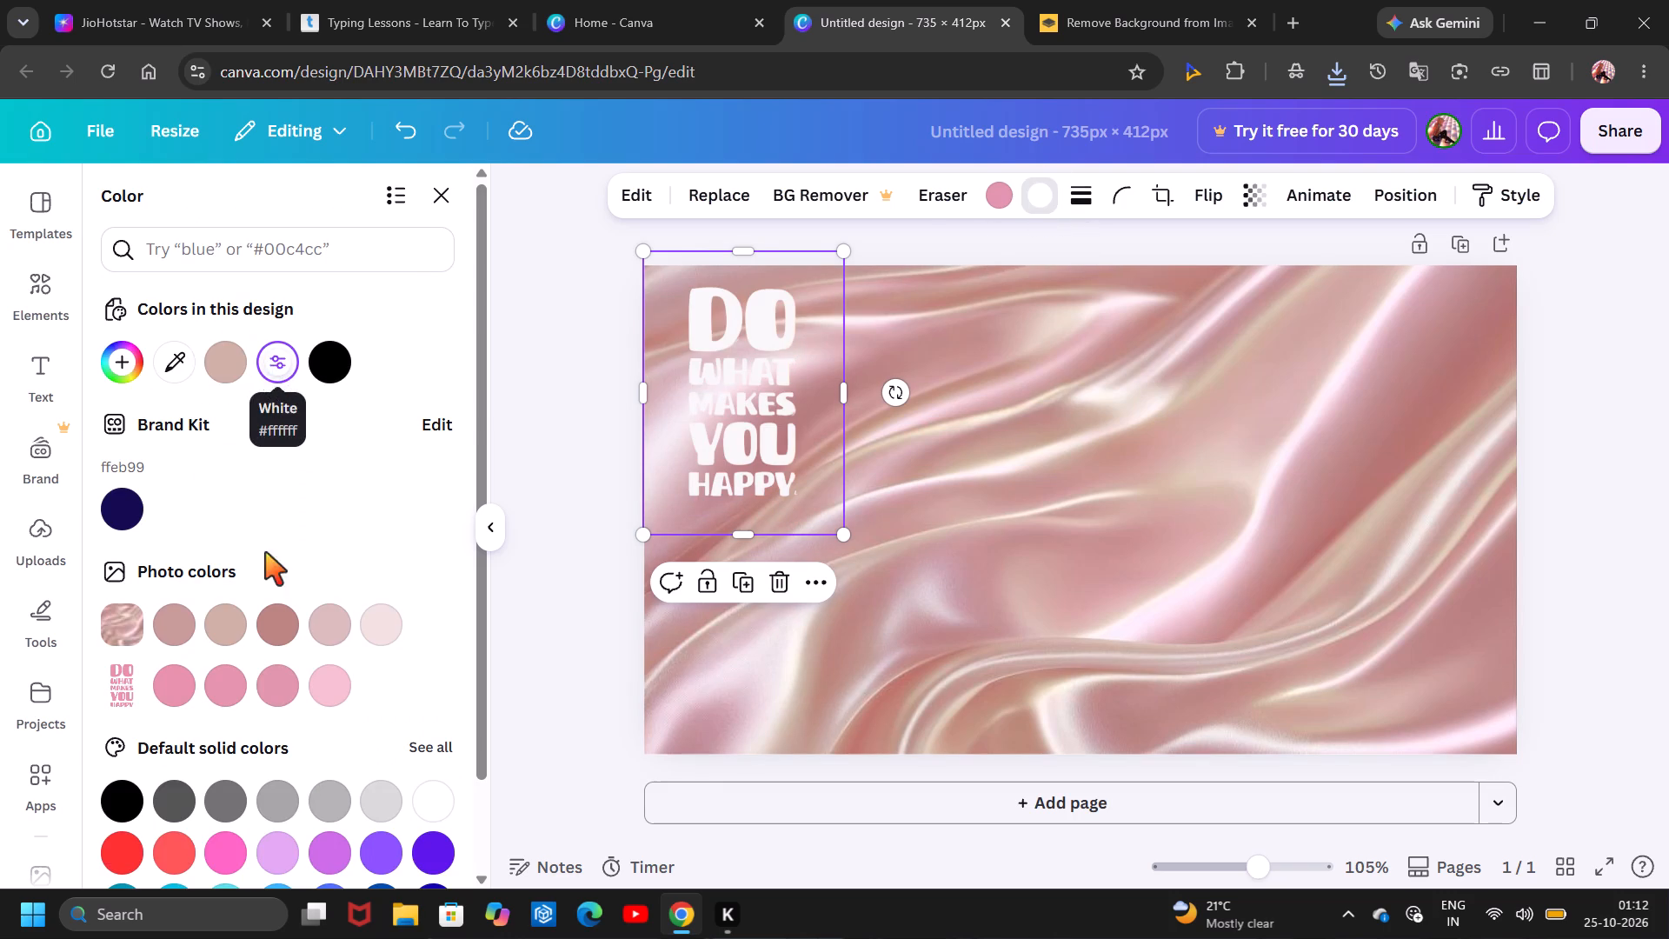
{"action": "left_click", "coordinate": [317, 688]}
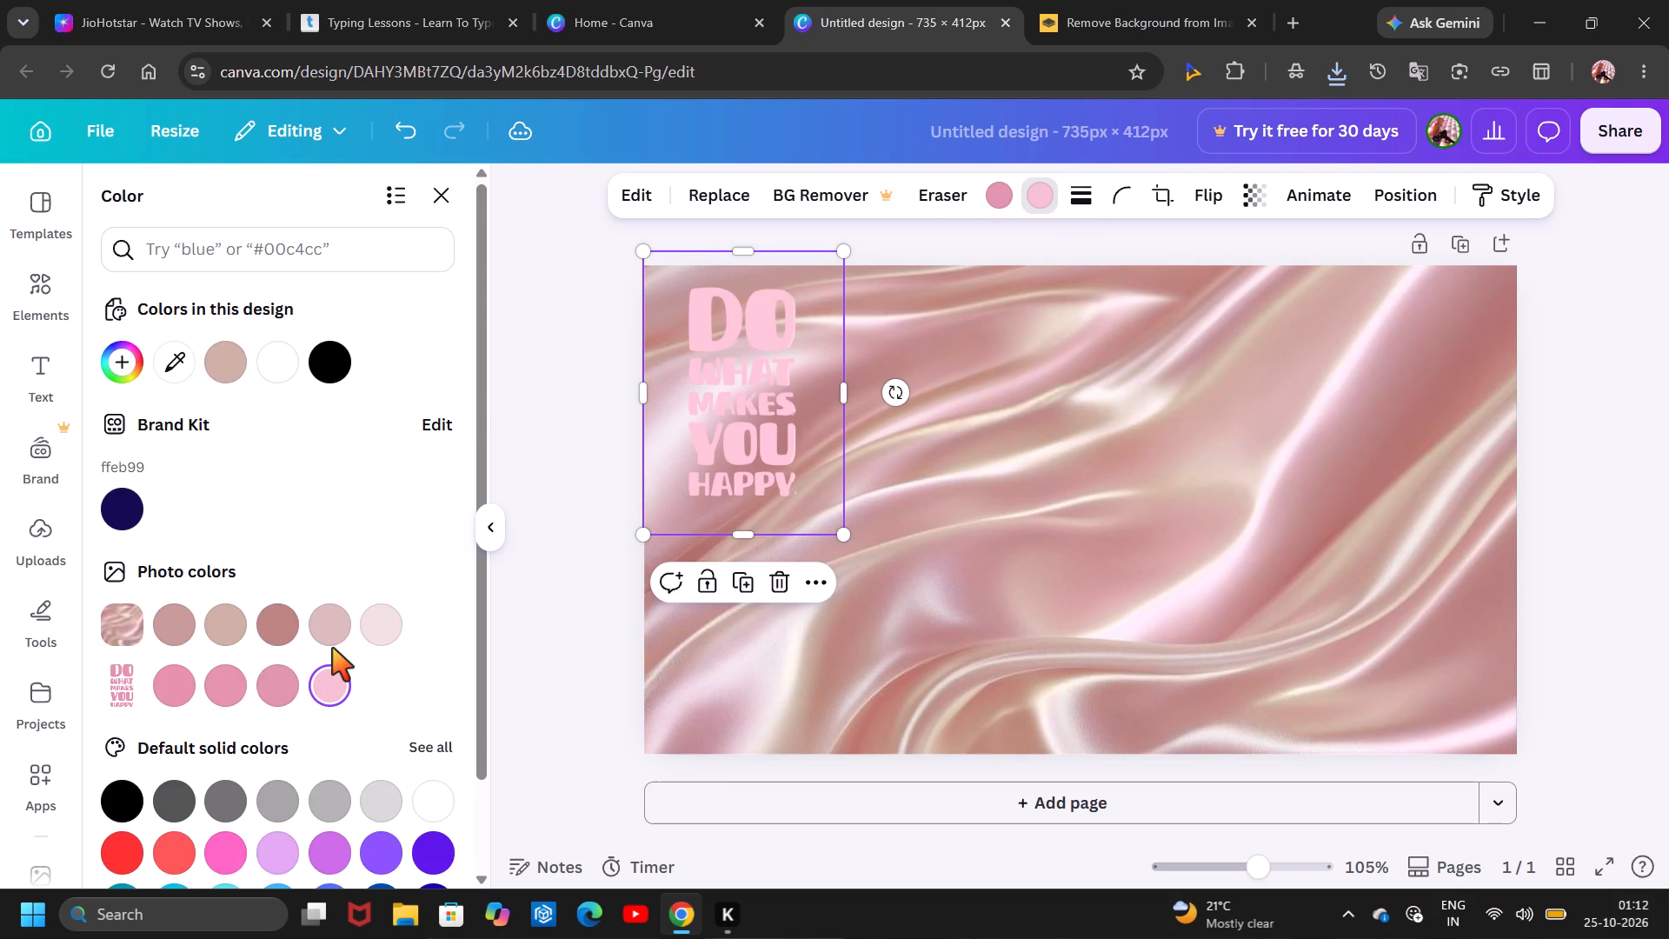
{"action": "left_click", "coordinate": [332, 648]}
{"action": "left_click", "coordinate": [332, 640]}
{"action": "left_click", "coordinate": [388, 627]}
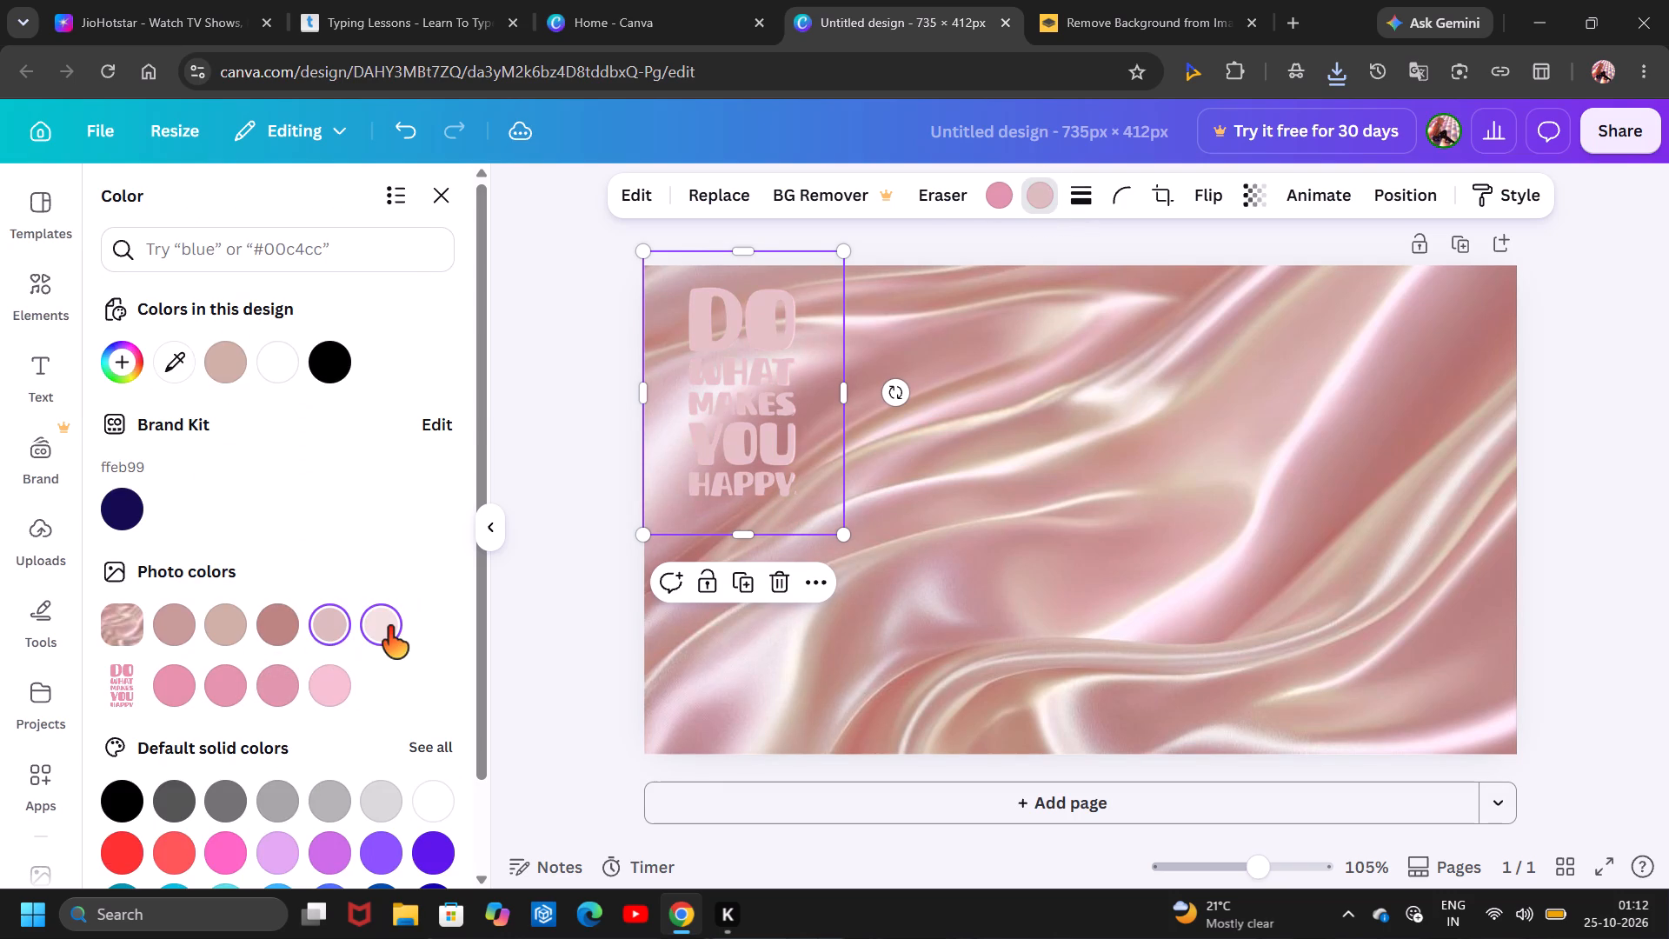
Move the quote to the centre of the page, slightly below the middle.
{"action": "left_click", "coordinate": [727, 383]}
{"action": "left_click_drag", "start_coordinate": [727, 383], "coordinate": [726, 536]}
{"action": "left_click_drag", "start_coordinate": [726, 536], "coordinate": [721, 540]}
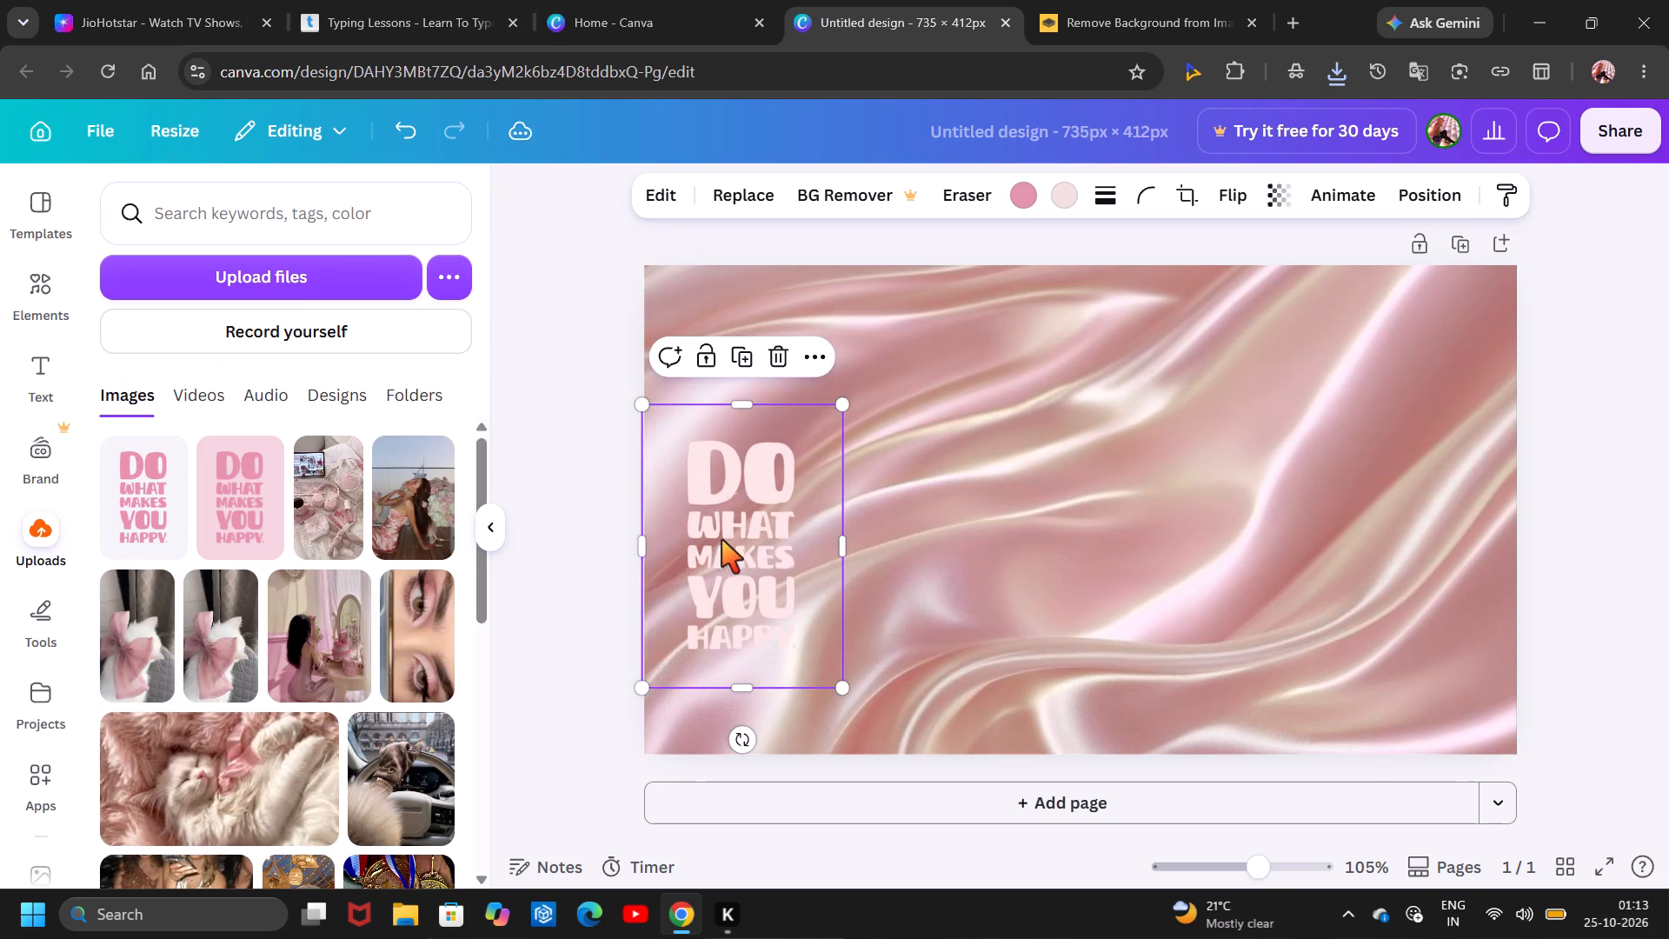
{"action": "left_click_drag", "start_coordinate": [721, 540], "coordinate": [1243, 537]}
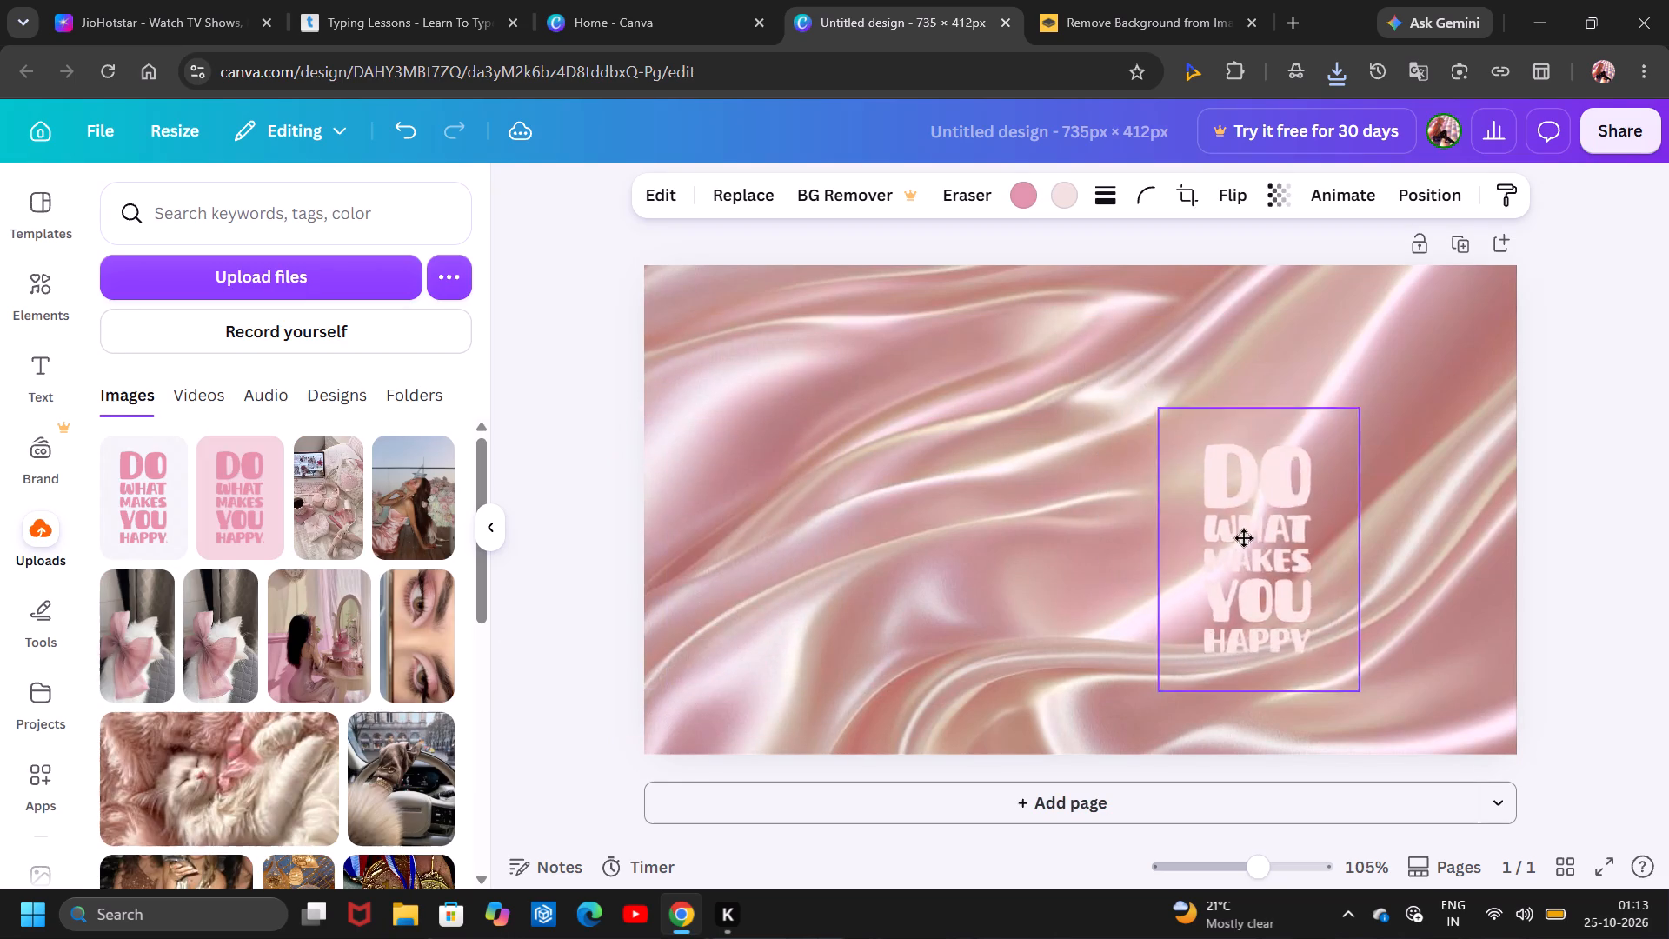
{"action": "left_click_drag", "start_coordinate": [1243, 537], "coordinate": [1483, 396]}
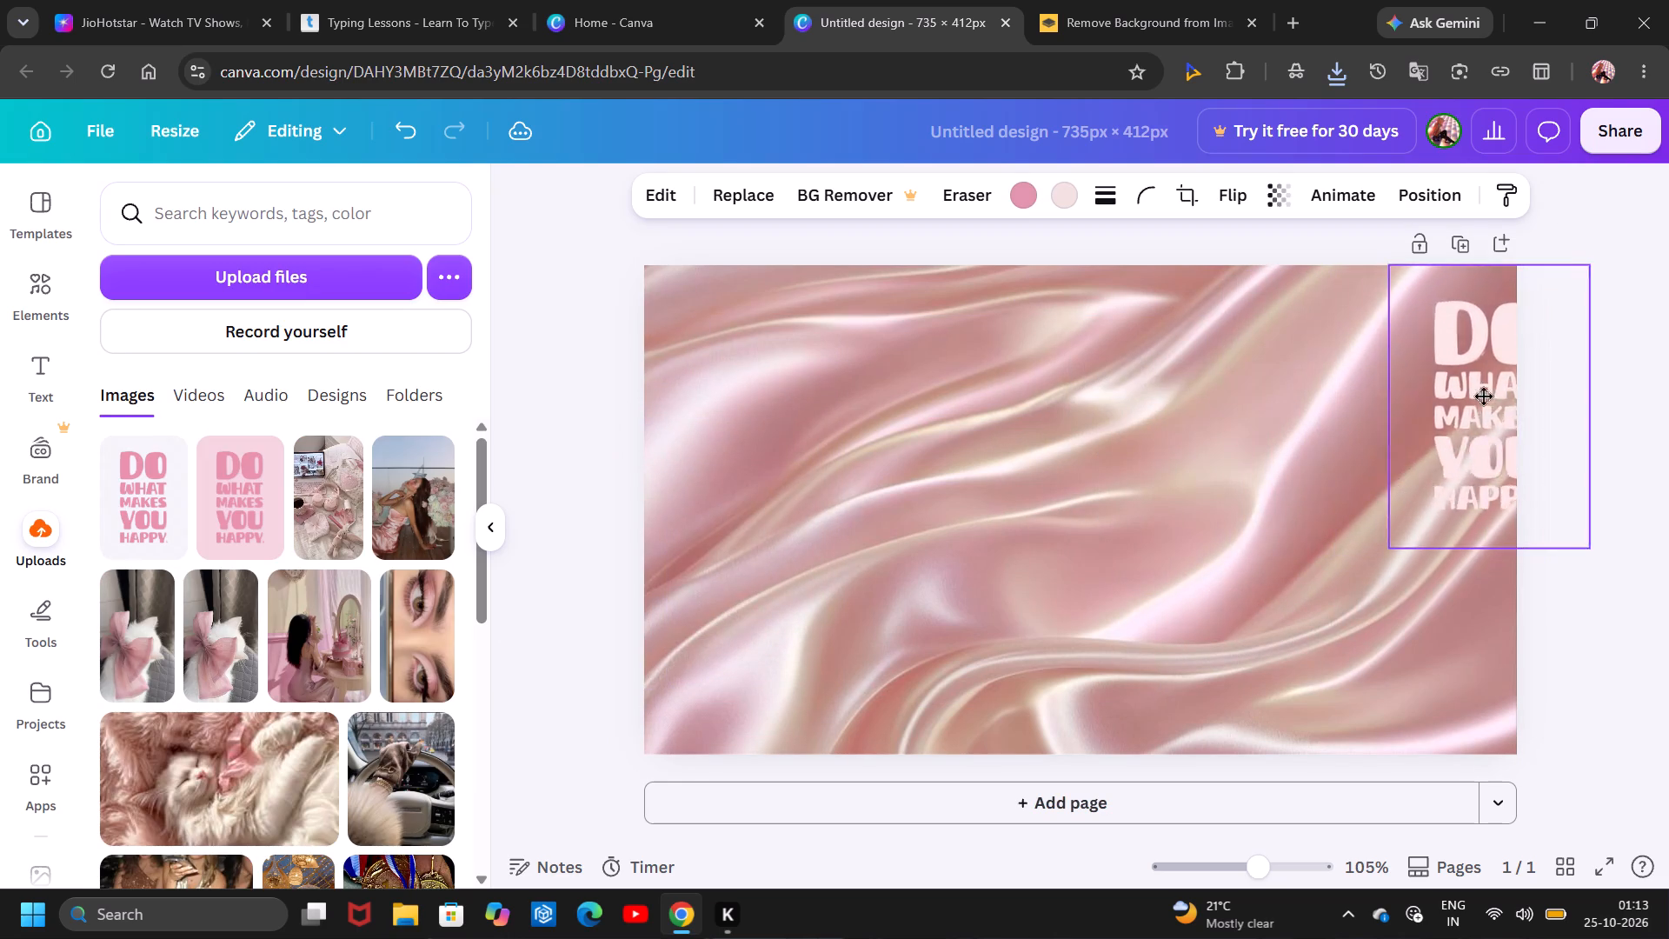
{"action": "left_click_drag", "start_coordinate": [1483, 396], "coordinate": [1433, 379]}
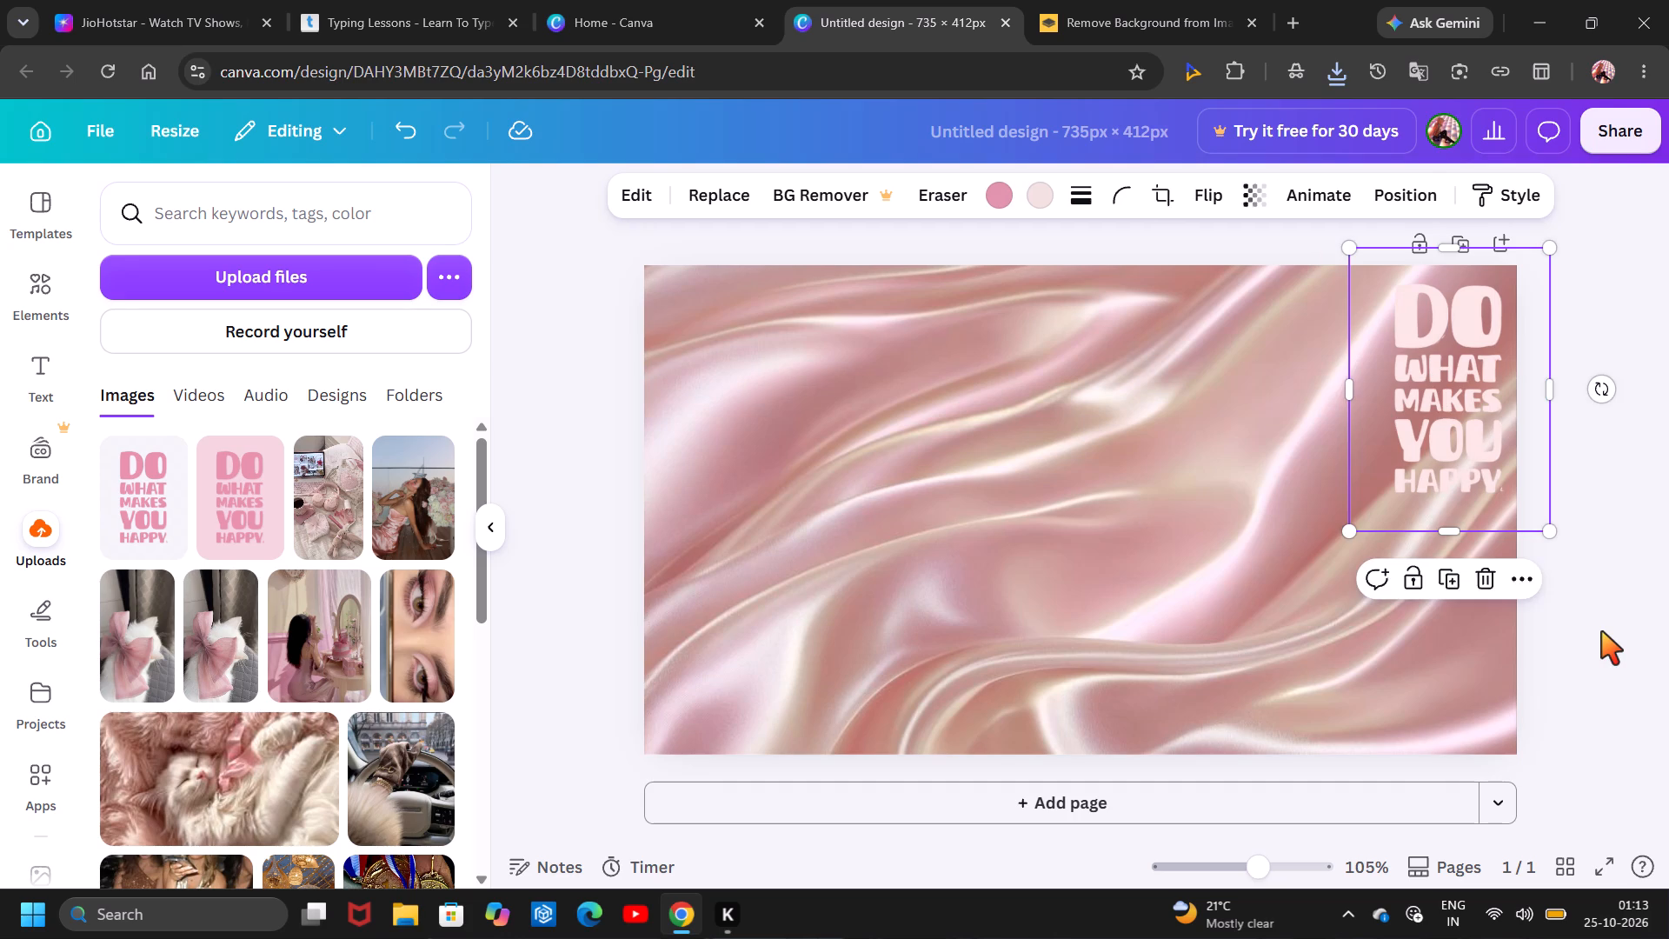
{"action": "left_click", "coordinate": [1601, 631]}
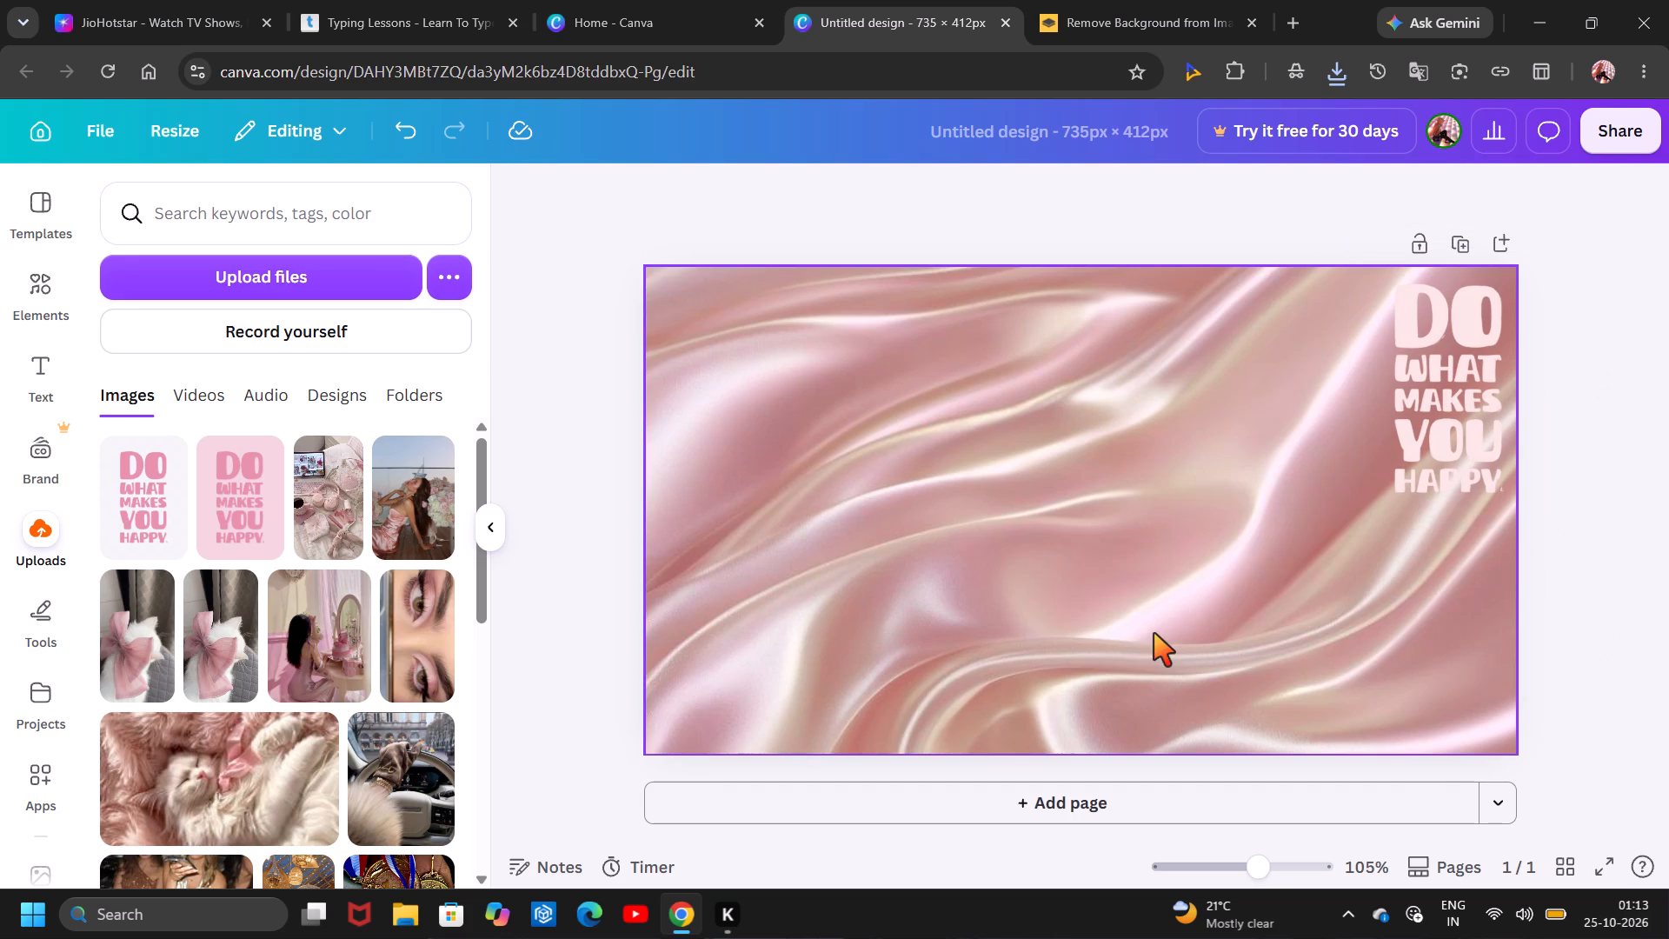
{"action": "left_click_drag", "start_coordinate": [1441, 408], "coordinate": [1034, 537]}
{"action": "left_click", "coordinate": [1034, 537]}
{"action": "left_click_drag", "start_coordinate": [1034, 537], "coordinate": [1056, 542]}
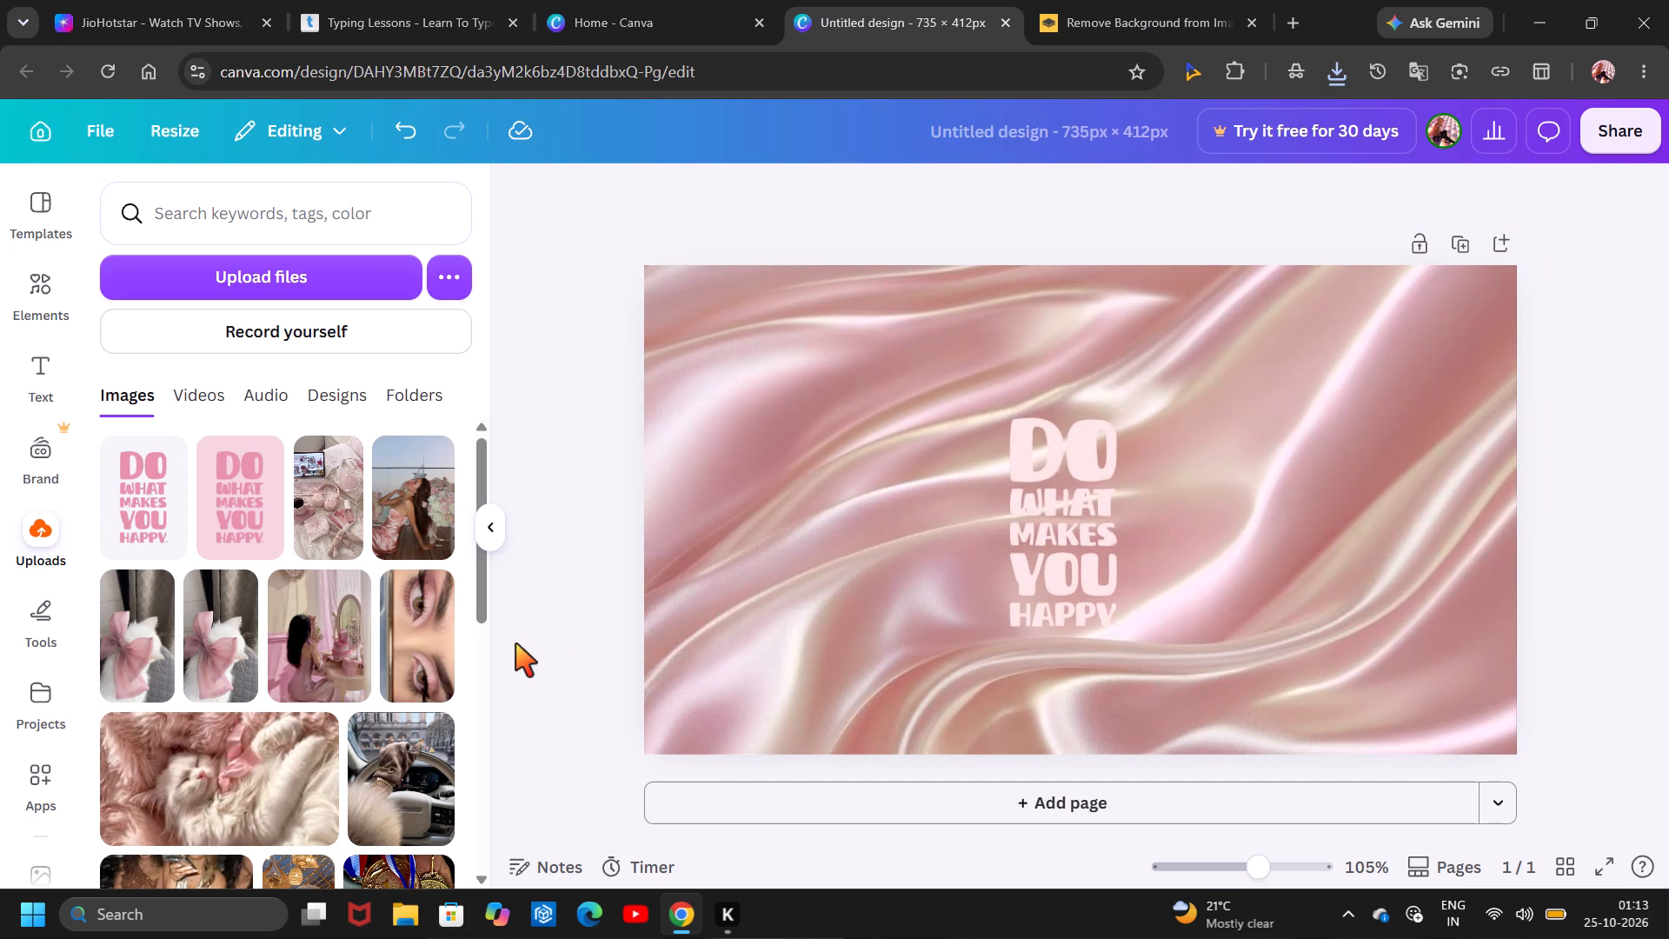
Add the uploaded close-up photo of eyes beside the quote and rotate it a quarter turn so the eyes sit horizontally.
{"action": "left_click", "coordinate": [425, 664]}
{"action": "left_click", "coordinate": [1058, 689]}
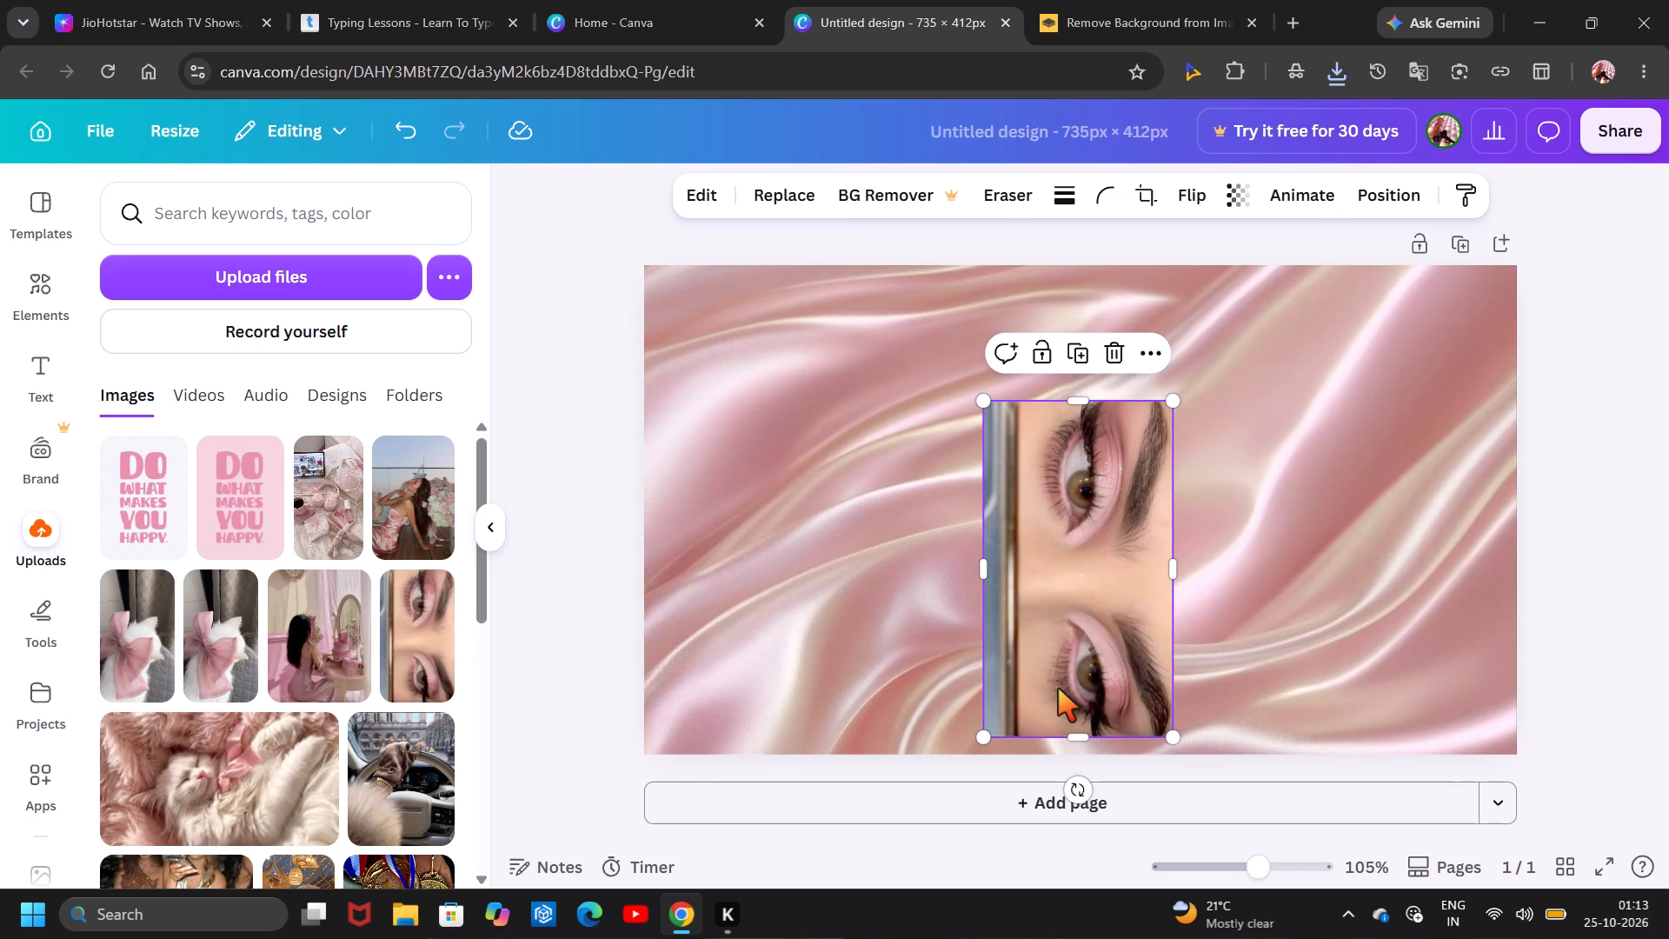
{"action": "left_click_drag", "start_coordinate": [1058, 689], "coordinate": [796, 630]}
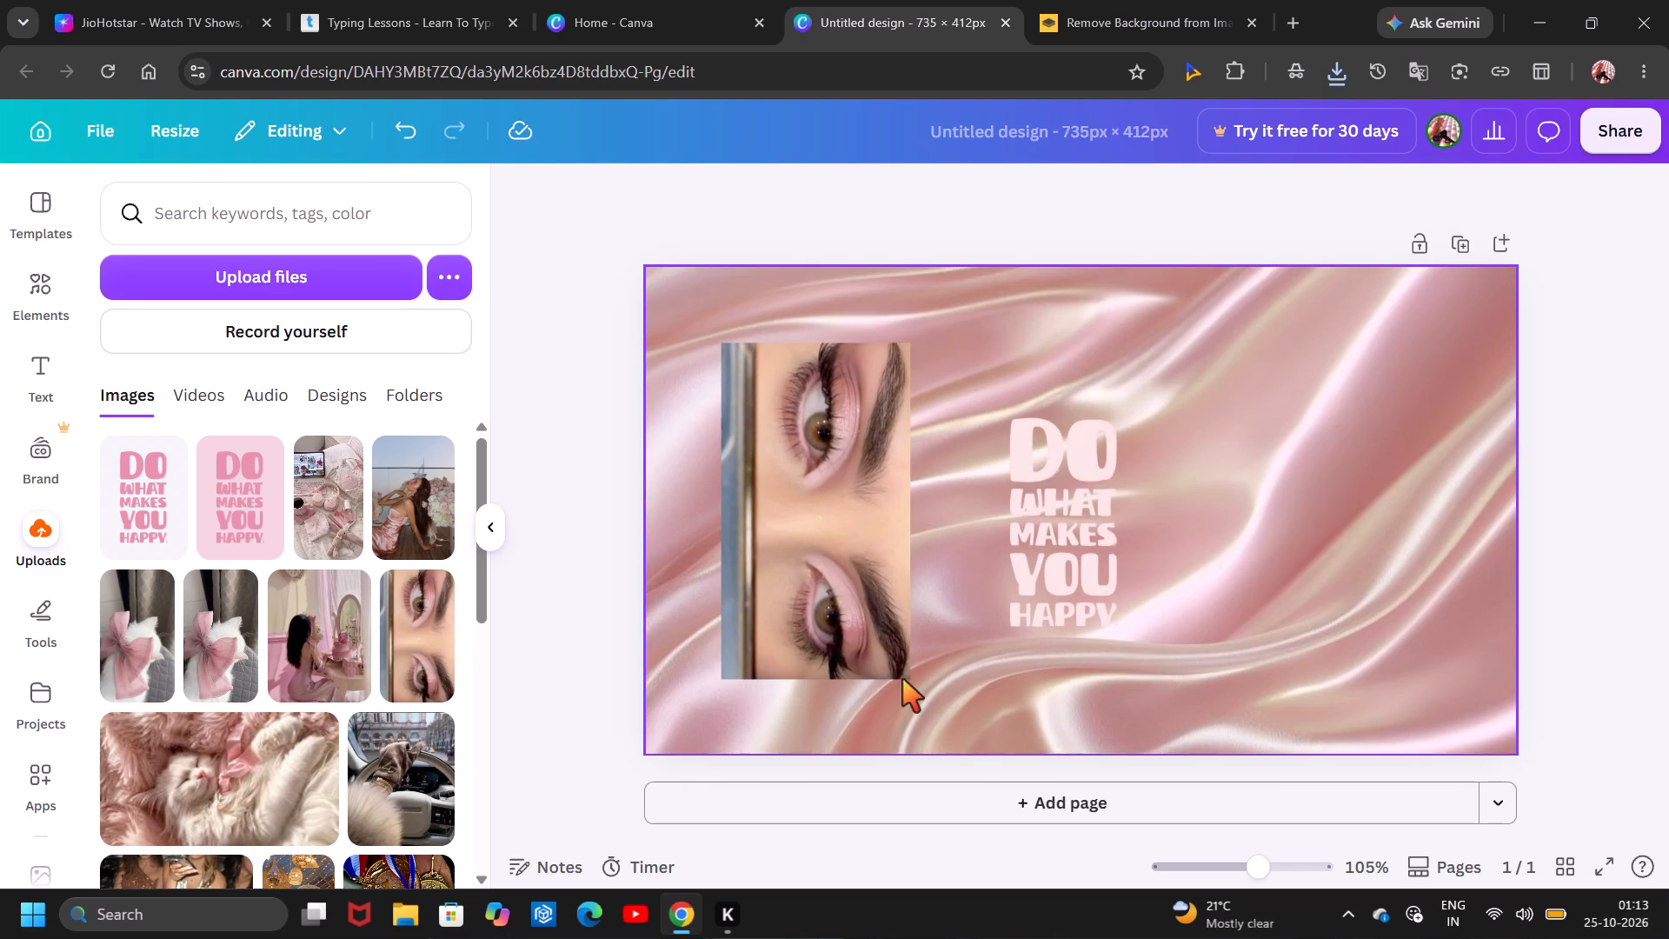
{"action": "left_click", "coordinate": [825, 625]}
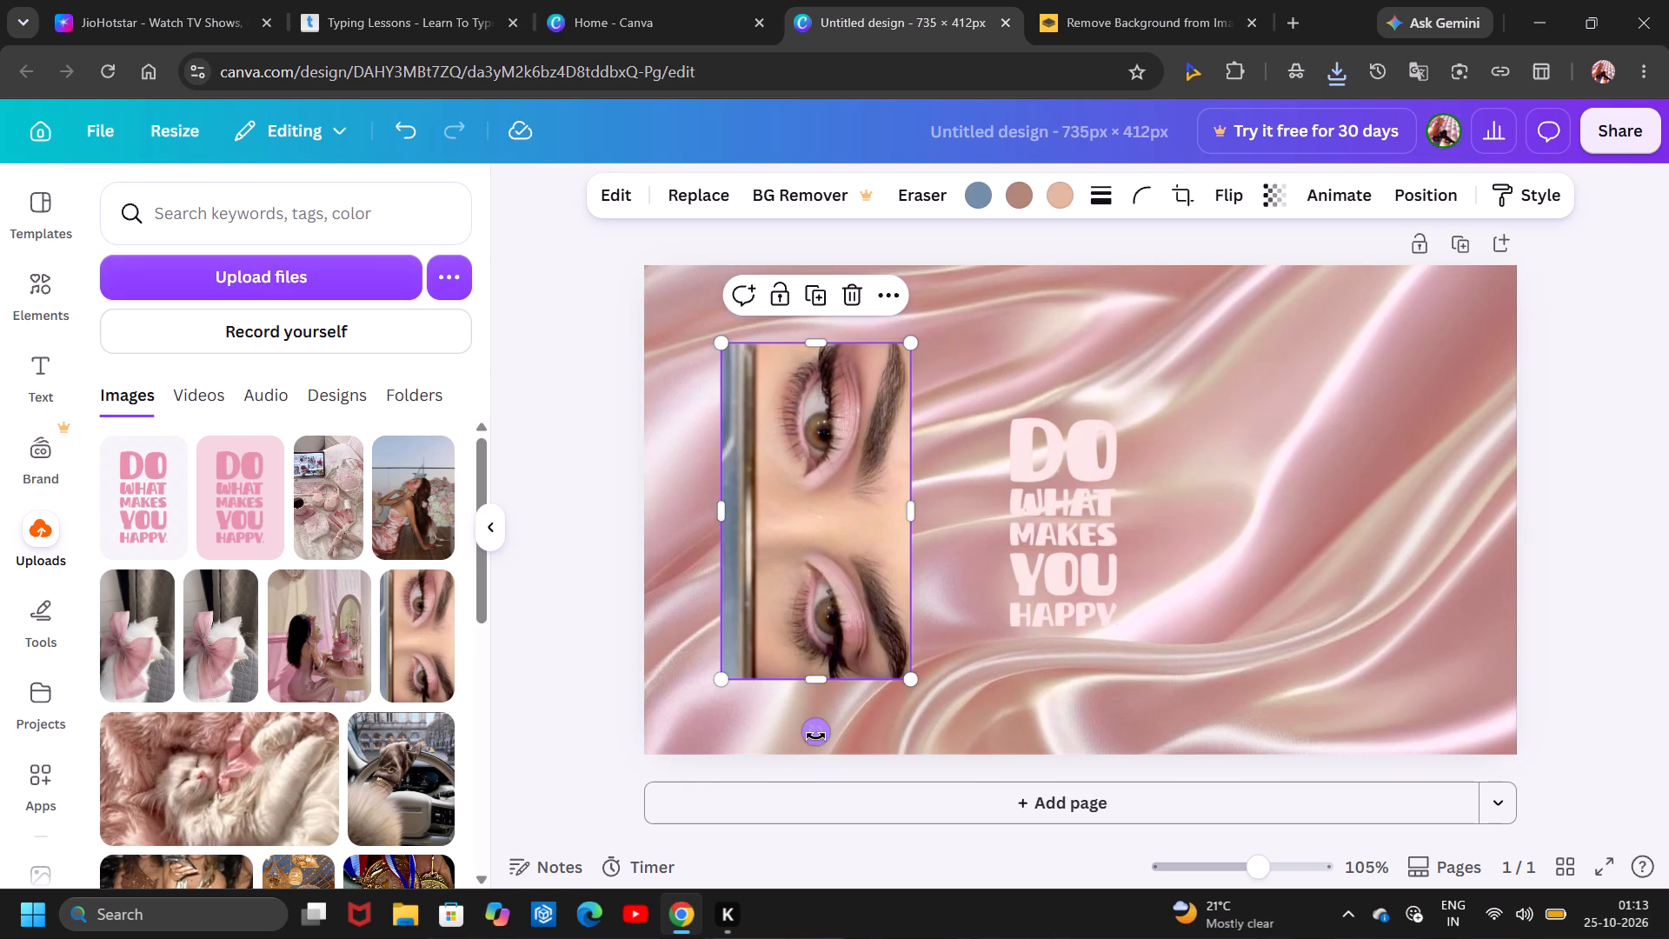
{"action": "left_click_drag", "start_coordinate": [815, 736], "coordinate": [1027, 509]}
Crop the metallic strip off the eye photo's lower edge, to about 107 x 284, and move it to the page's upper-left corner.
{"action": "double_click", "coordinate": [893, 520]}
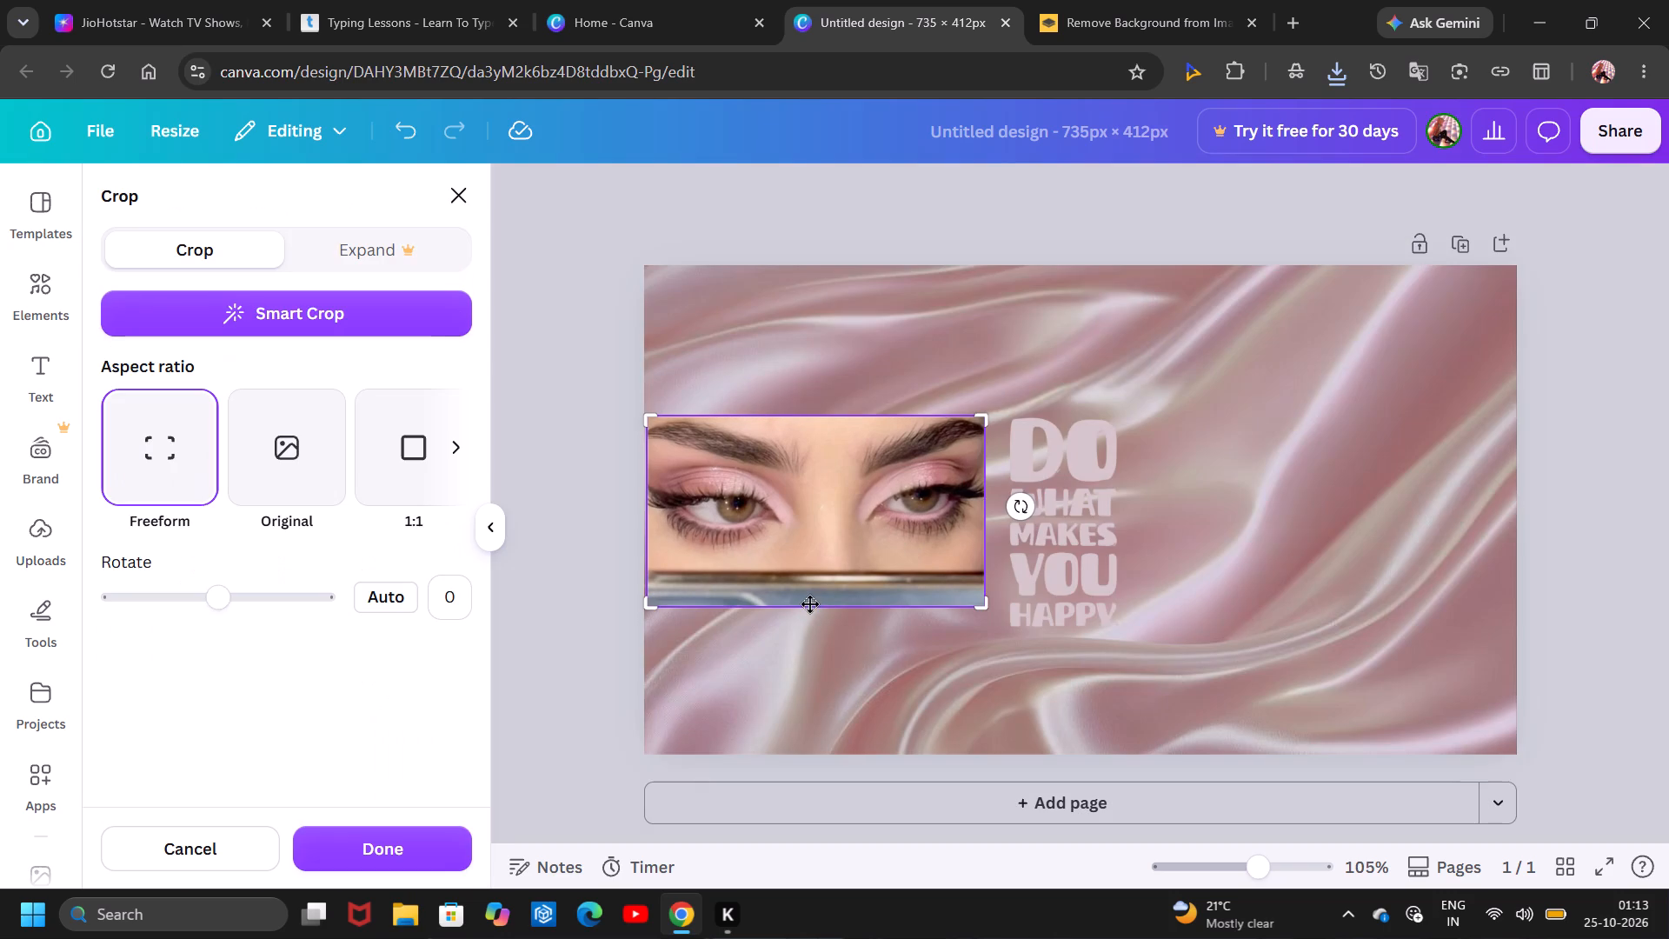
{"action": "left_click", "coordinate": [809, 604]}
{"action": "left_click", "coordinate": [552, 662]}
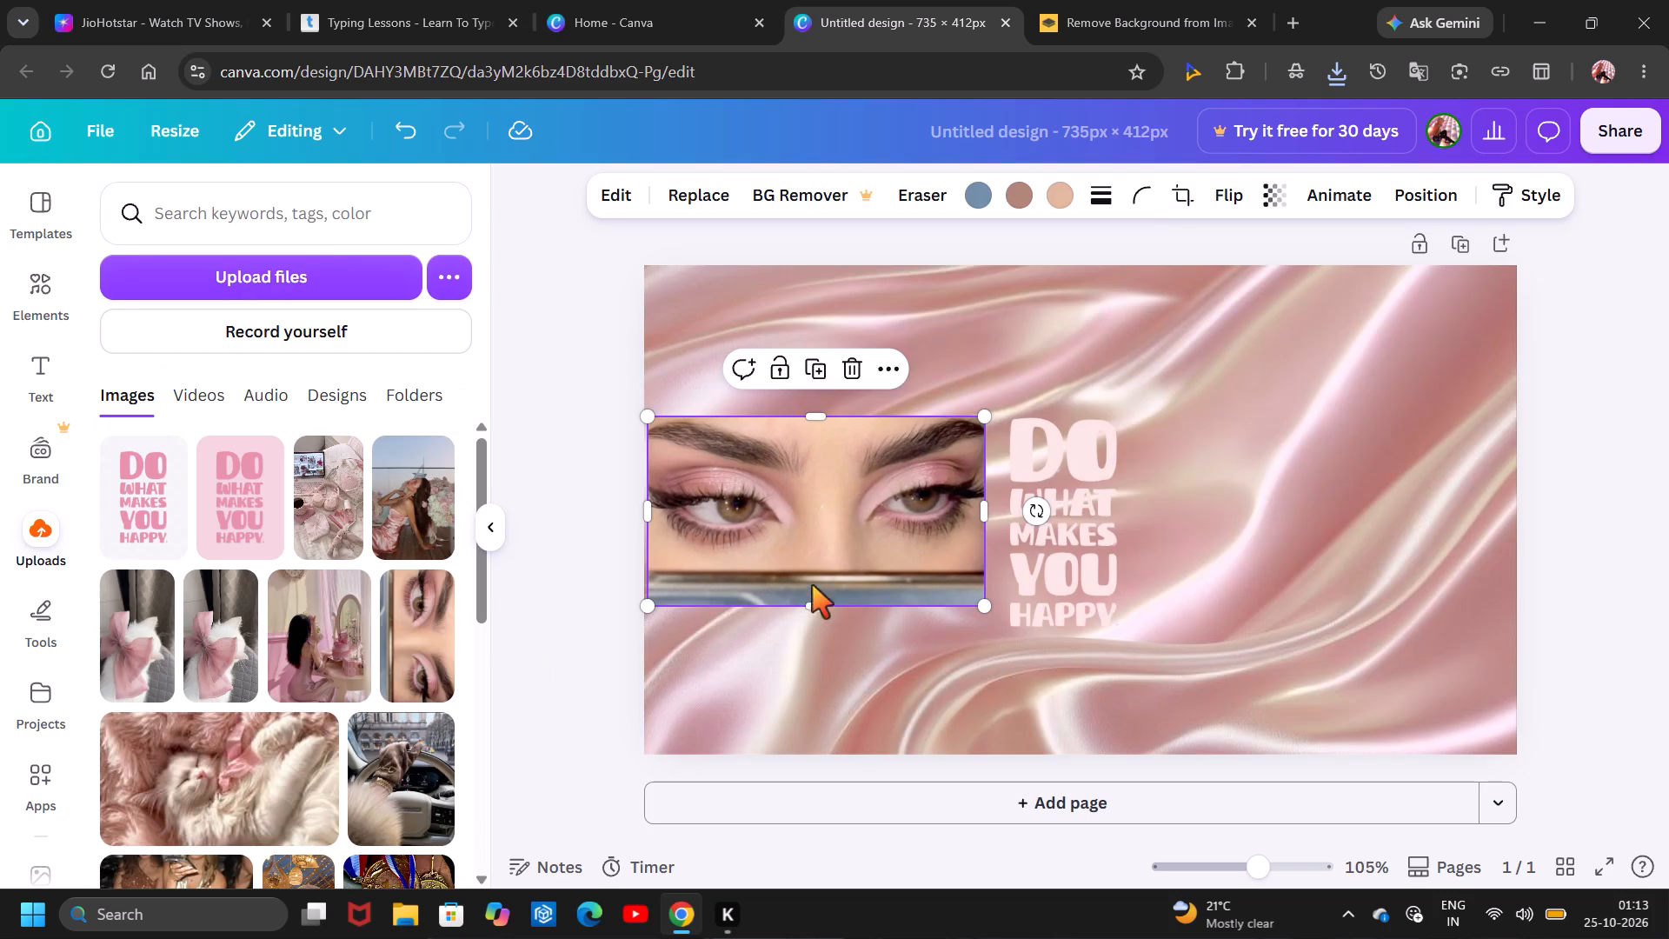
{"action": "left_click_drag", "start_coordinate": [810, 603], "coordinate": [841, 540]}
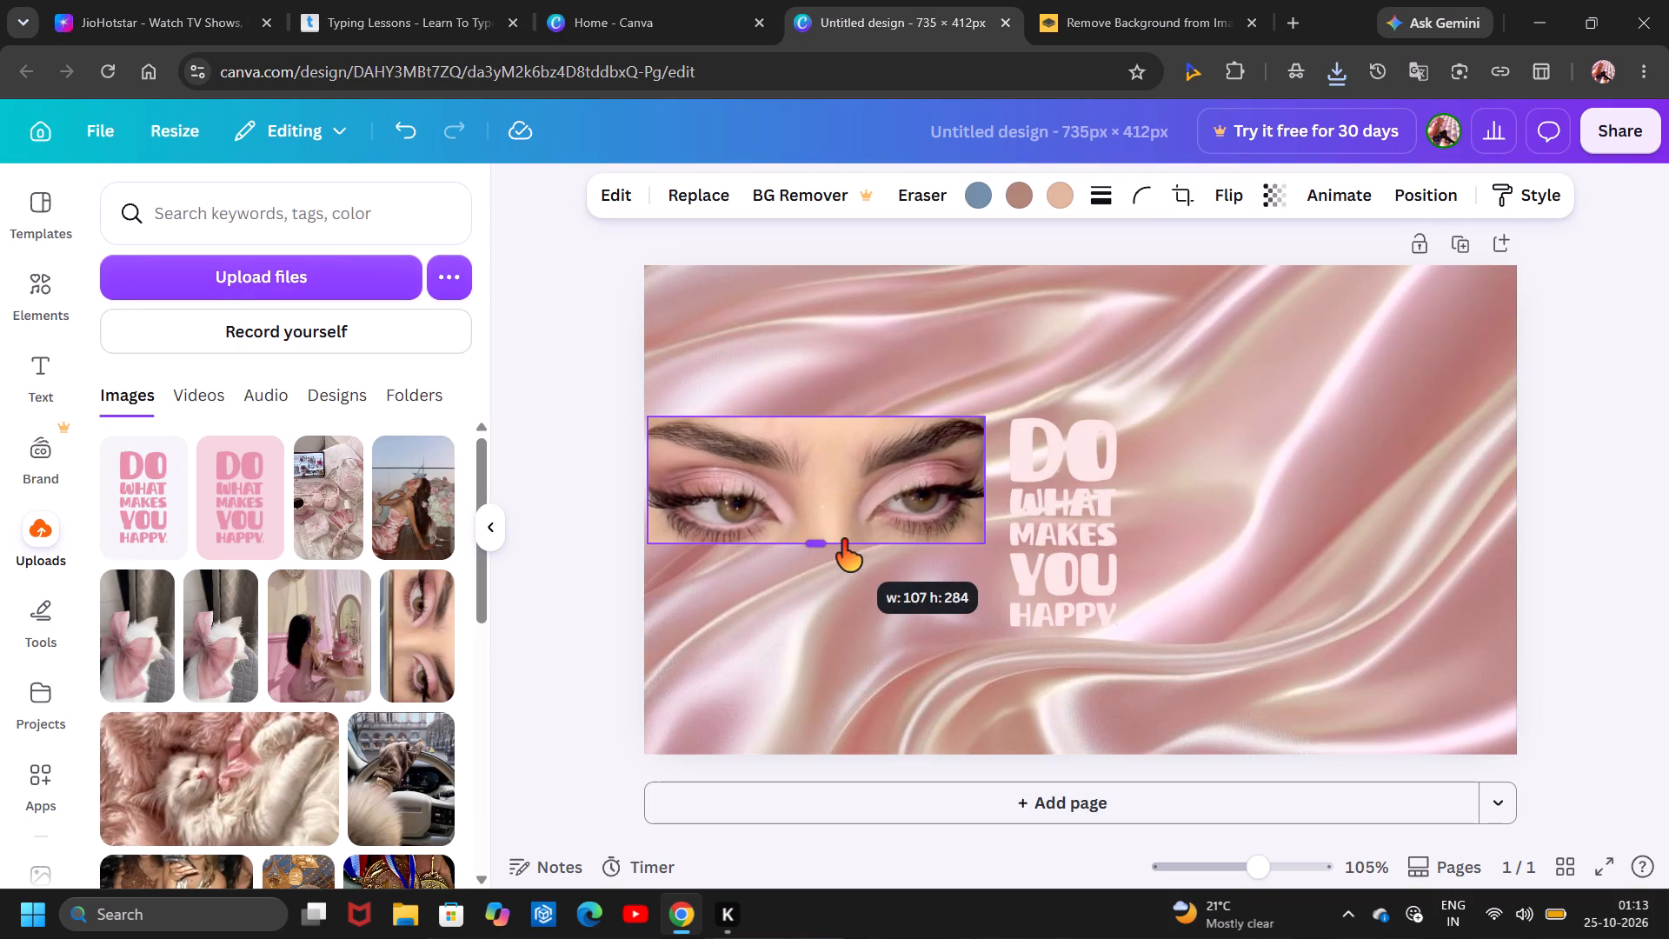
{"action": "left_click_drag", "start_coordinate": [835, 505], "coordinate": [847, 372]}
Set the eye photo's transparency to 82.
{"action": "left_click", "coordinate": [1246, 196]}
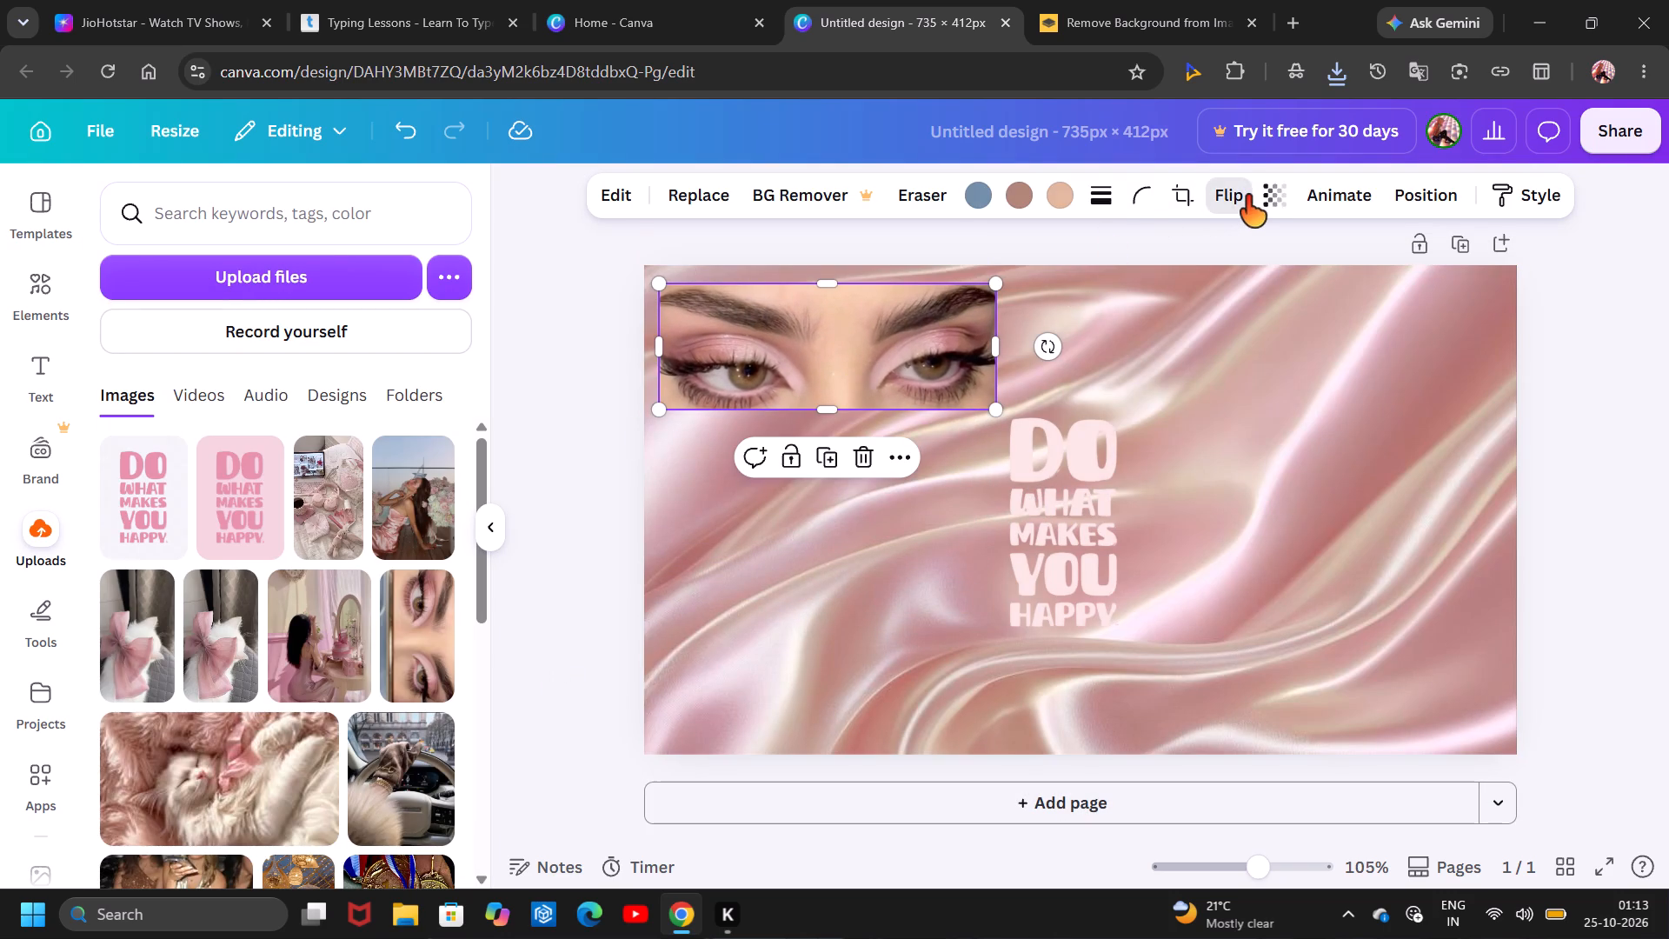
{"action": "left_click", "coordinate": [1268, 204]}
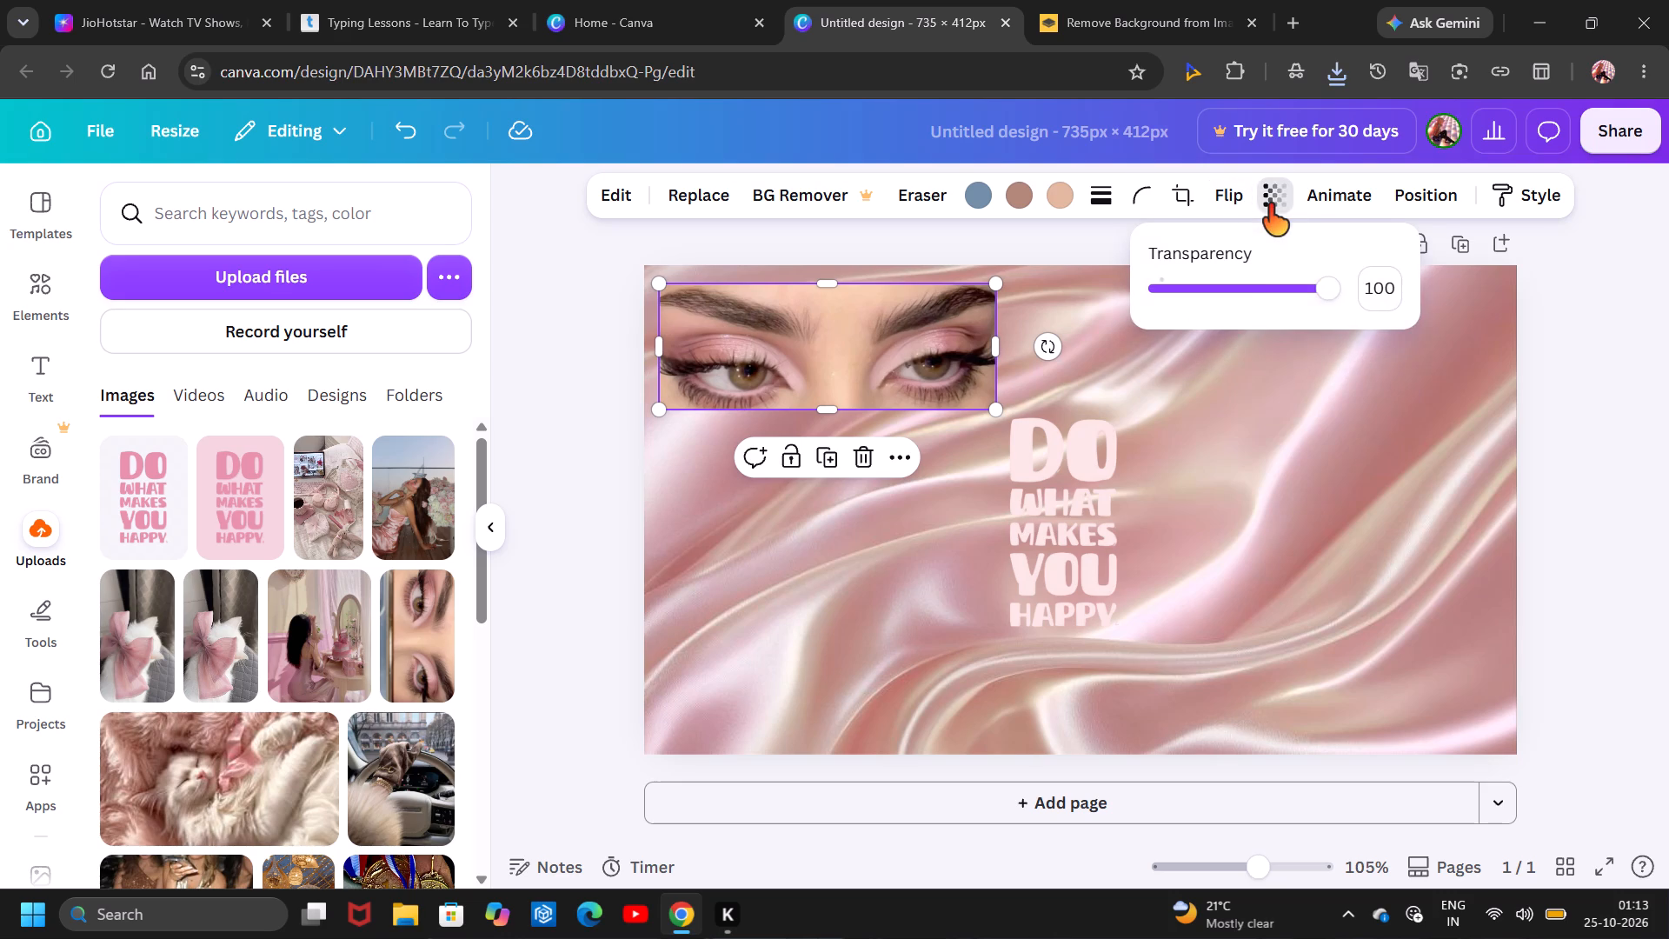
{"action": "left_click", "coordinate": [1248, 271]}
{"action": "left_click", "coordinate": [1287, 287]}
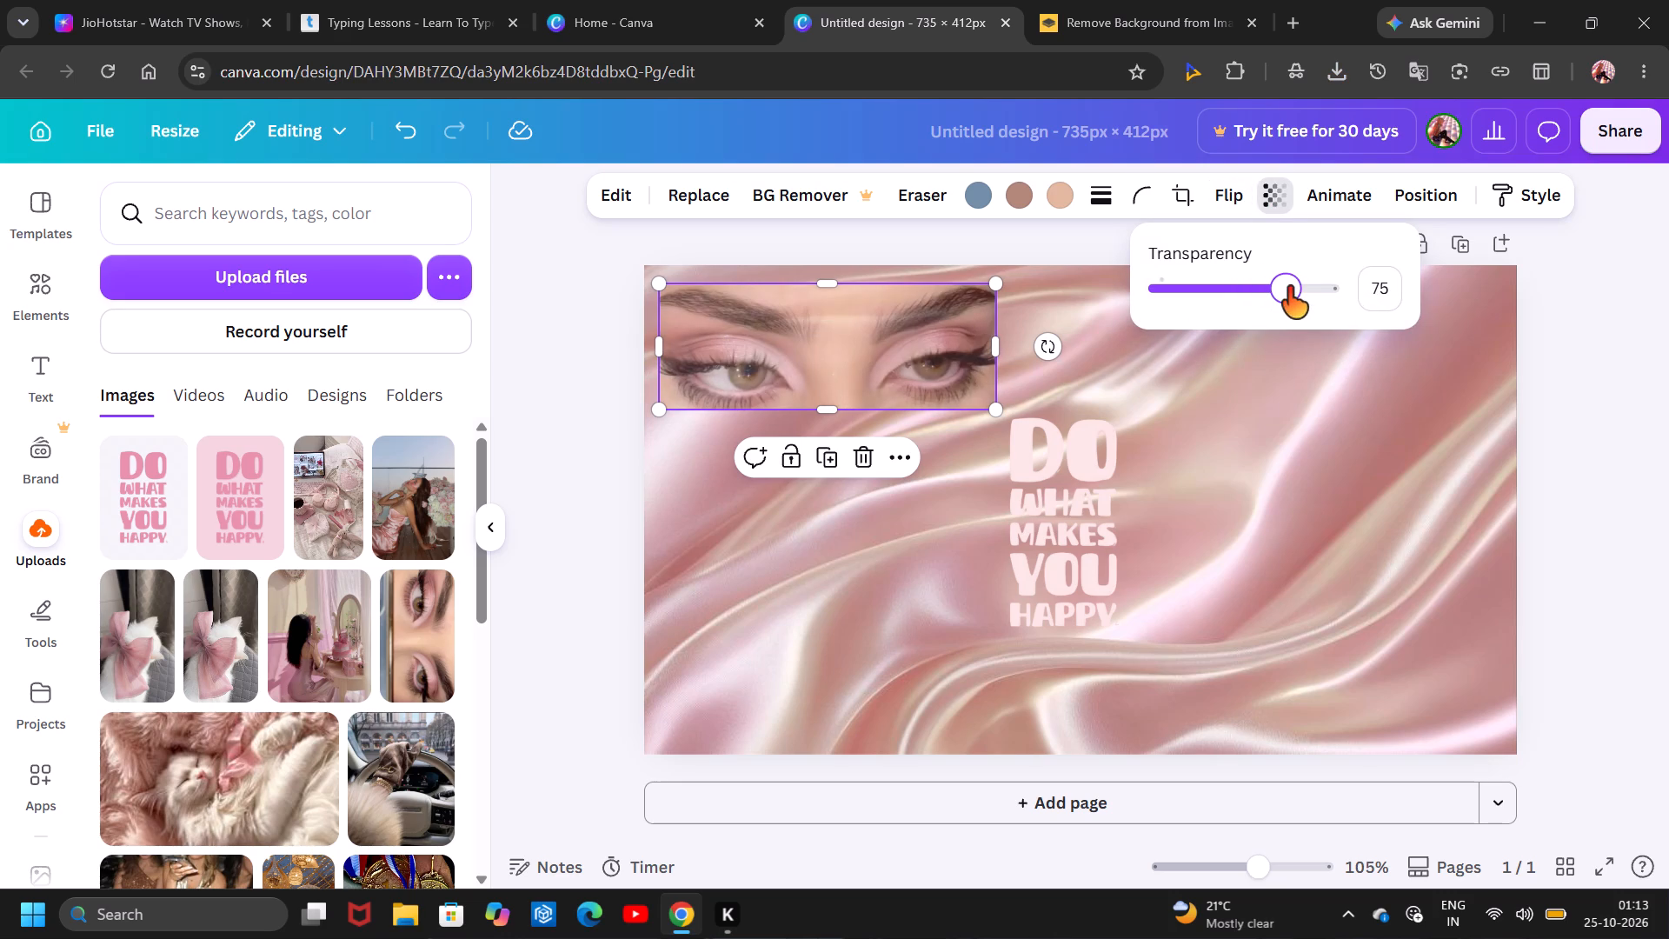
{"action": "left_click", "coordinate": [1300, 287]}
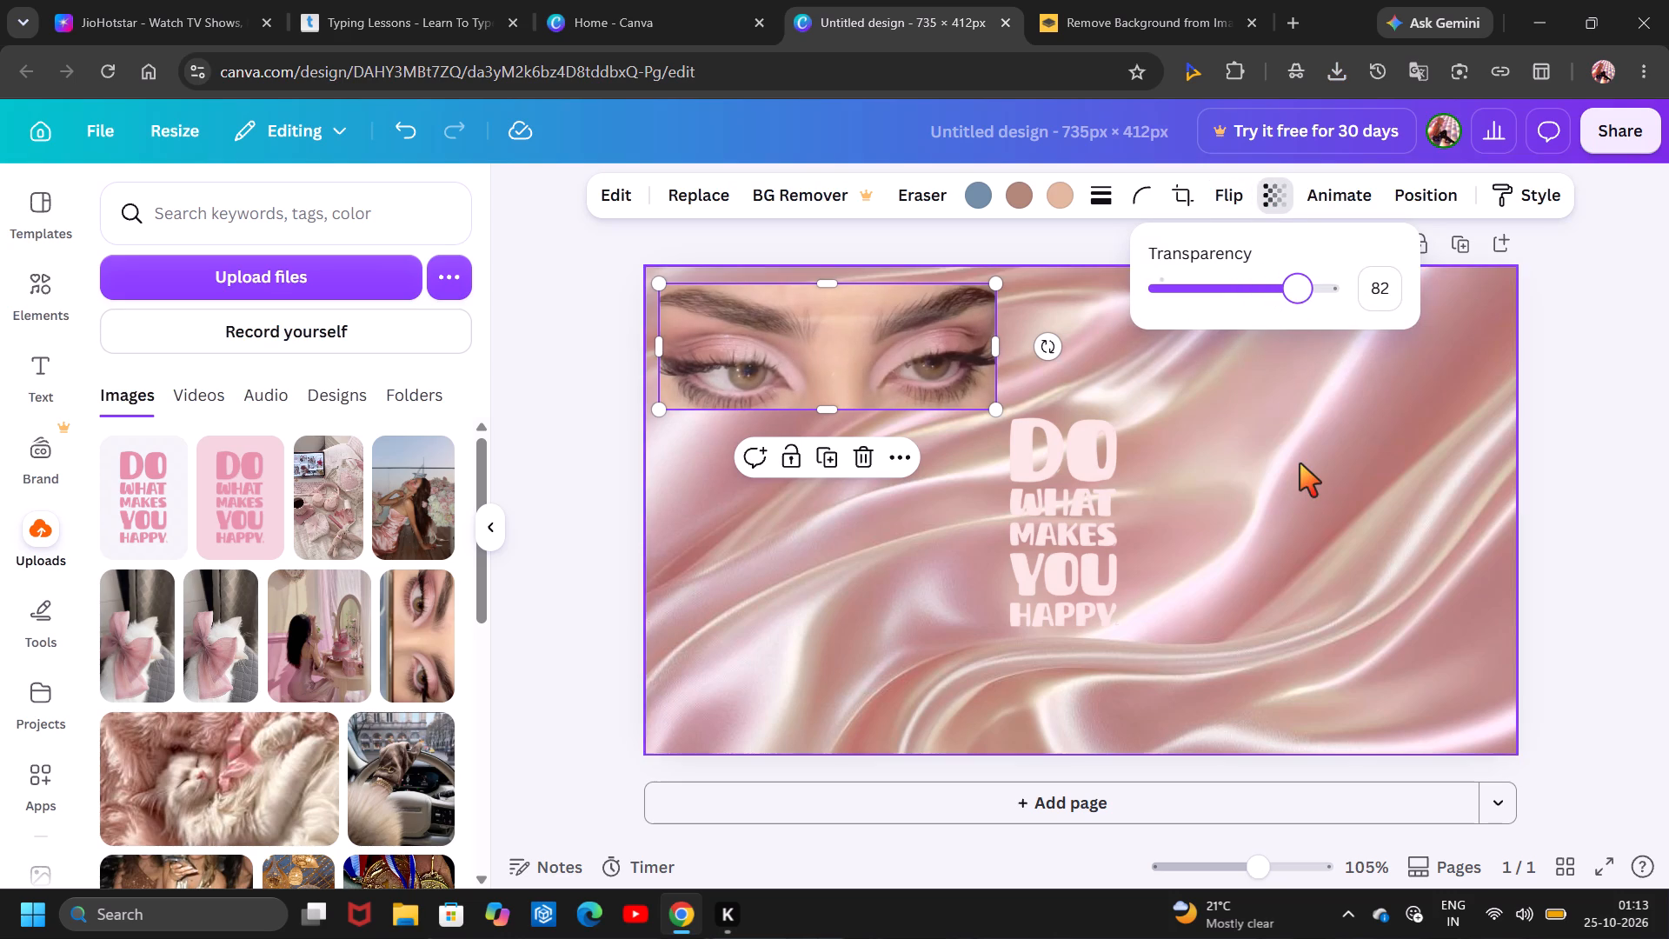
{"action": "double_click", "coordinate": [1300, 463]}
Move the eye photo to the top centre of the page, just above the quote.
{"action": "left_click_drag", "start_coordinate": [854, 384], "coordinate": [1069, 375]}
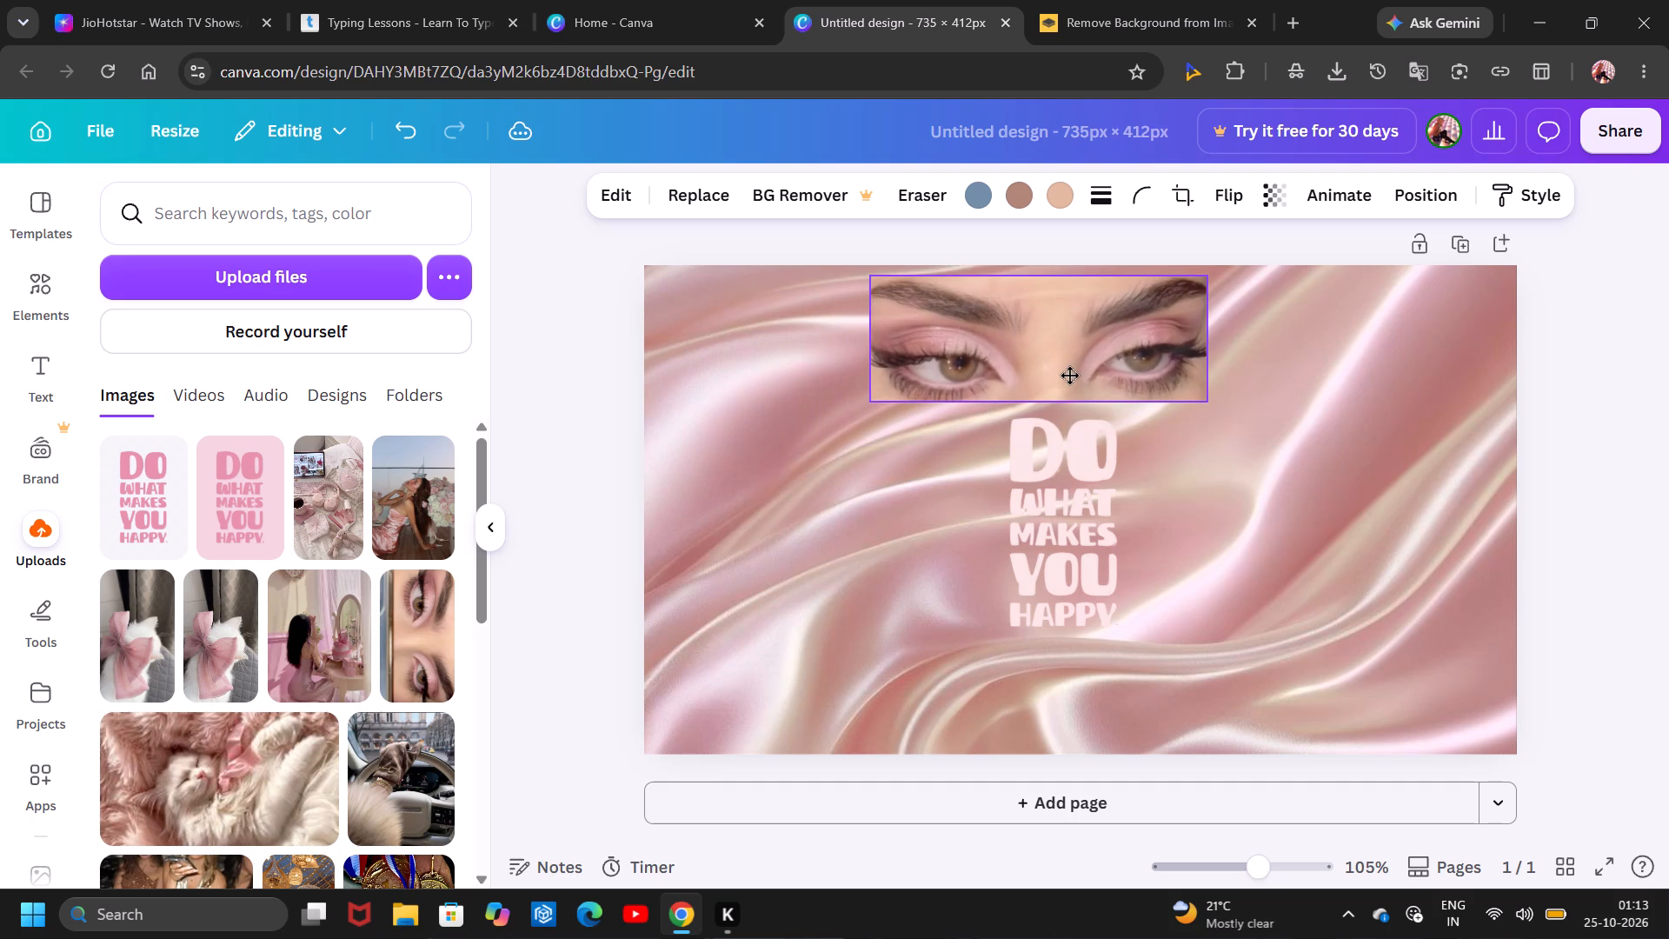
{"action": "left_click_drag", "start_coordinate": [1069, 375], "coordinate": [1094, 388]}
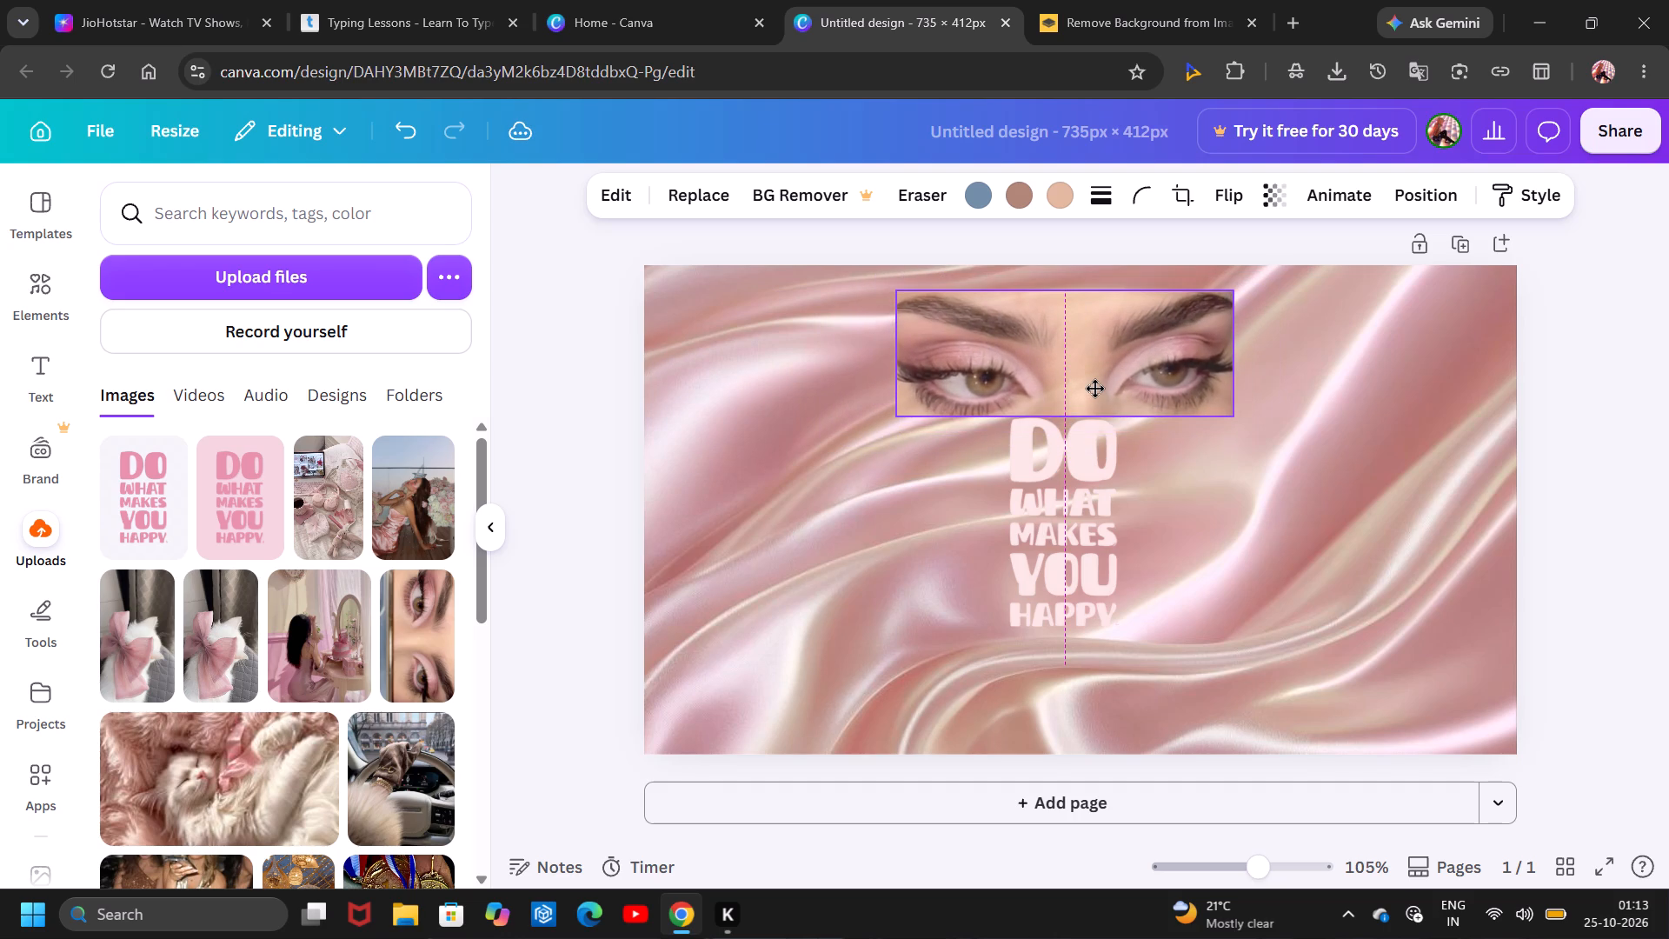
{"action": "left_click_drag", "start_coordinate": [1094, 388], "coordinate": [1077, 372]}
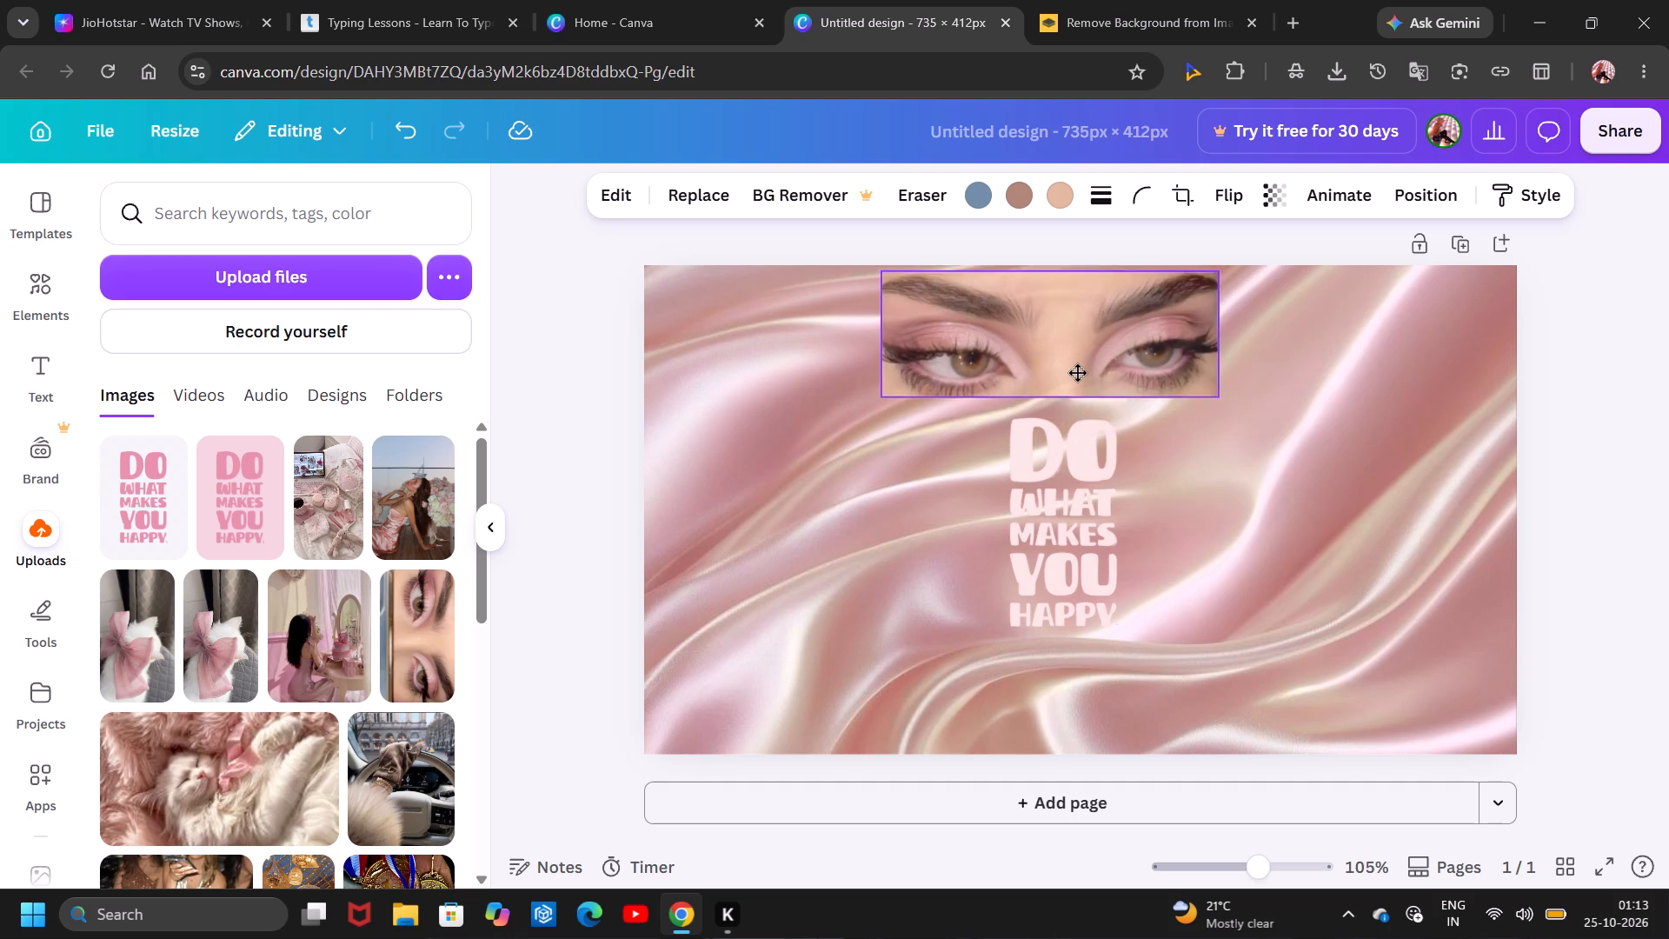
{"action": "left_click_drag", "start_coordinate": [1077, 372], "coordinate": [1075, 378]}
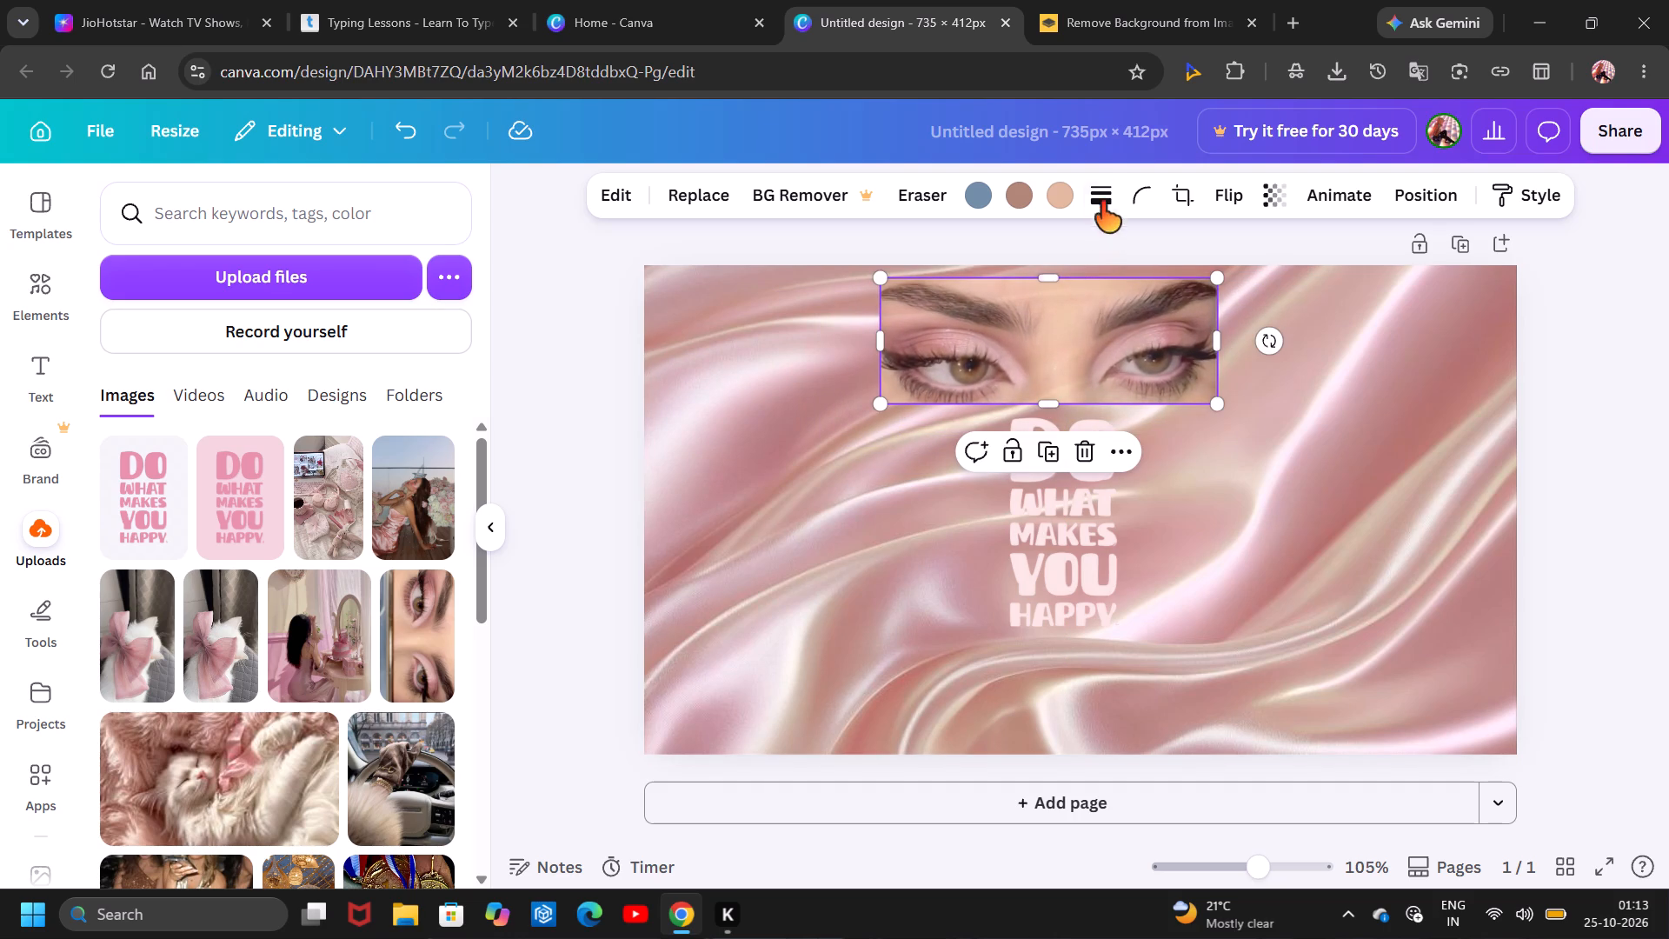
Give the eye photo a solid border of weight 4 in the lightest pink from the quote image's photo colours.
{"action": "left_click", "coordinate": [1102, 193]}
{"action": "left_click", "coordinate": [1034, 269]}
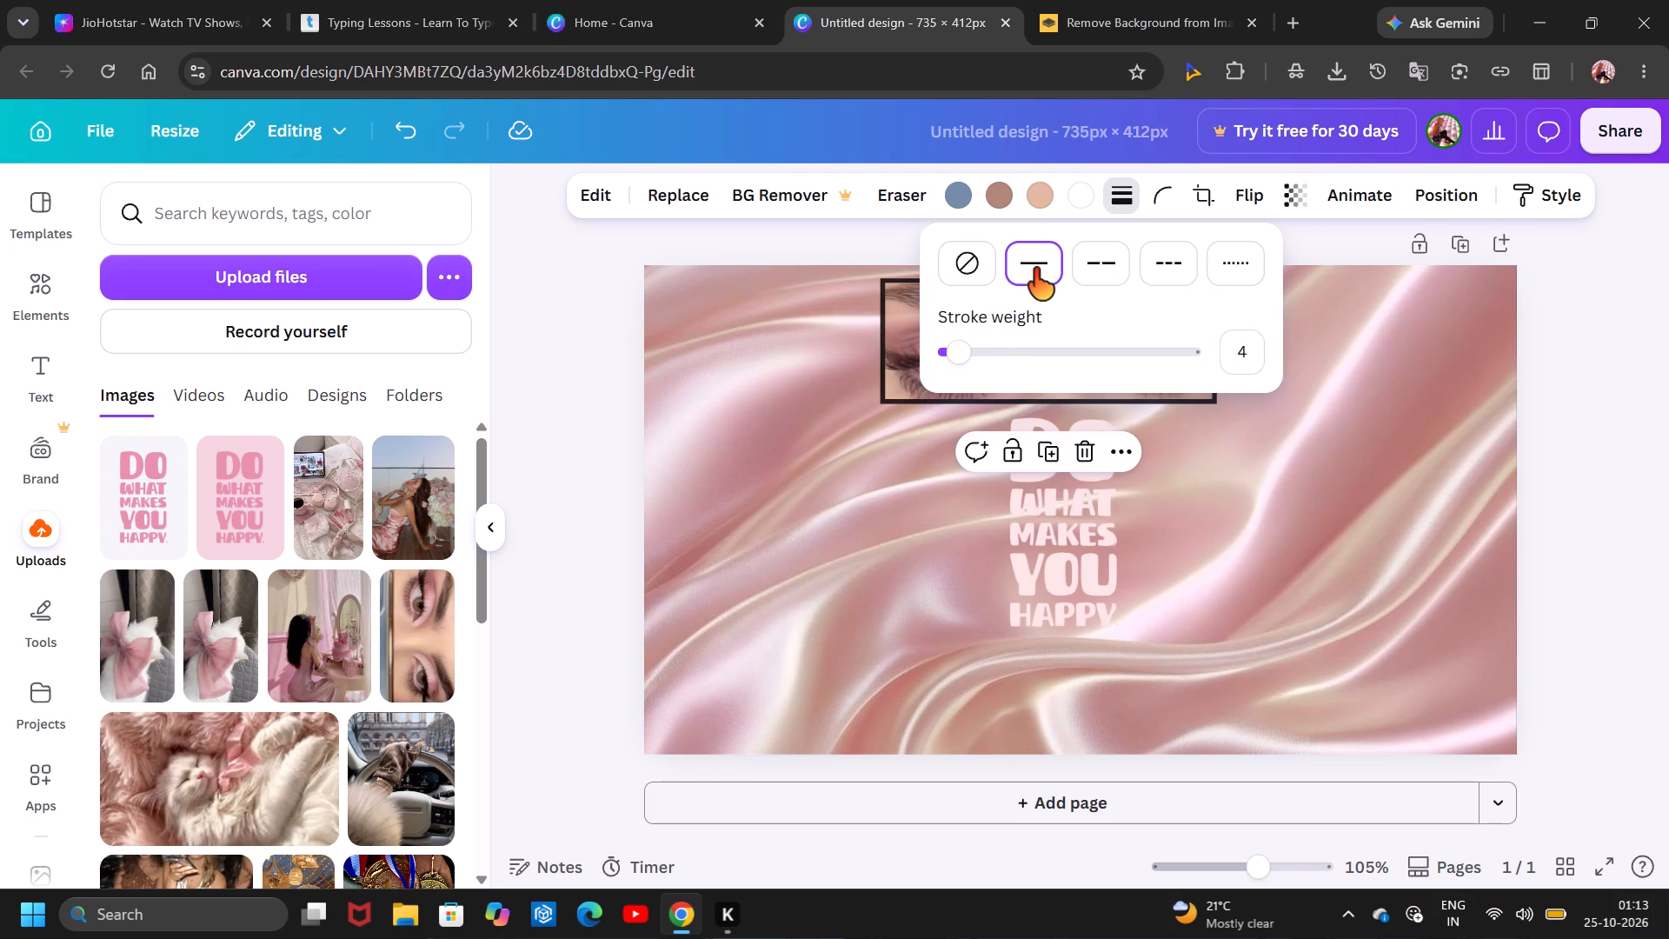
{"action": "left_click", "coordinate": [1069, 188]}
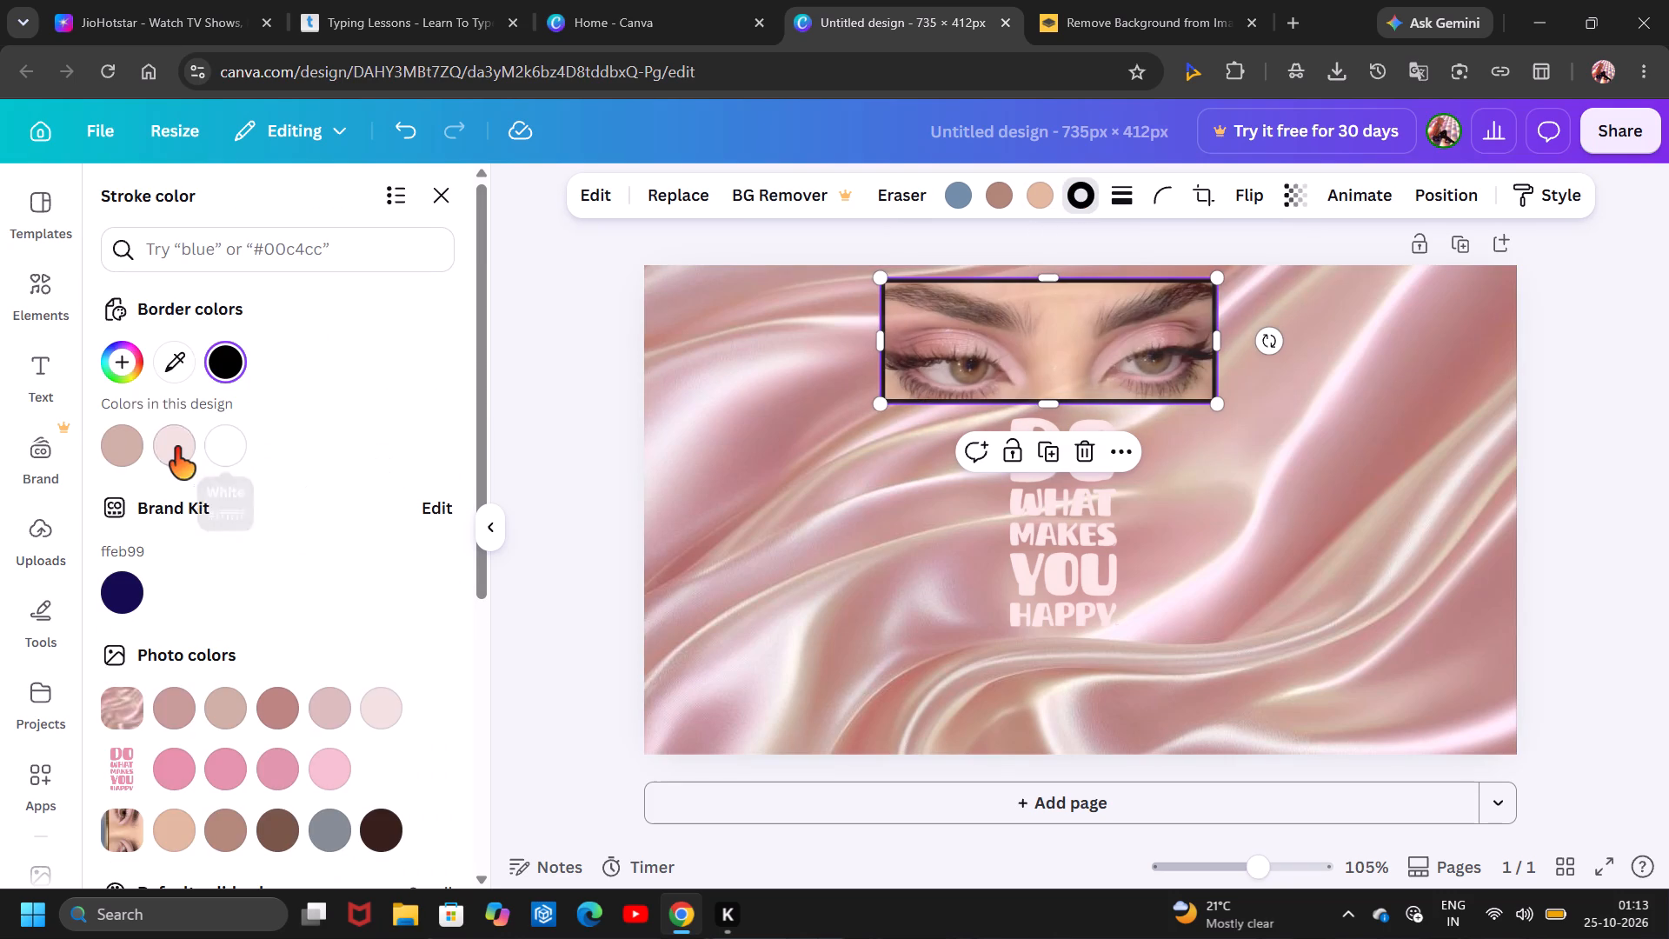
{"action": "left_click", "coordinate": [175, 448]}
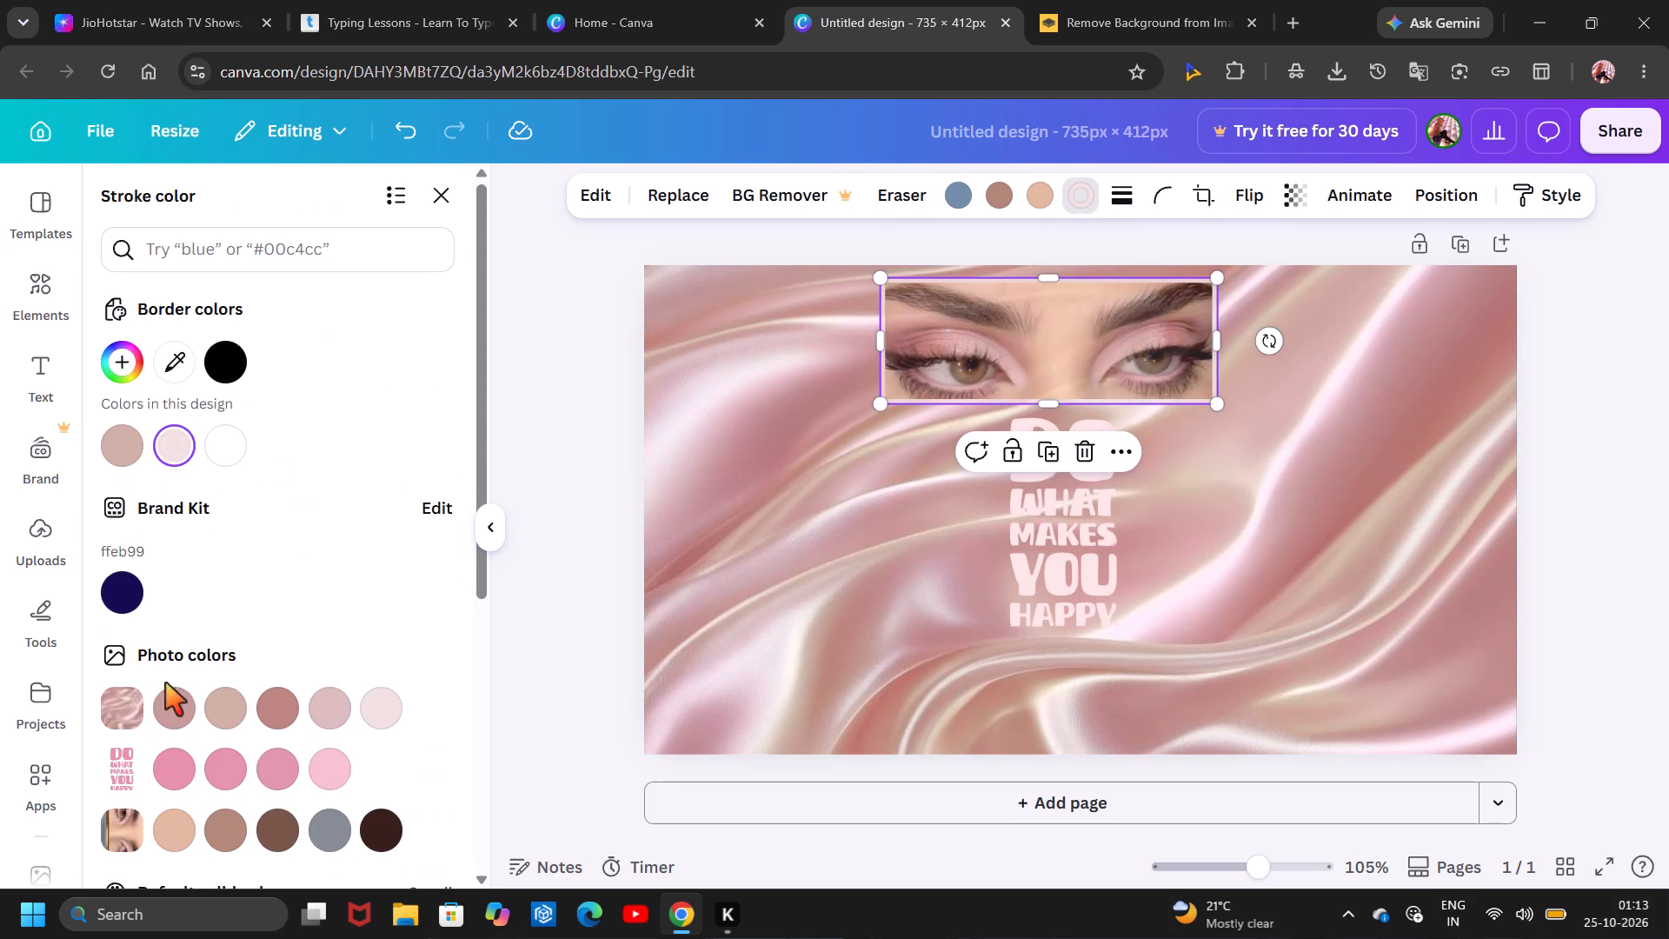
{"action": "left_click", "coordinate": [179, 758]}
{"action": "left_click", "coordinate": [217, 758]}
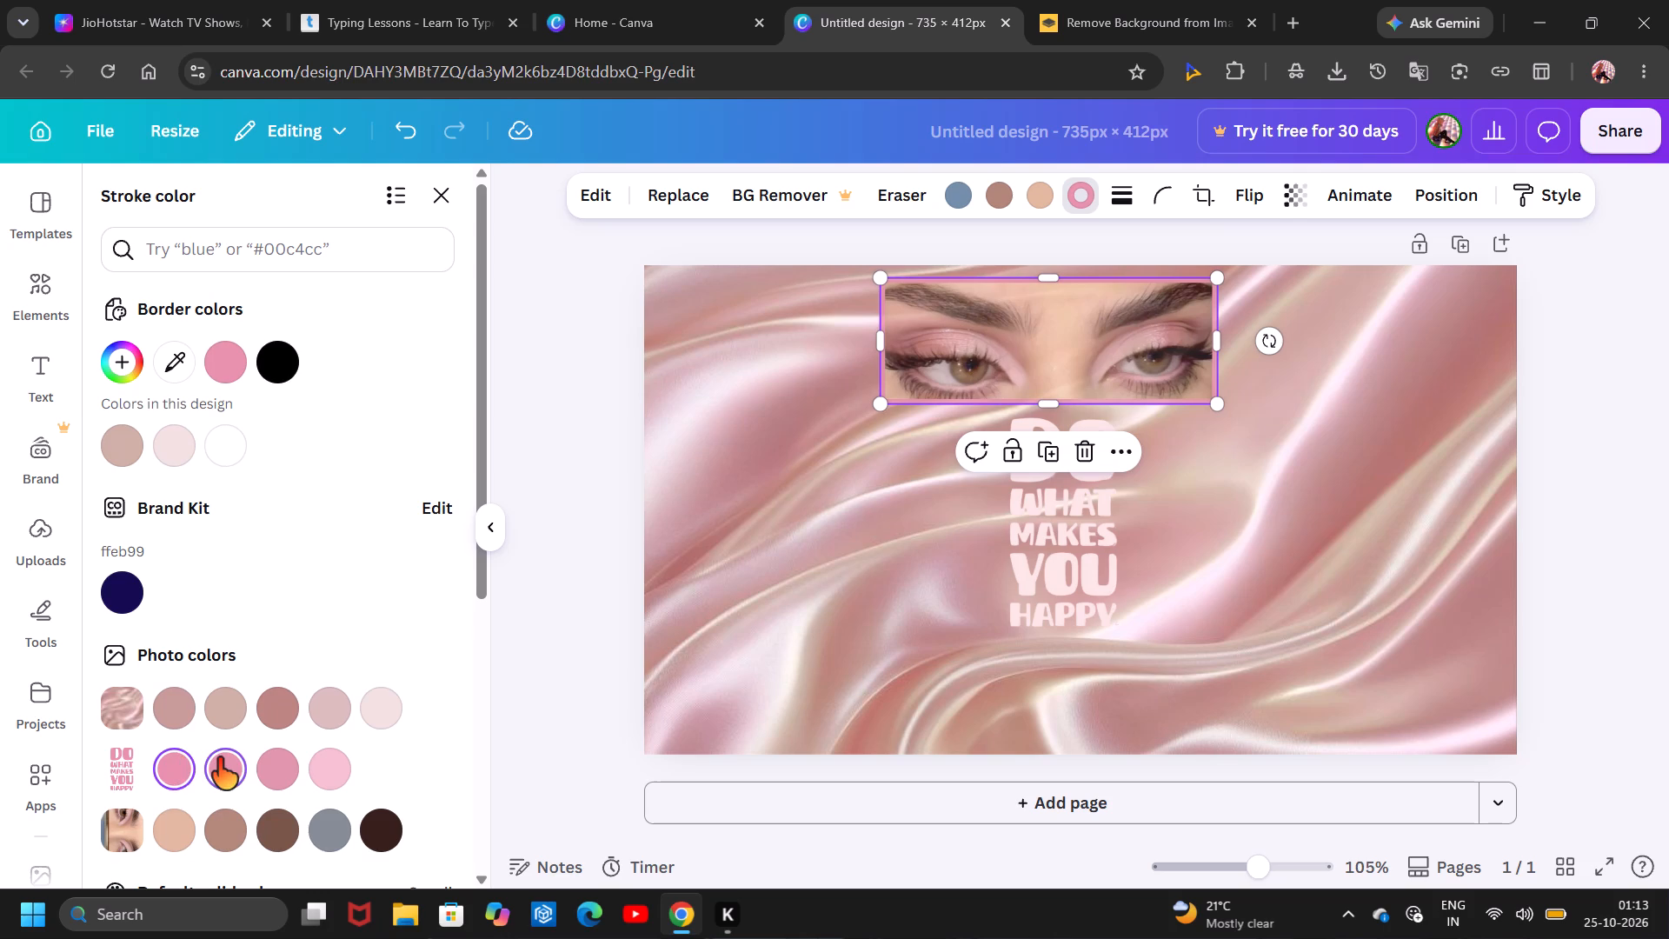
{"action": "left_click", "coordinate": [258, 762]}
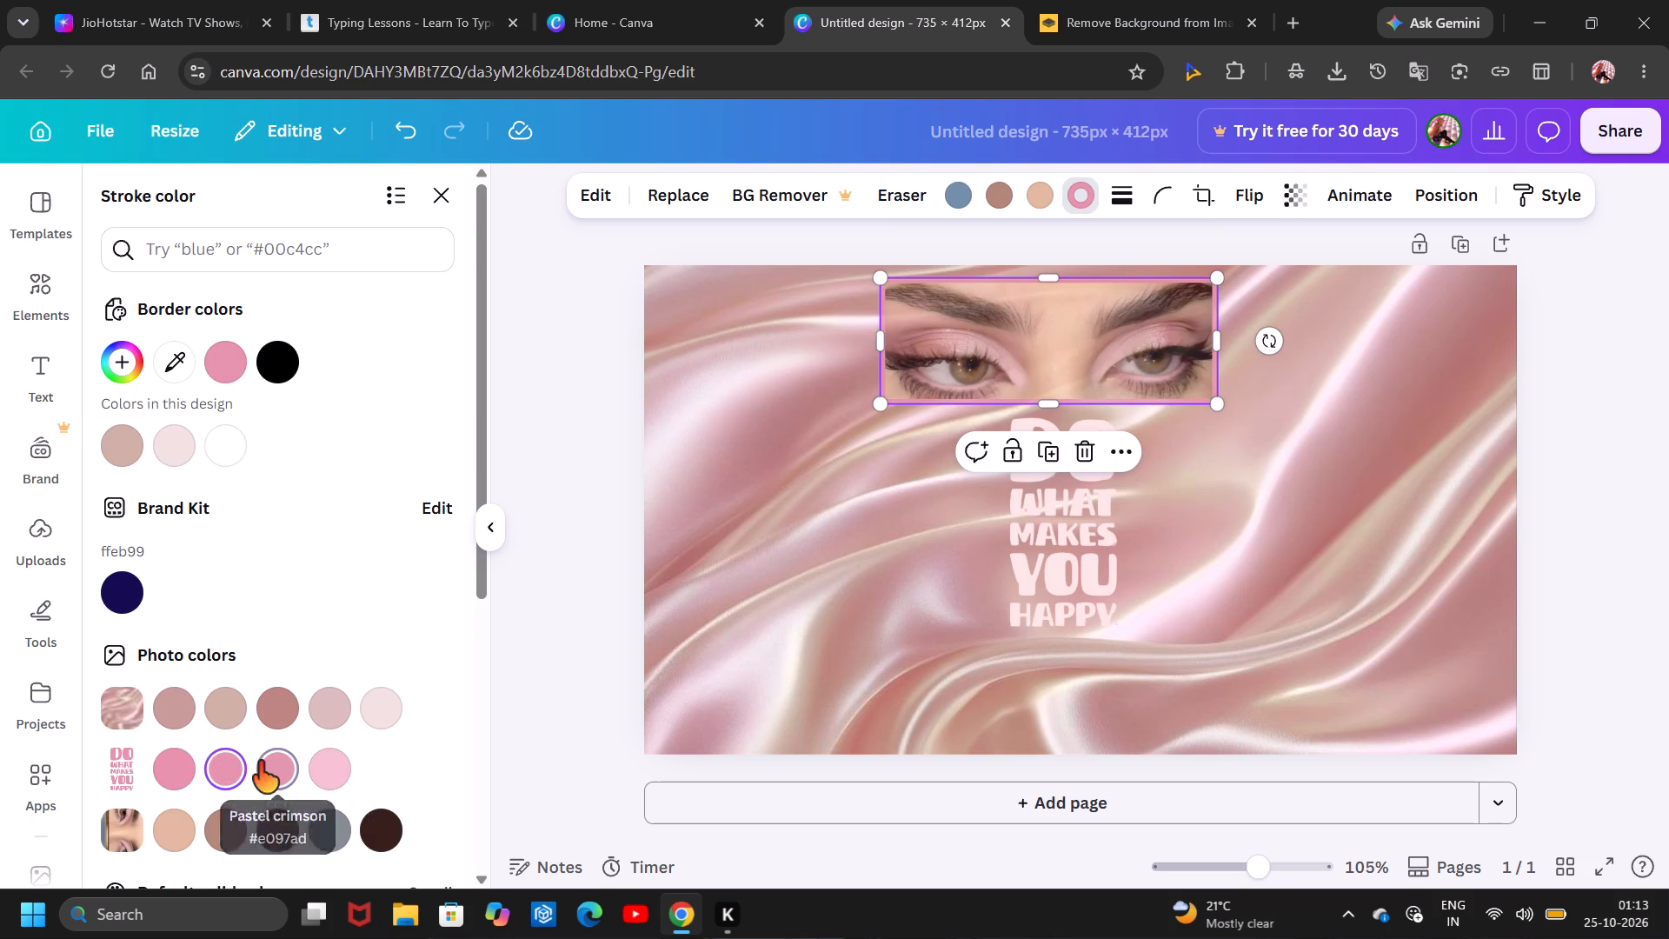
{"action": "left_click", "coordinate": [306, 765]}
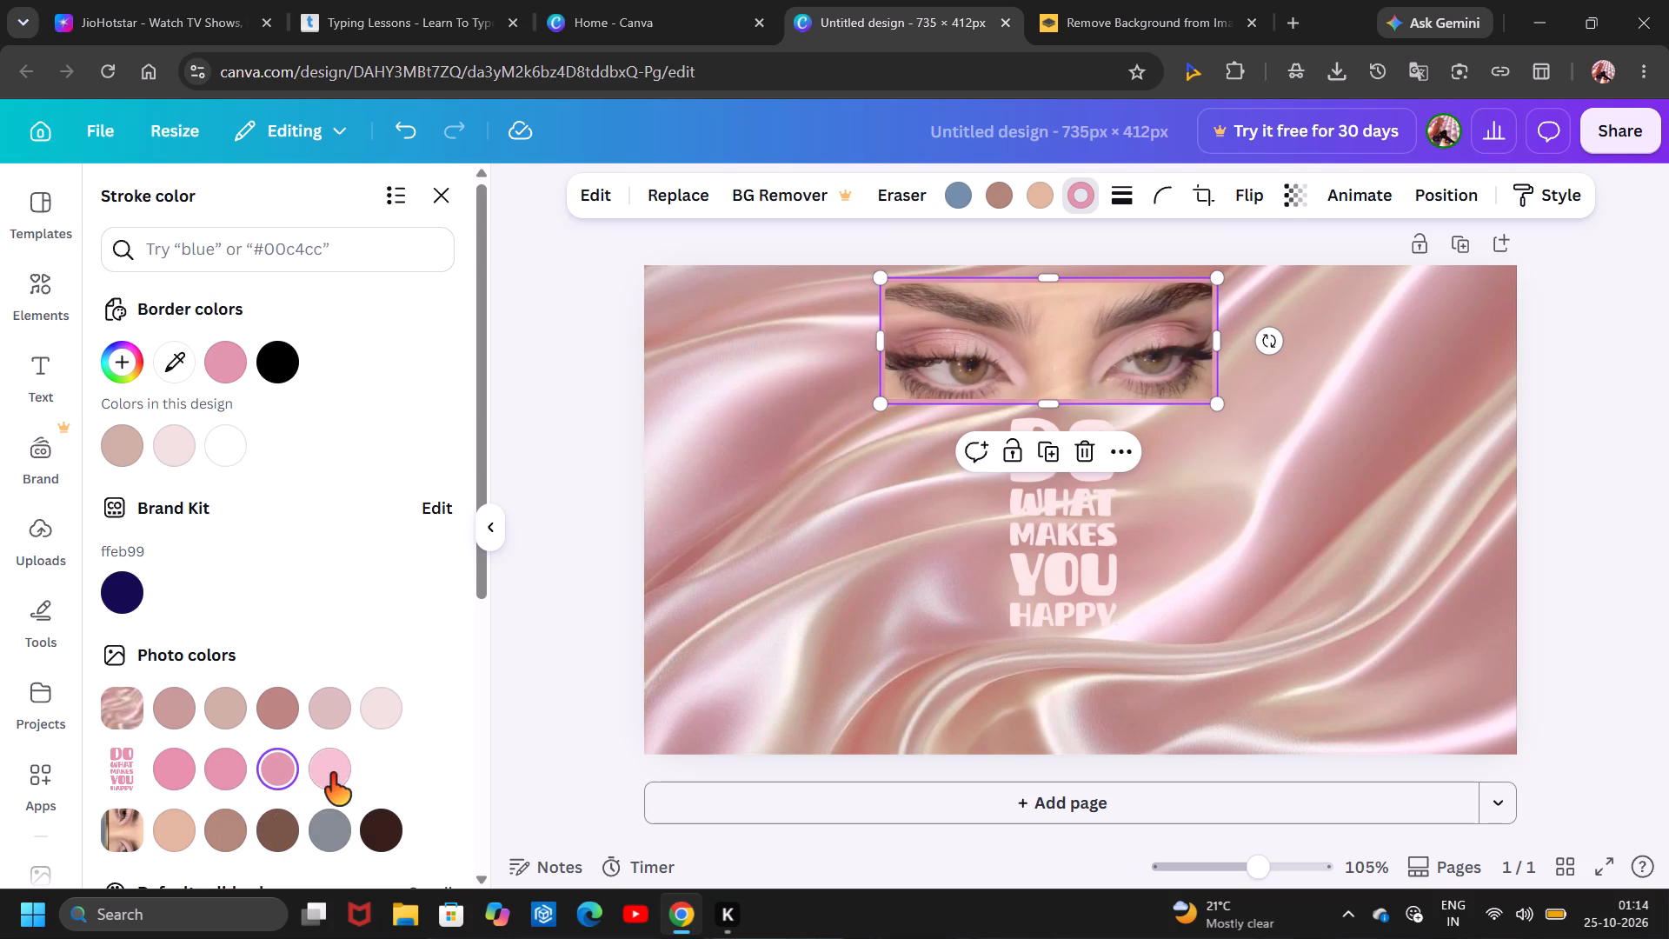
{"action": "left_click", "coordinate": [330, 774]}
{"action": "left_click", "coordinate": [823, 628]}
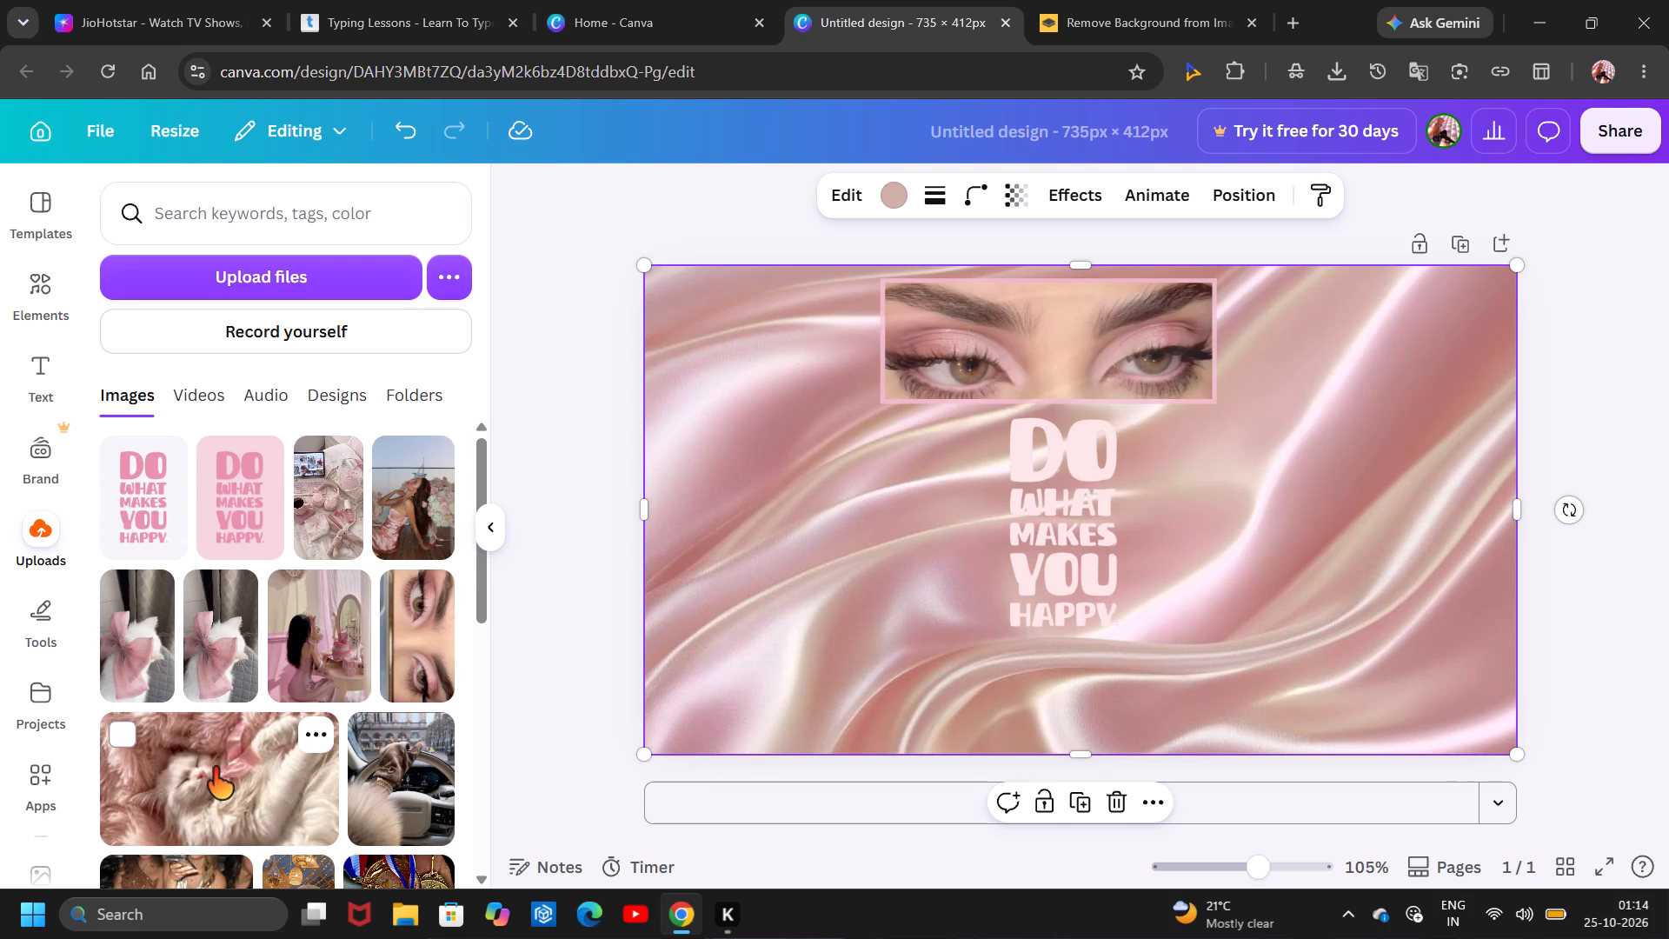
Add the uploaded photo of the white cat with the pink bow and place it in the page's upper-left corner, top-aligned with the eye photo.
{"action": "left_click", "coordinate": [116, 640]}
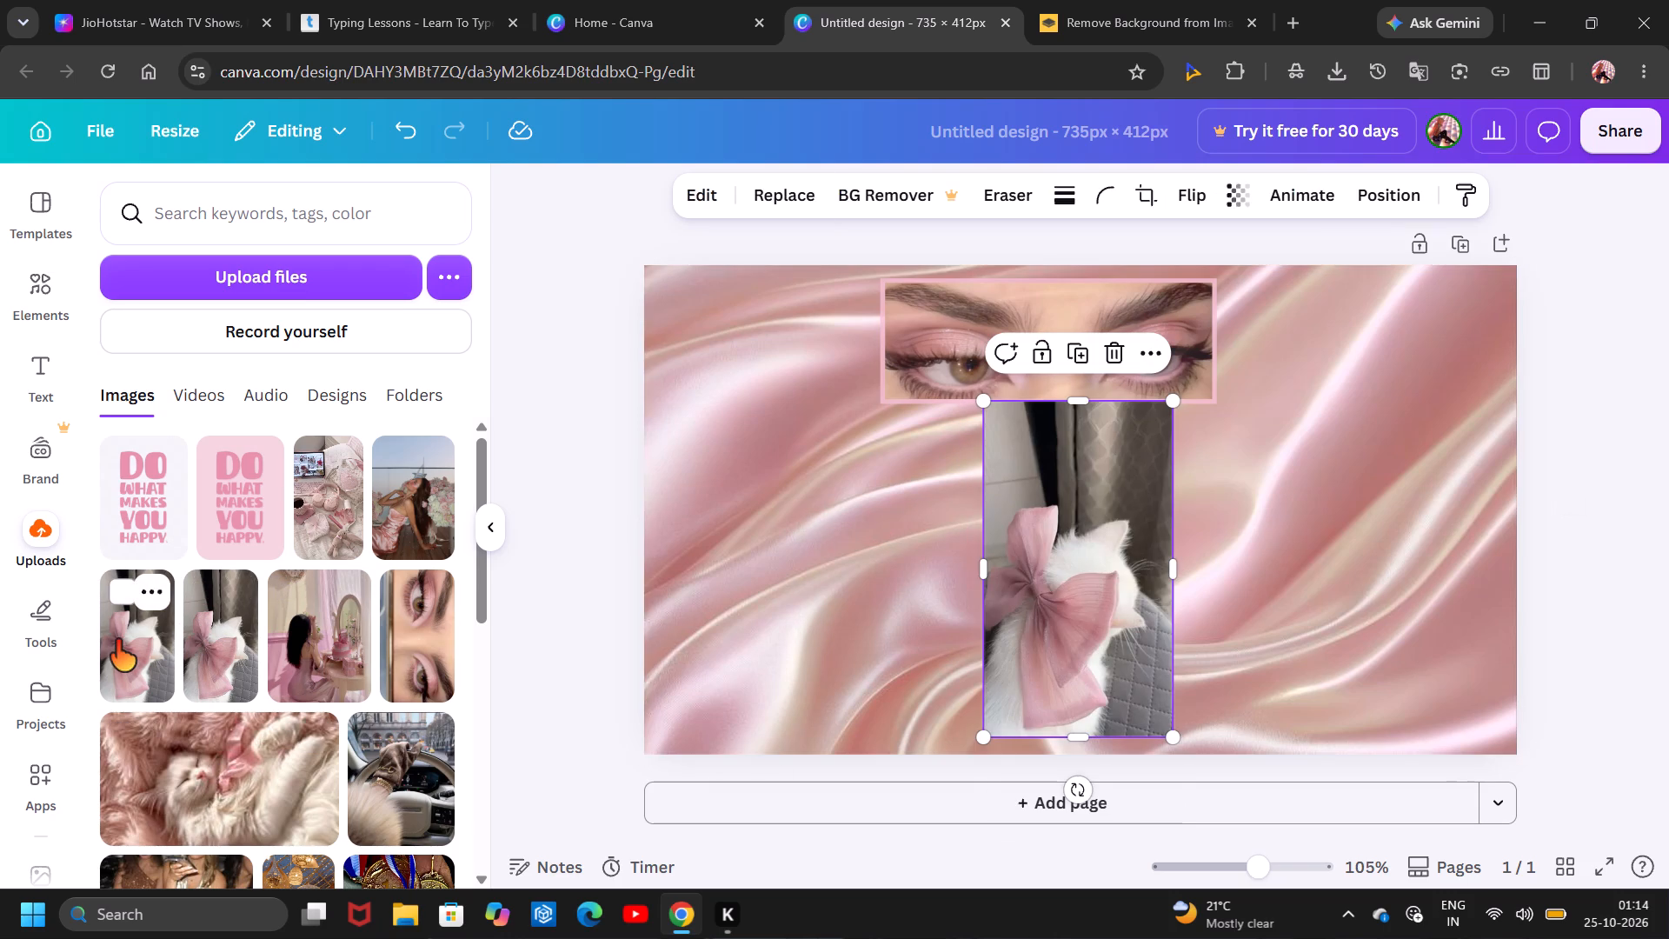
{"action": "left_click_drag", "start_coordinate": [1125, 628], "coordinate": [804, 511]}
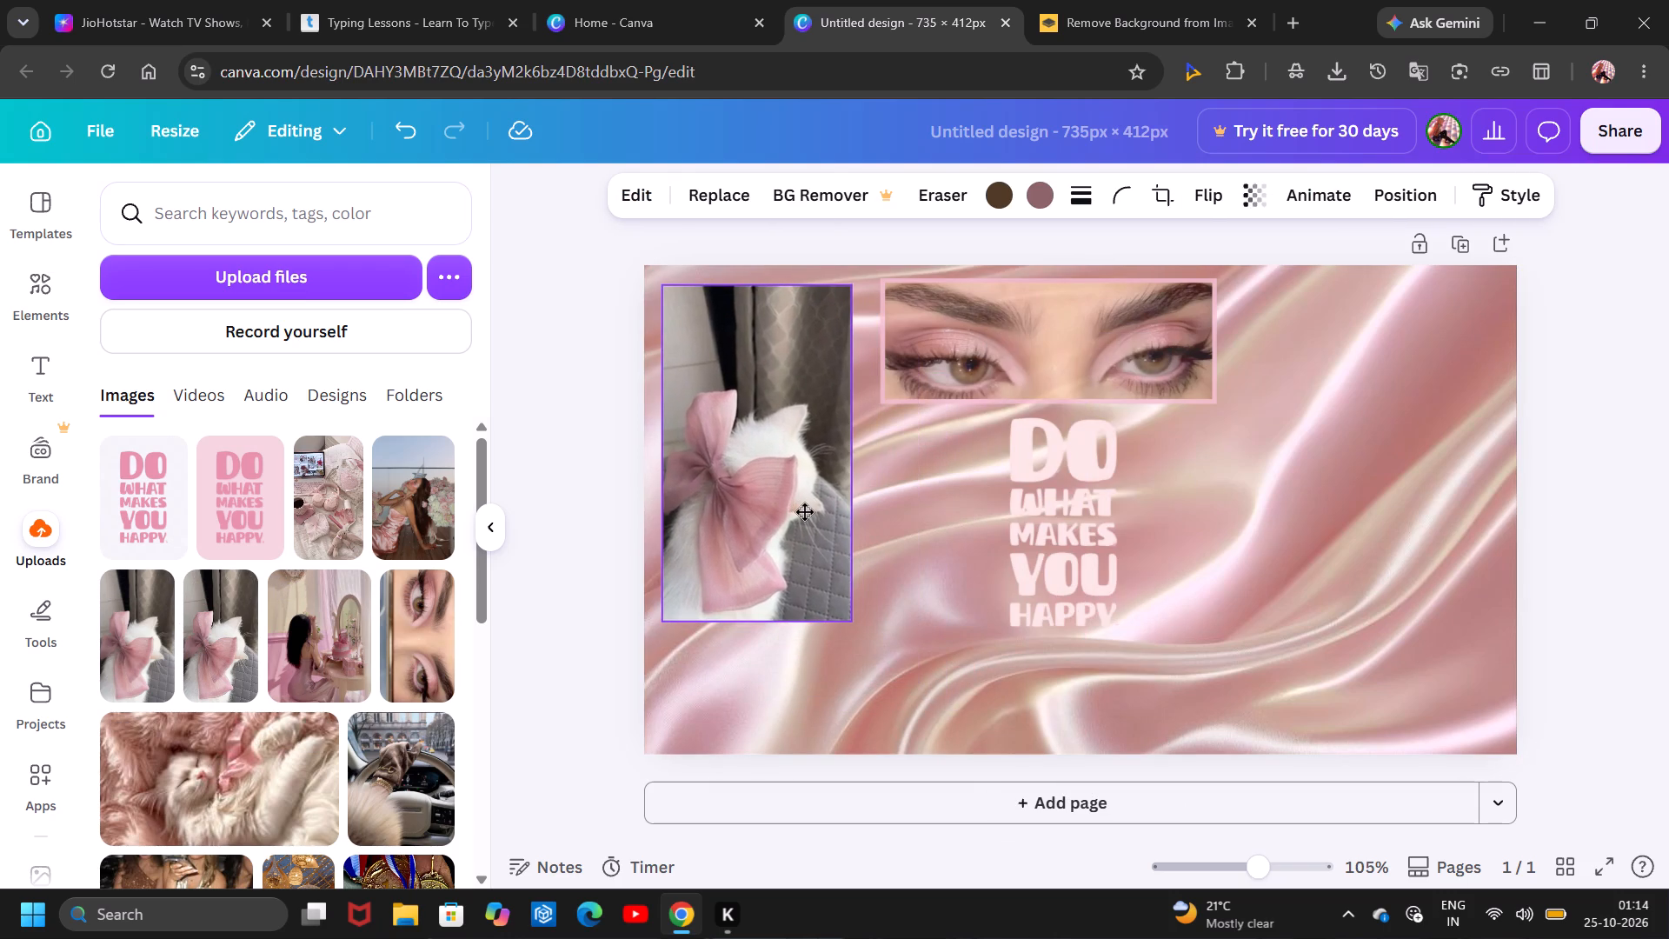
{"action": "left_click_drag", "start_coordinate": [804, 511], "coordinate": [809, 508]}
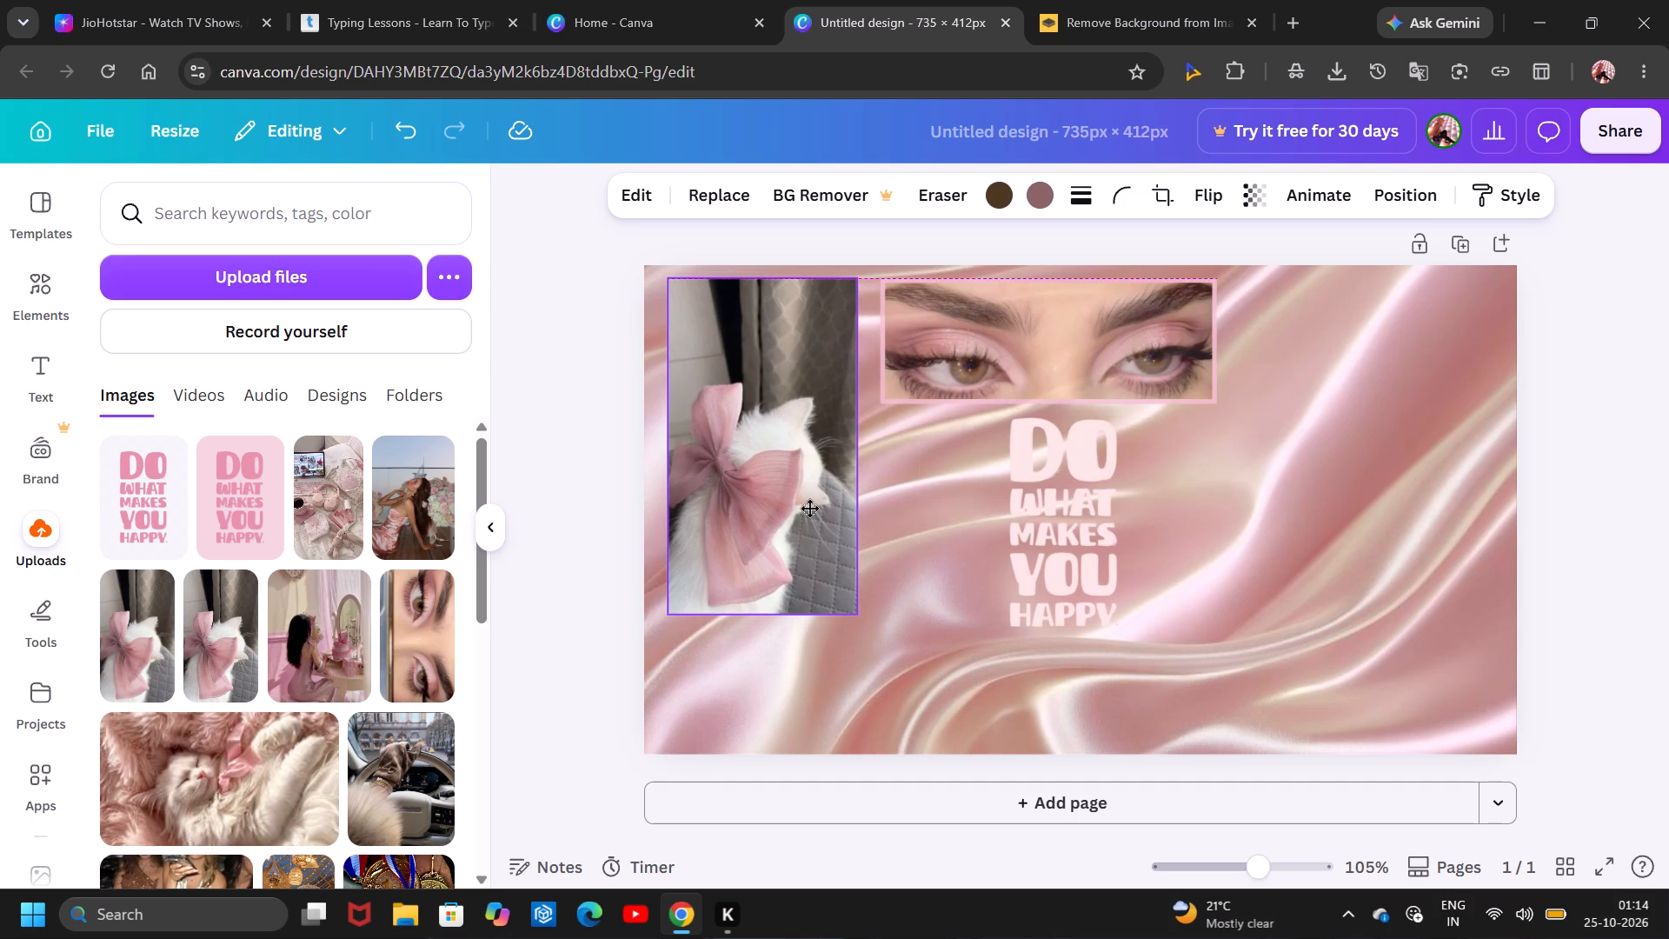
{"action": "left_click_drag", "start_coordinate": [809, 508], "coordinate": [809, 507]}
{"action": "left_click", "coordinate": [1239, 176]}
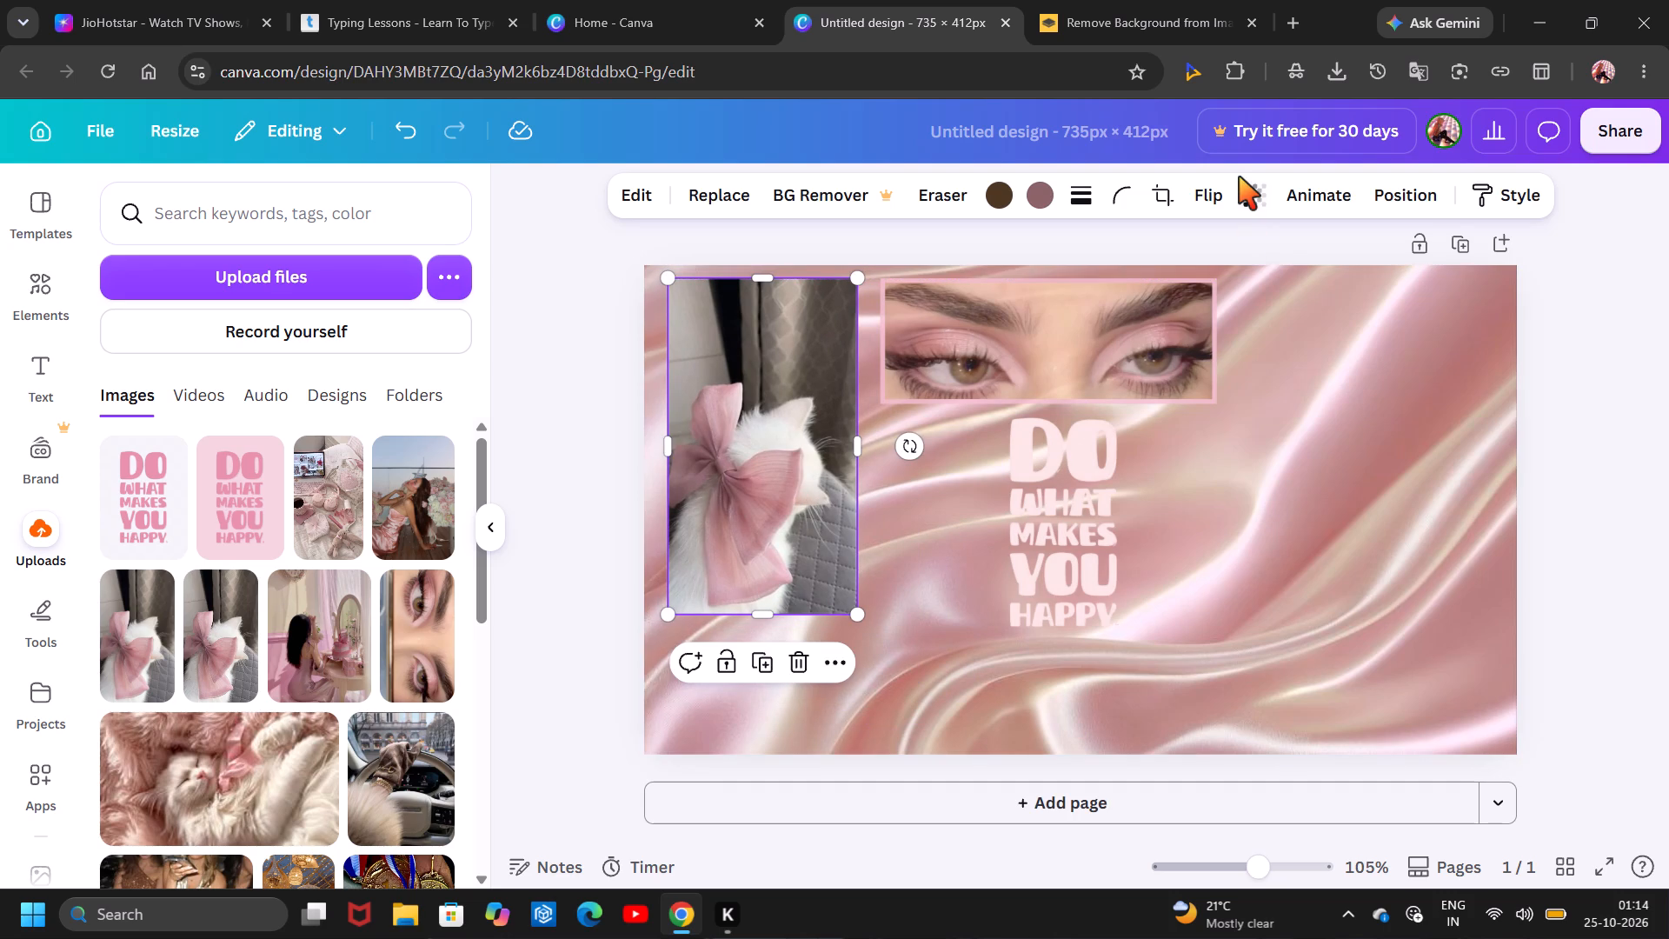
Set the transparency of the white cat photo to 75.
{"action": "left_click", "coordinate": [1240, 176]}
{"action": "left_click", "coordinate": [1265, 213]}
{"action": "left_click", "coordinate": [1253, 183]}
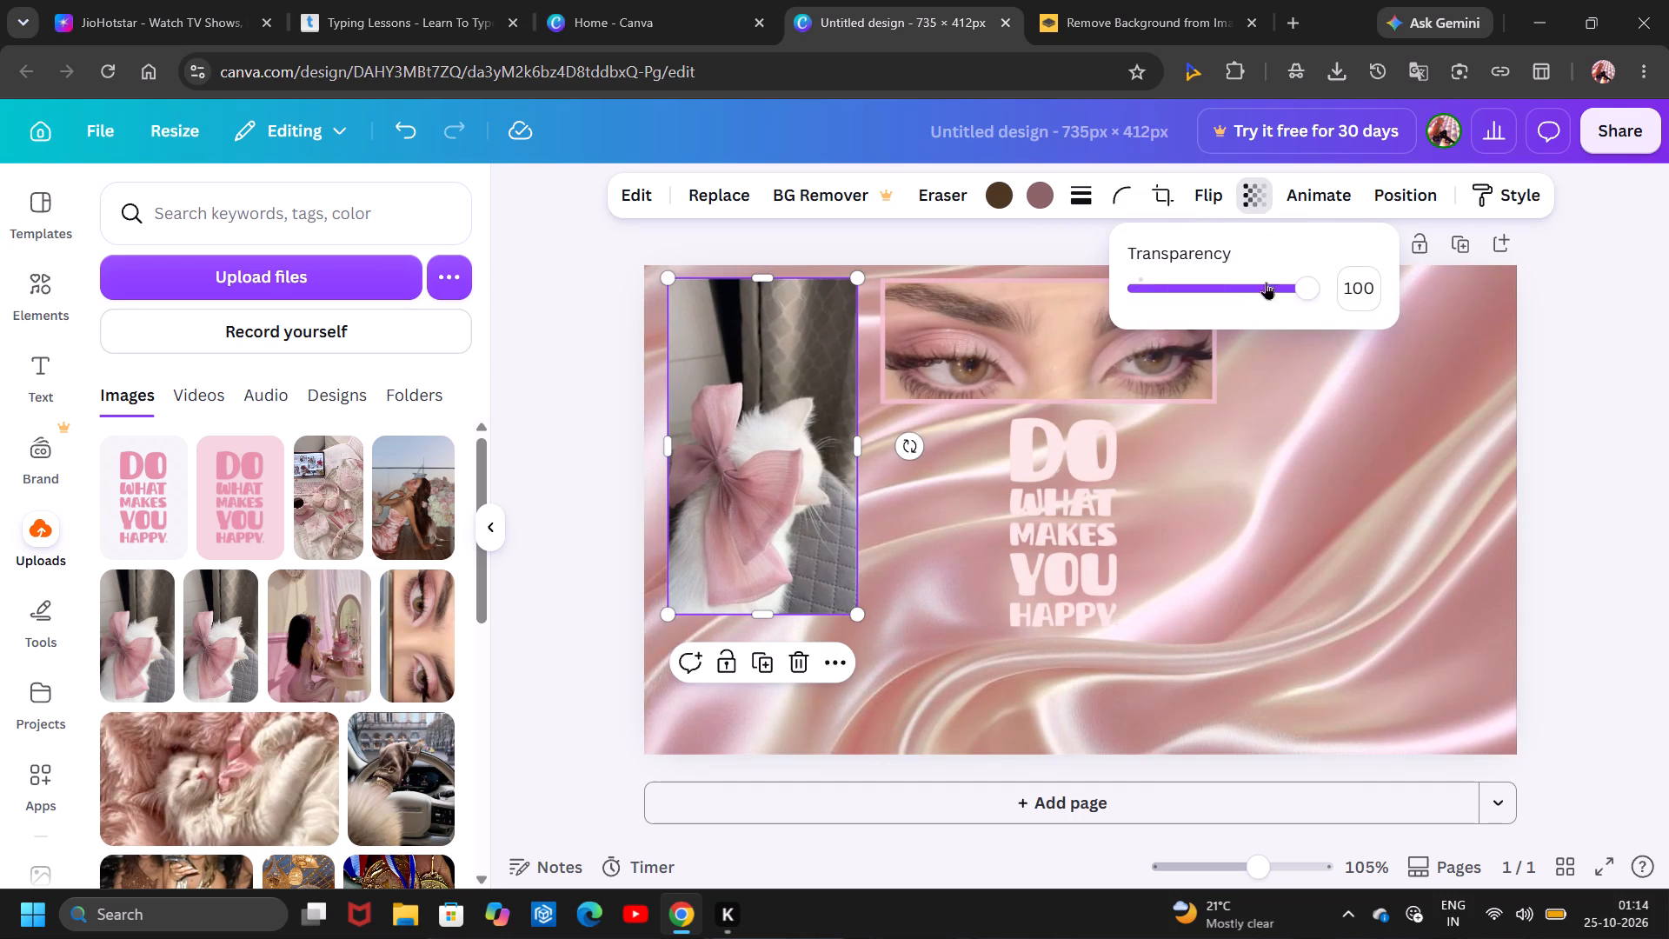
{"action": "left_click", "coordinate": [1266, 285]}
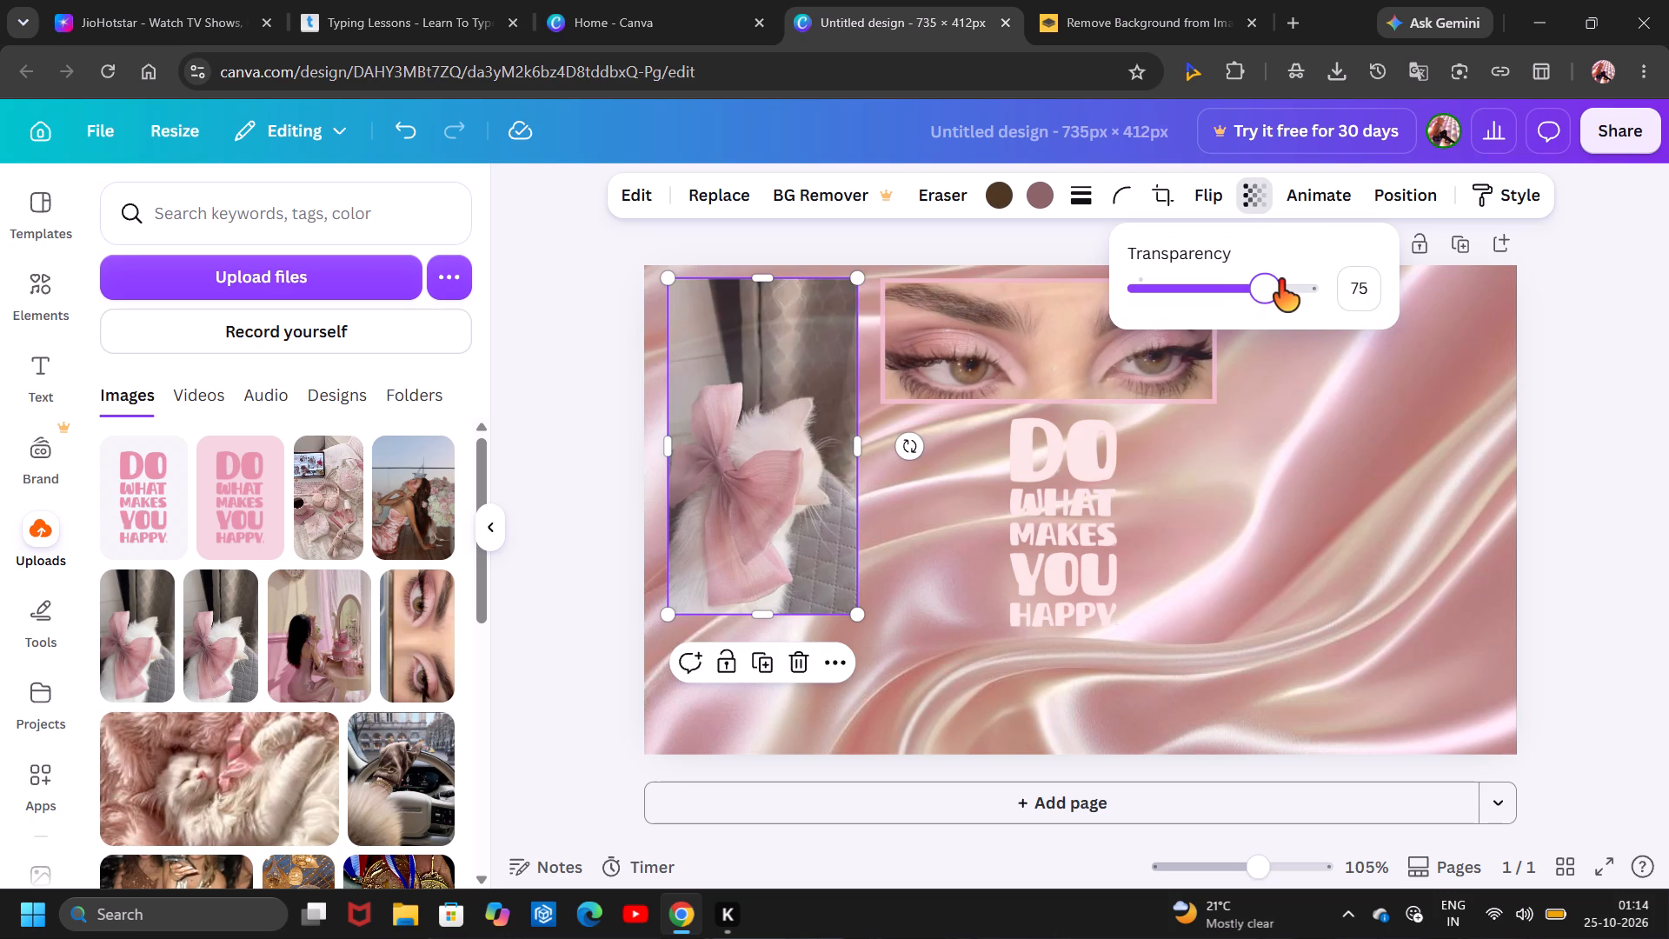
{"action": "left_click", "coordinate": [1297, 499]}
Add a solid border of weight 4 around the cat photo.
{"action": "left_click", "coordinate": [728, 518]}
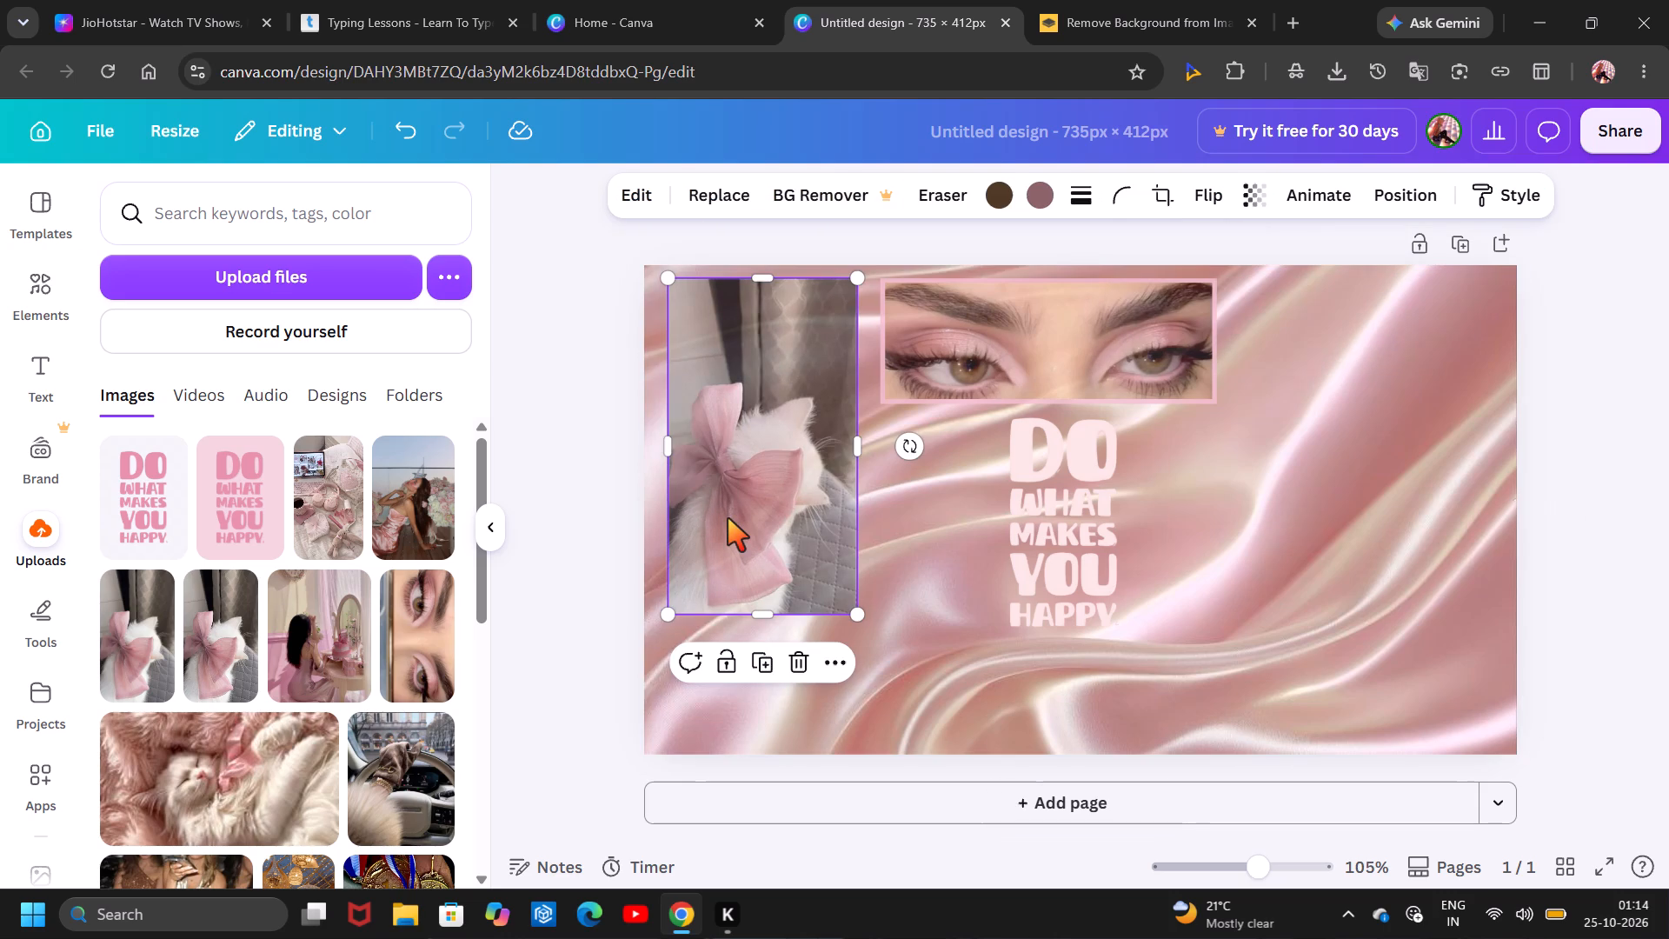
{"action": "left_click", "coordinate": [1061, 194]}
{"action": "left_click", "coordinate": [1067, 196]}
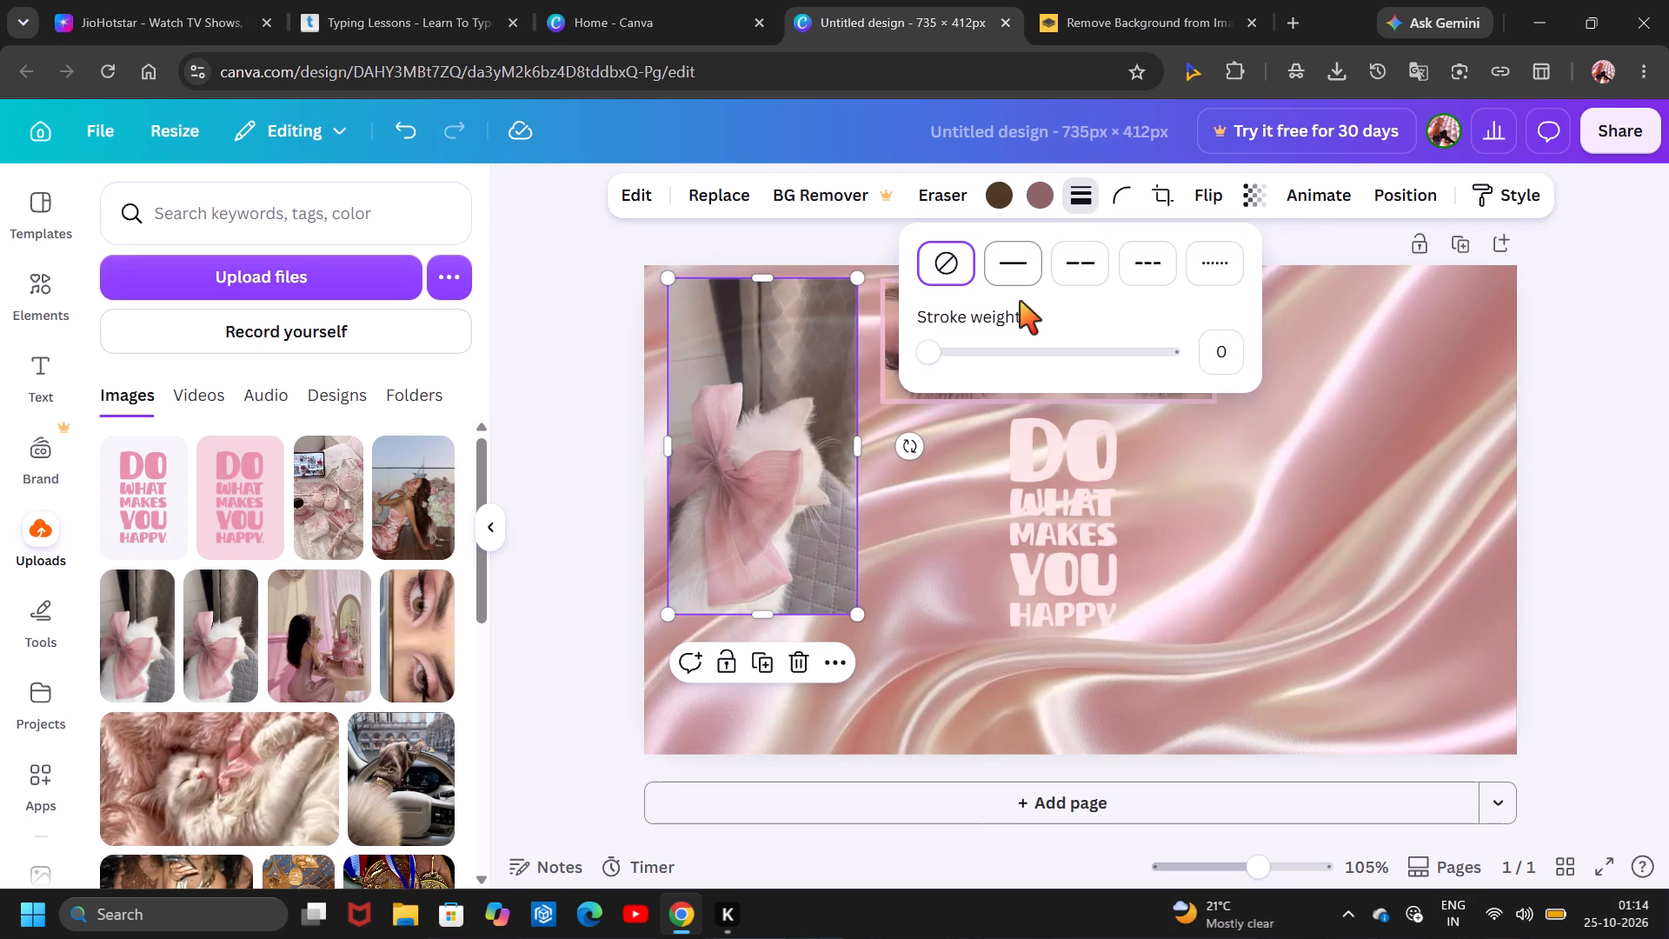
{"action": "left_click", "coordinate": [1014, 270]}
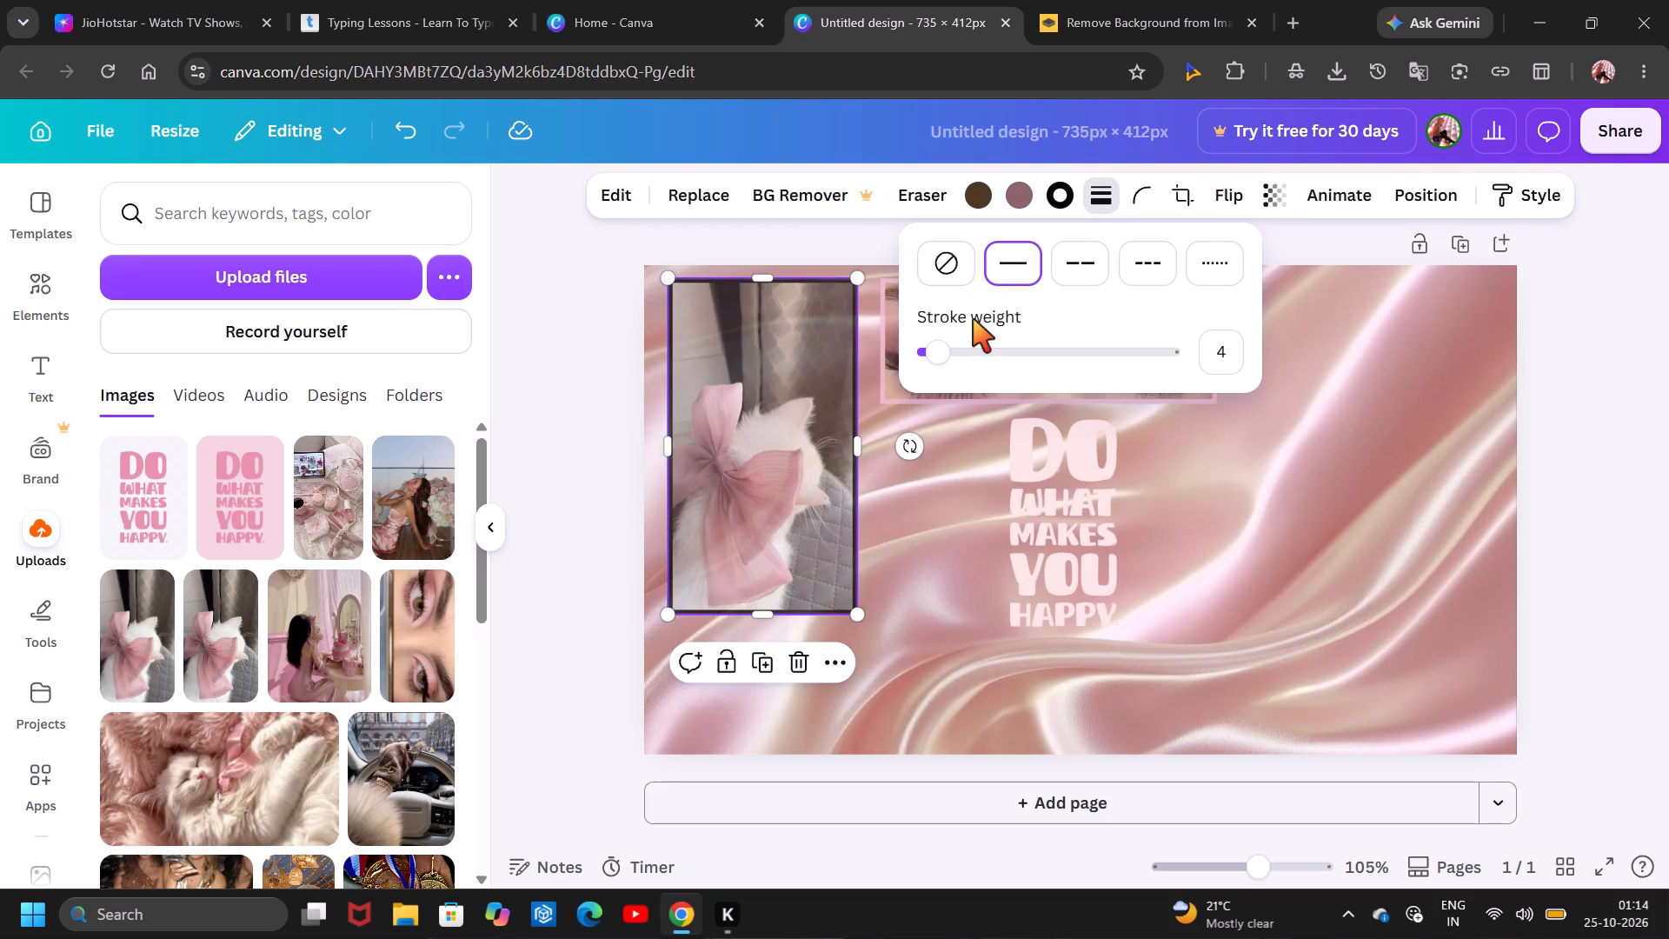
Recolour the cat photo's mauve tone to light red #f0e0df from the satin background's photo colours.
{"action": "left_click", "coordinate": [1019, 190]}
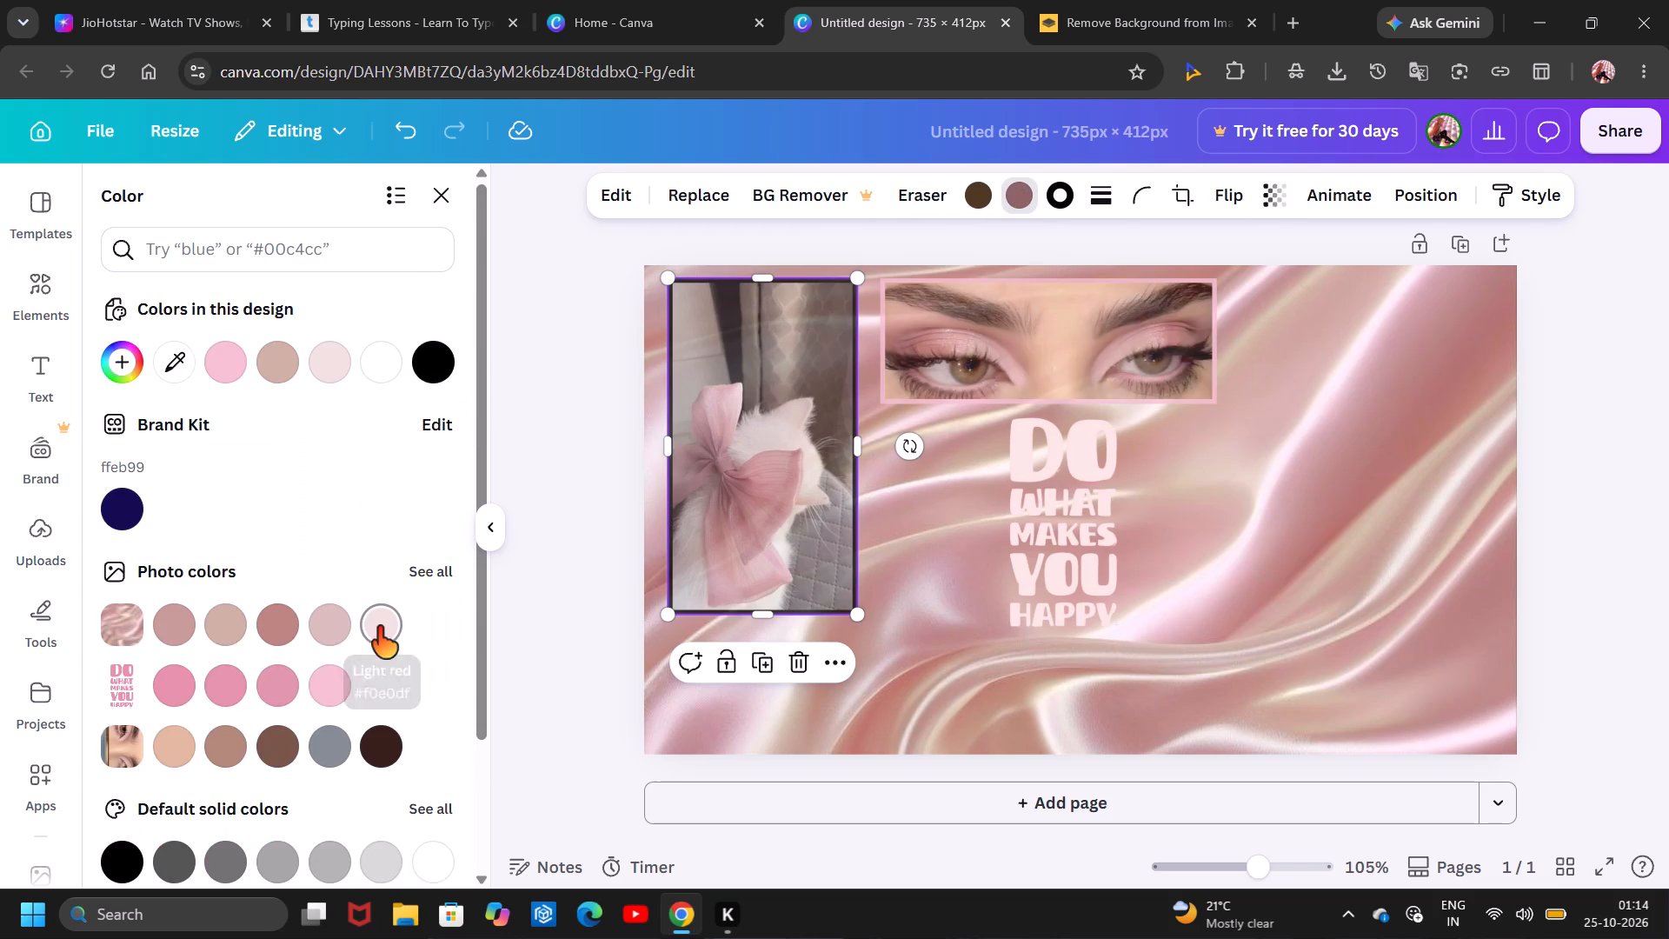
{"action": "left_click", "coordinate": [377, 627]}
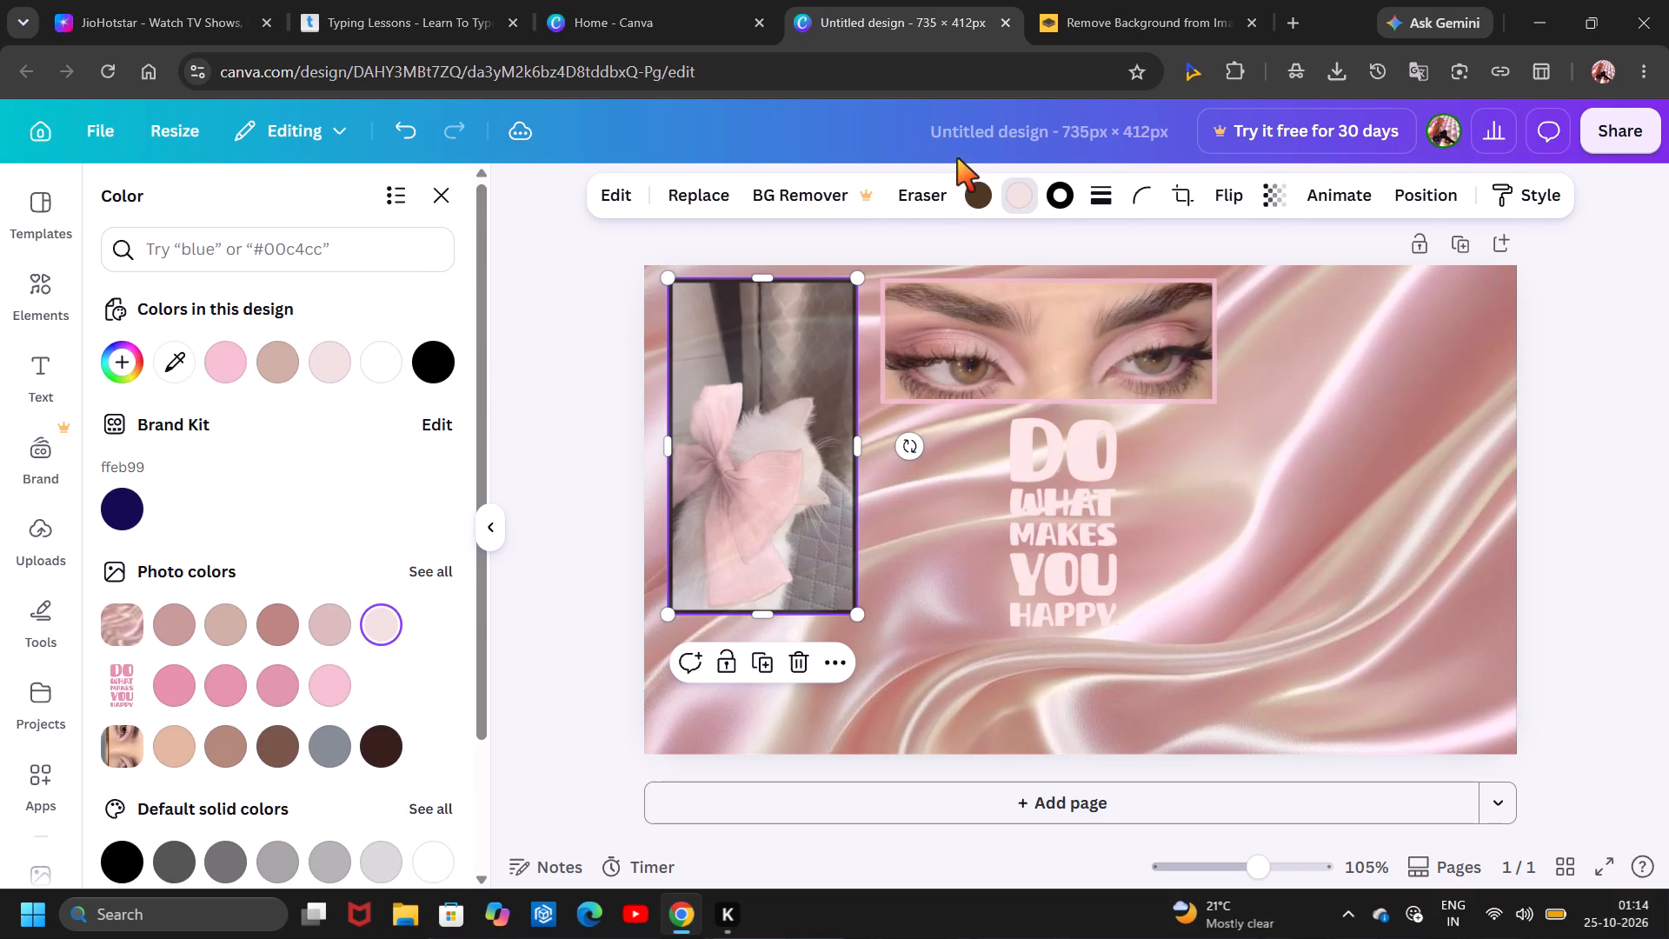
{"action": "left_click", "coordinate": [1027, 186]}
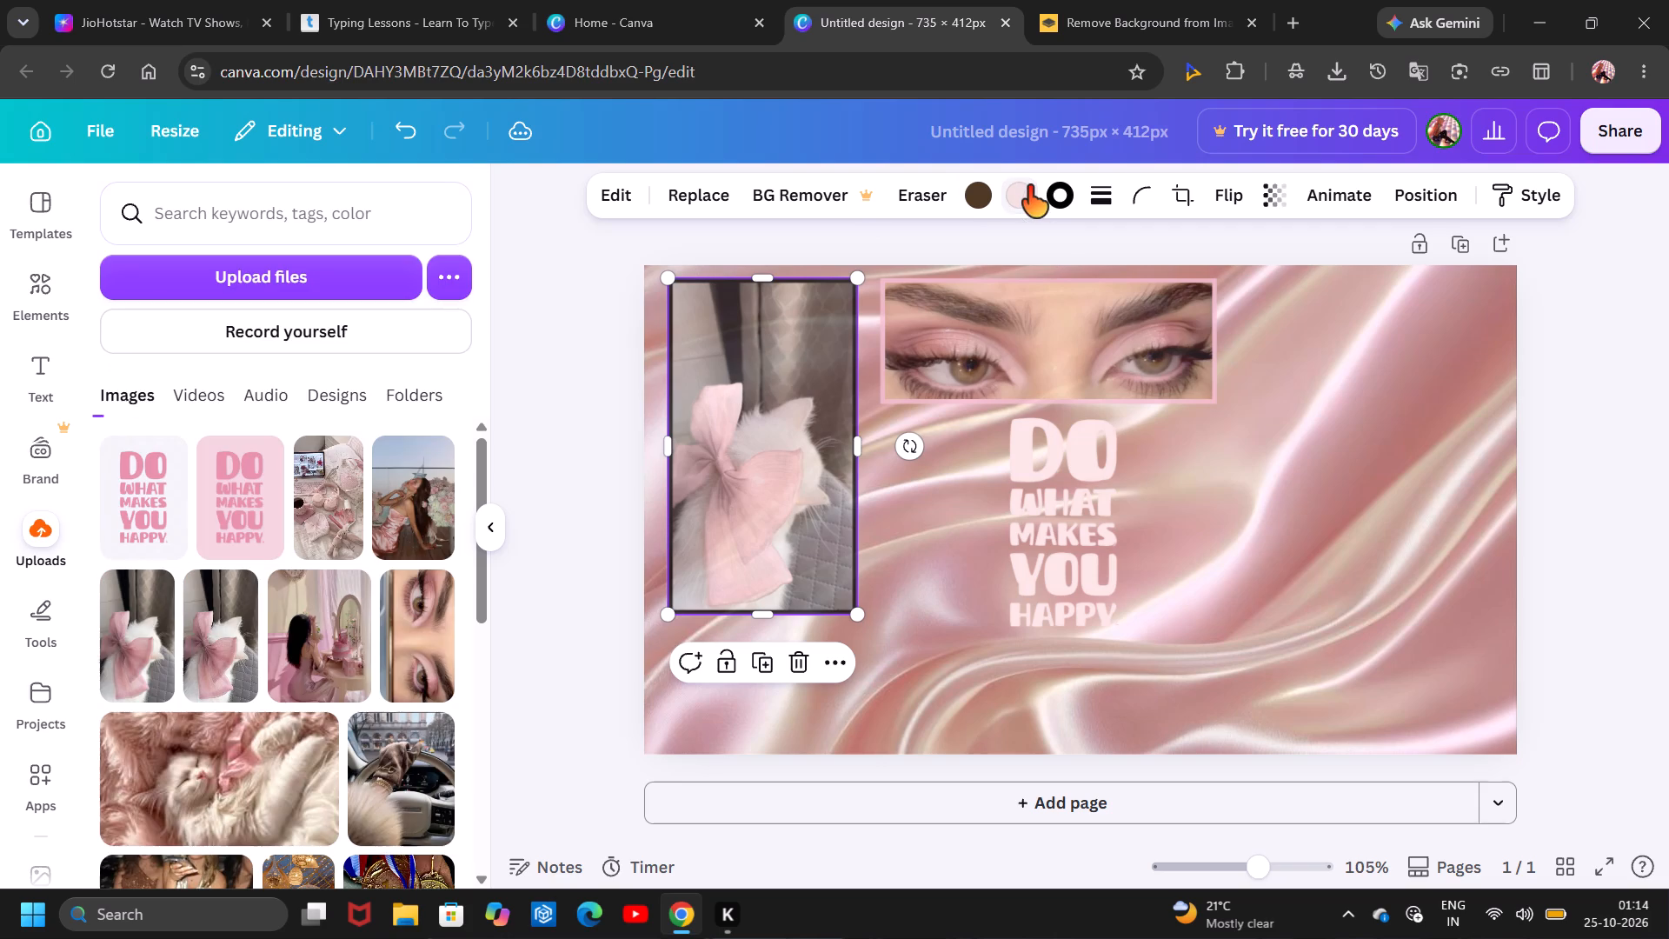
Check the eye photo's border colour and apply the same light crimson #f3c1d0 to the cat photo's border.
{"action": "left_click", "coordinate": [1042, 323]}
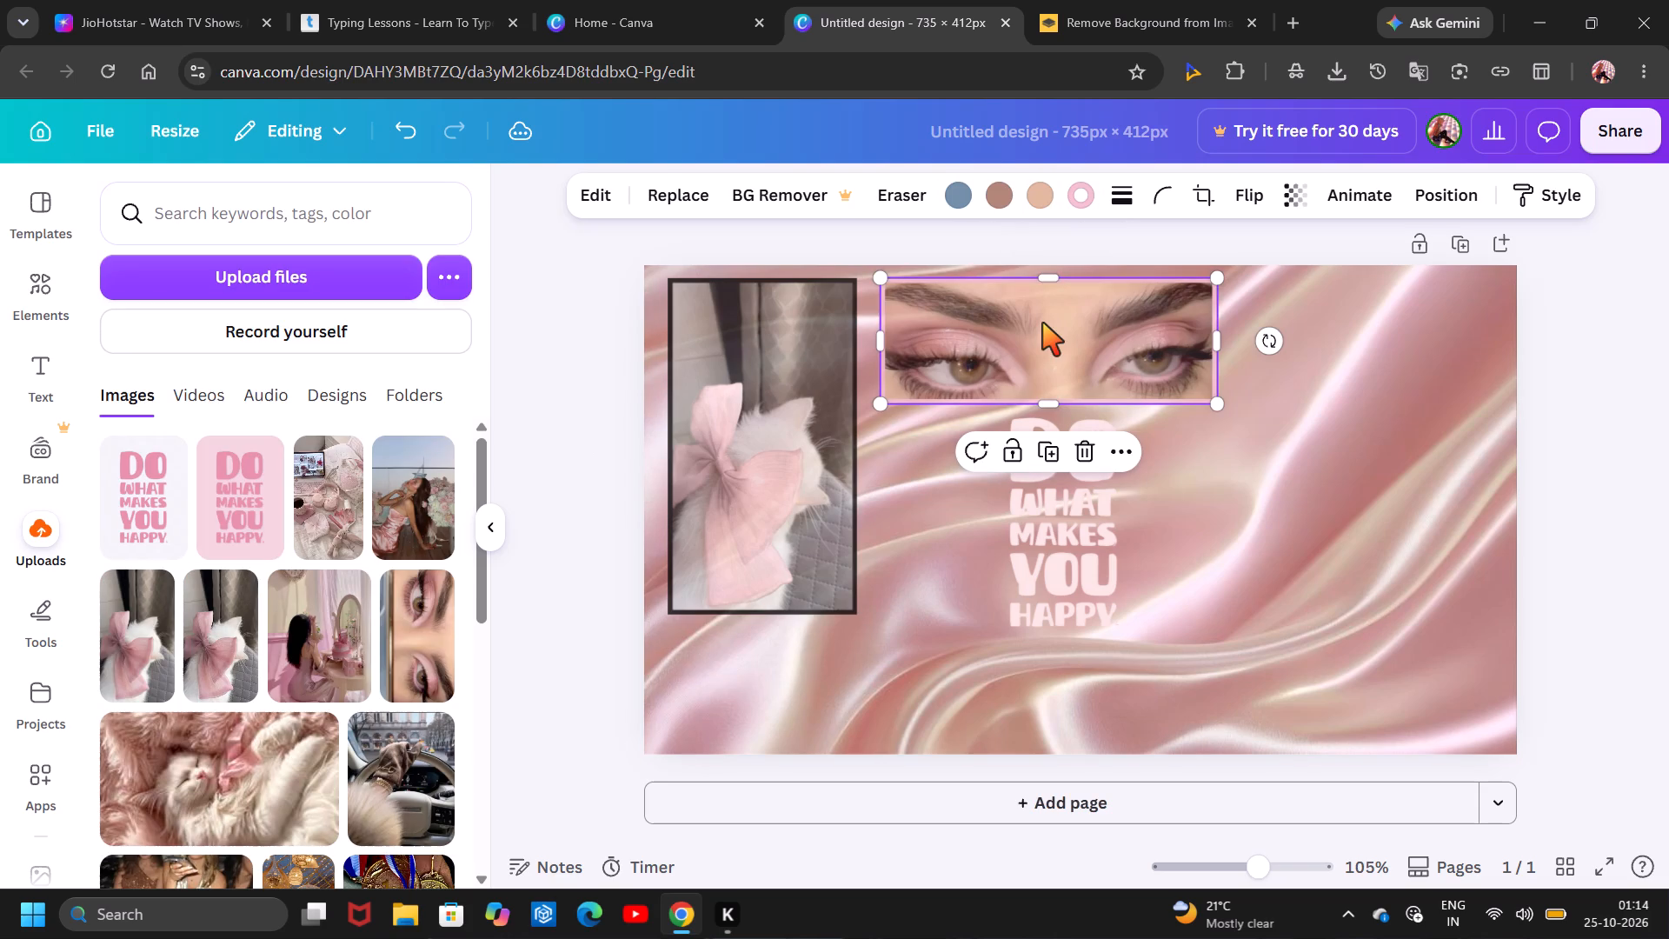
{"action": "left_click", "coordinate": [1089, 193]}
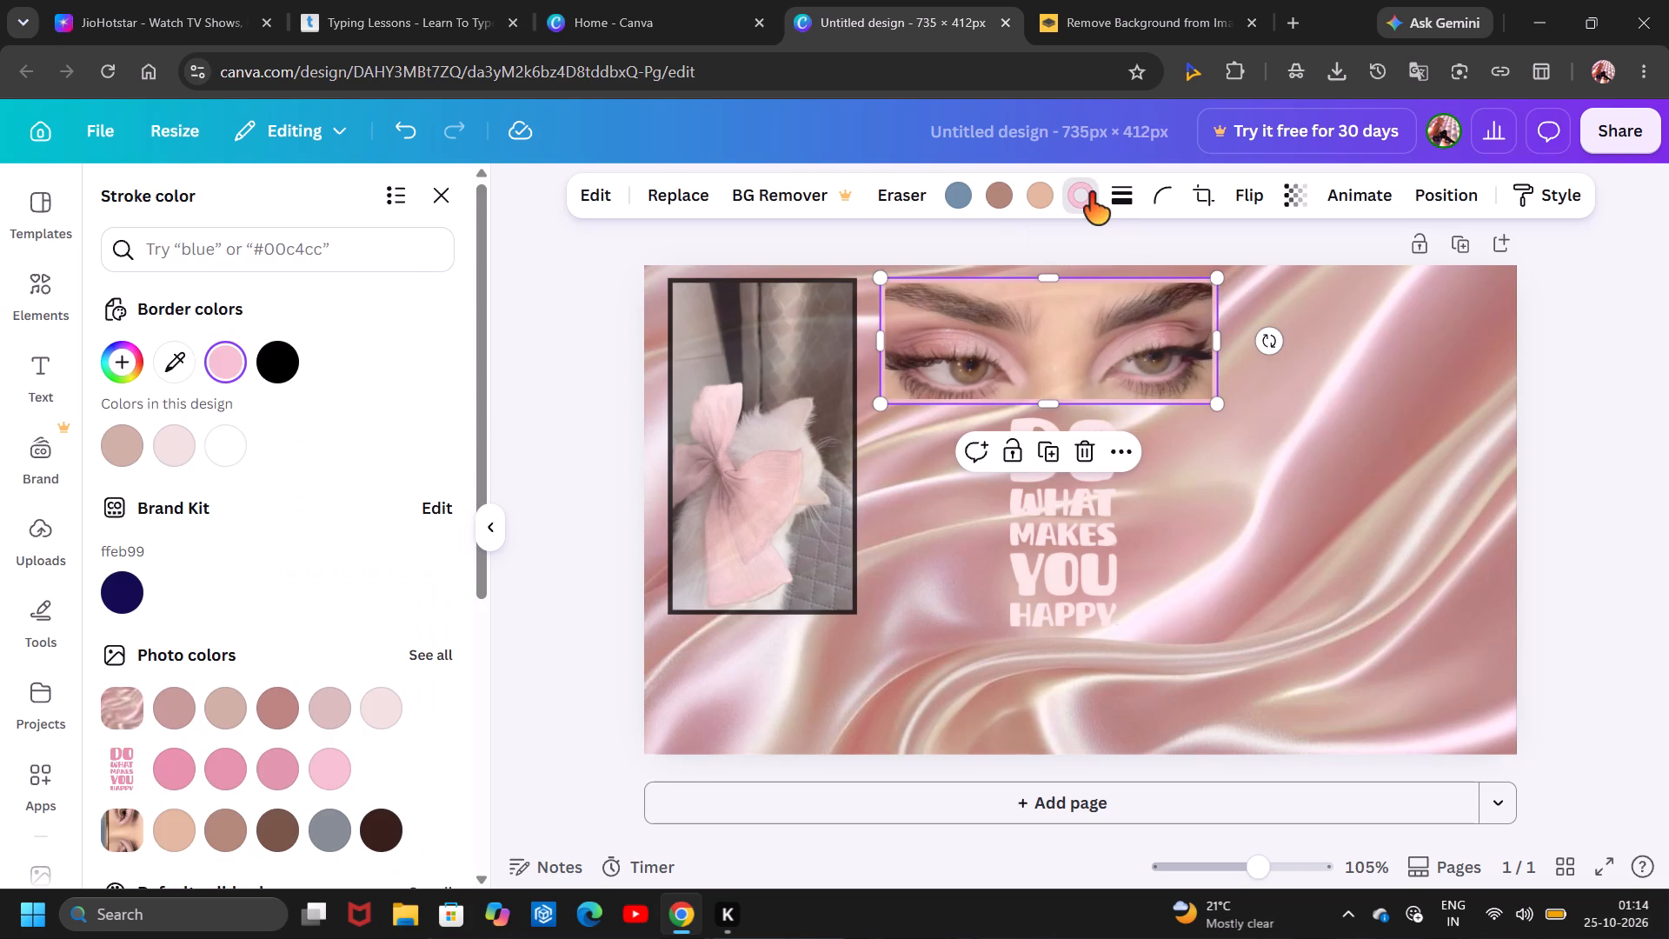
{"action": "left_click", "coordinate": [1079, 196]}
{"action": "left_click", "coordinate": [1079, 196]}
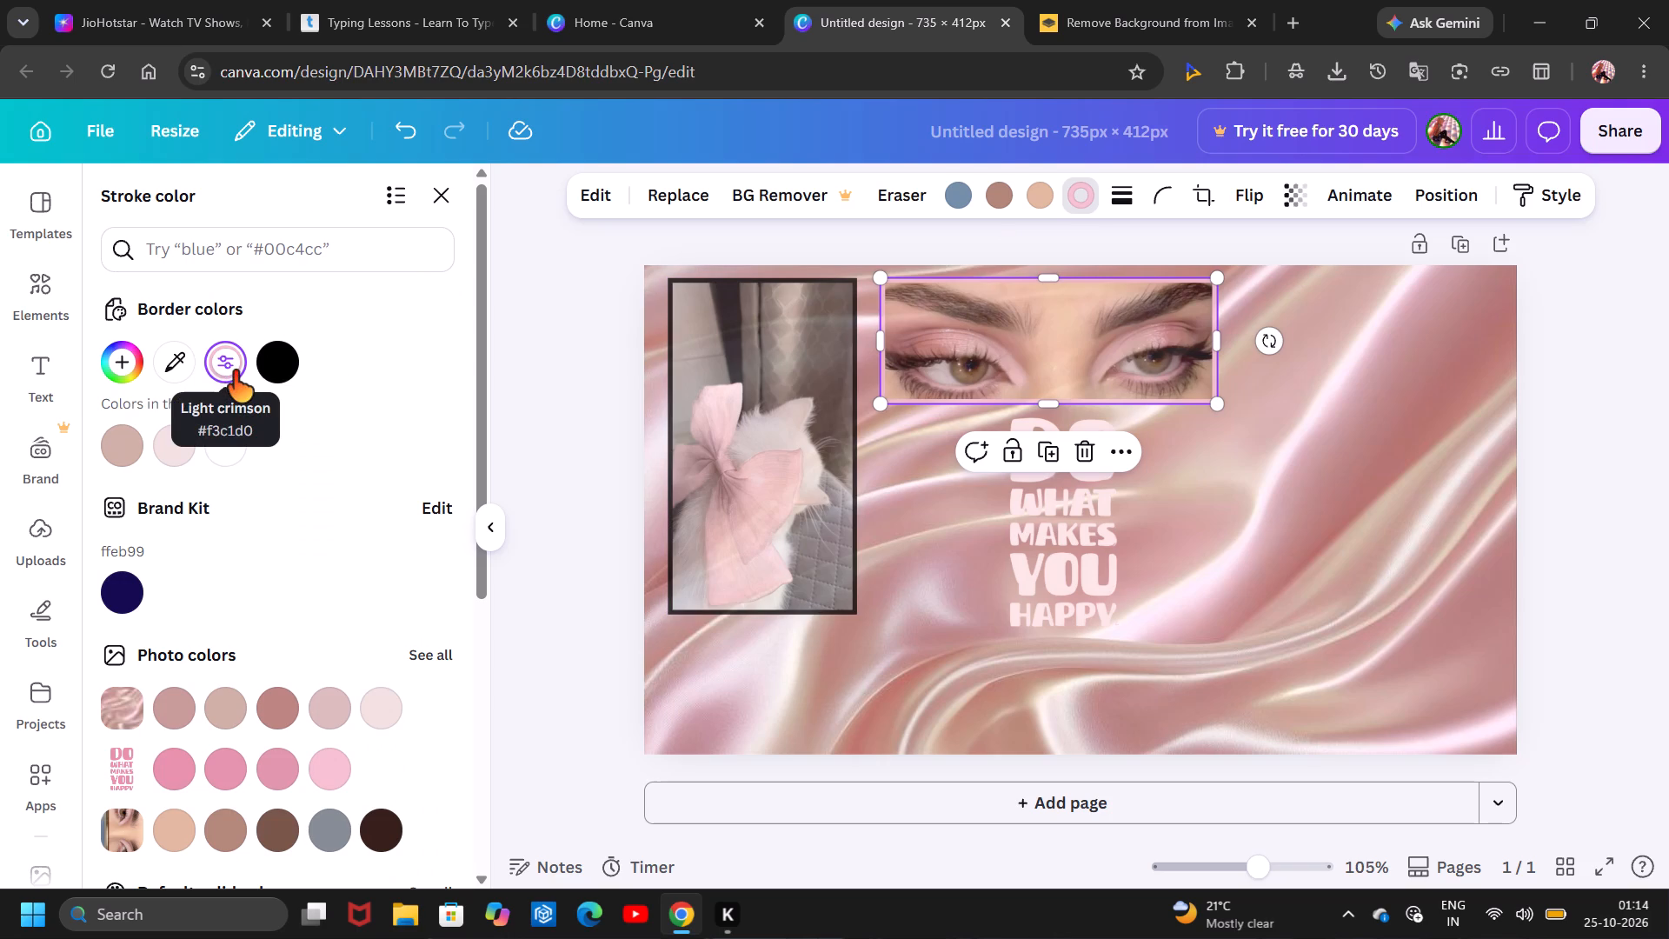
{"action": "left_click", "coordinate": [763, 383]}
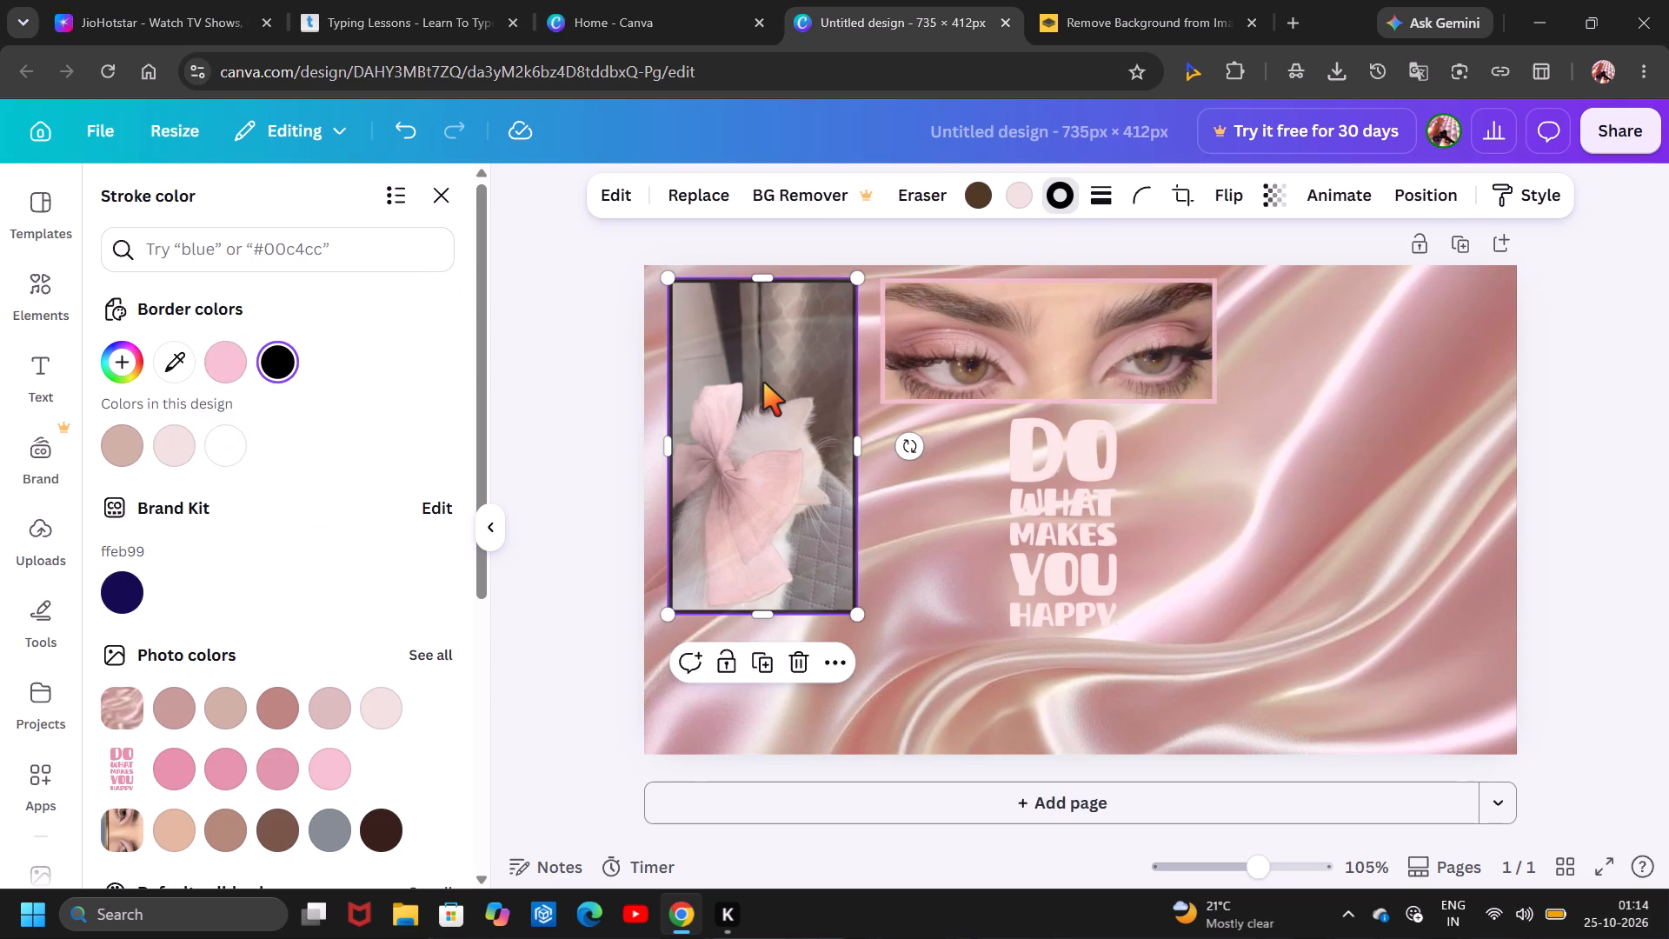
{"action": "left_click", "coordinate": [1060, 195]}
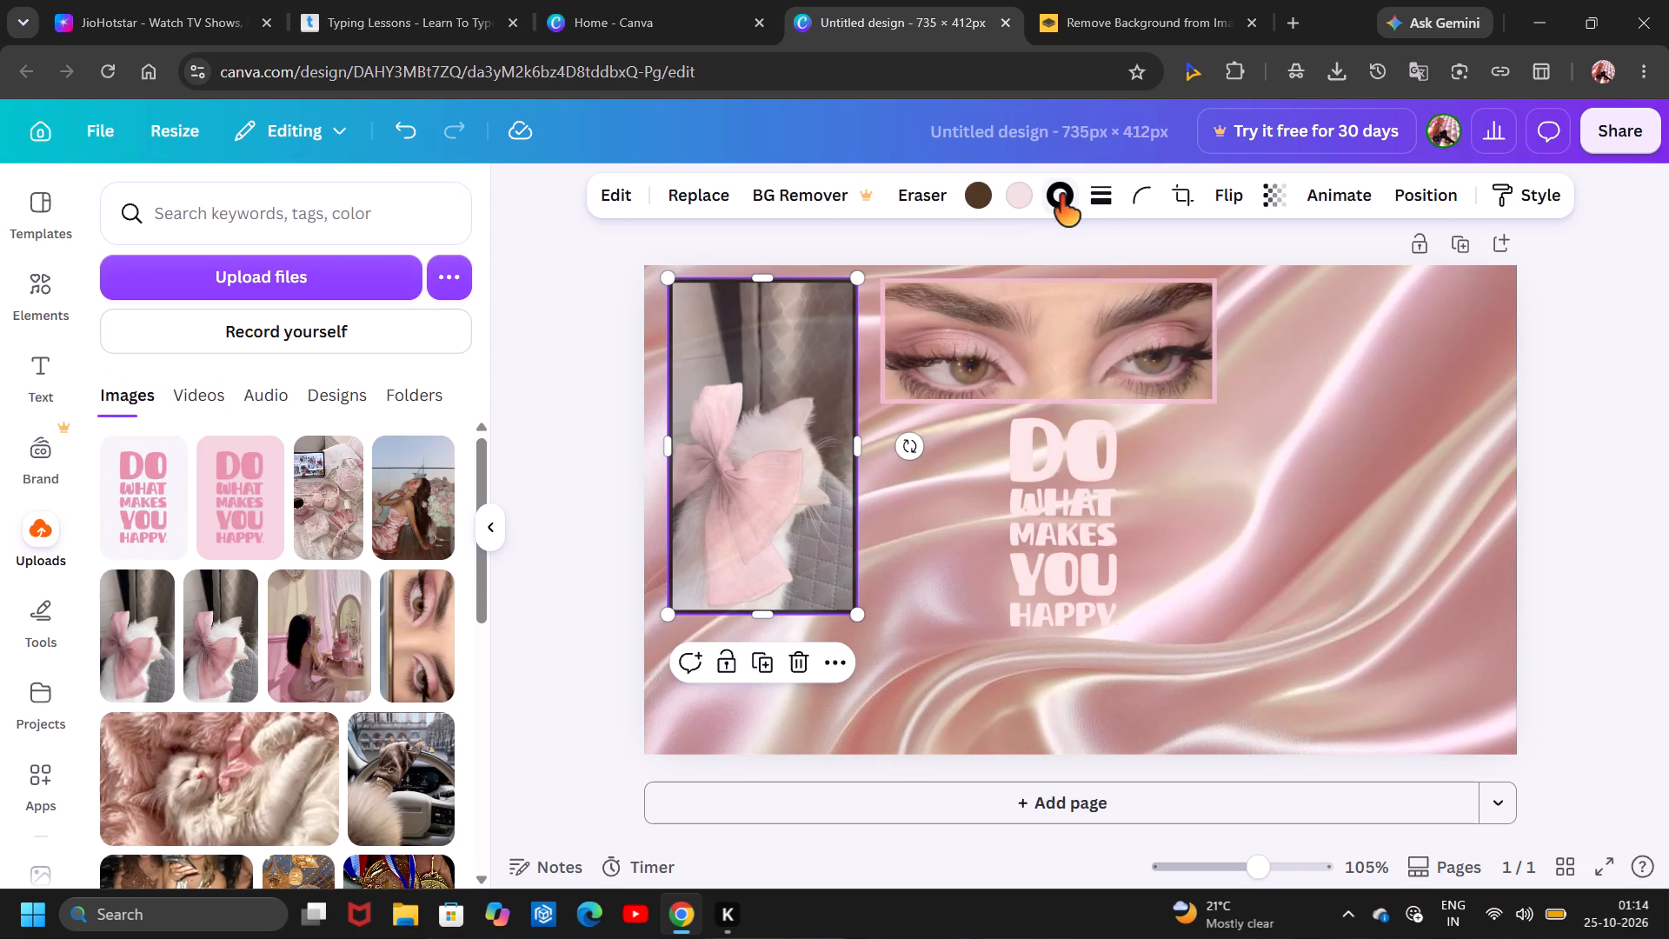
{"action": "left_click", "coordinate": [1057, 206]}
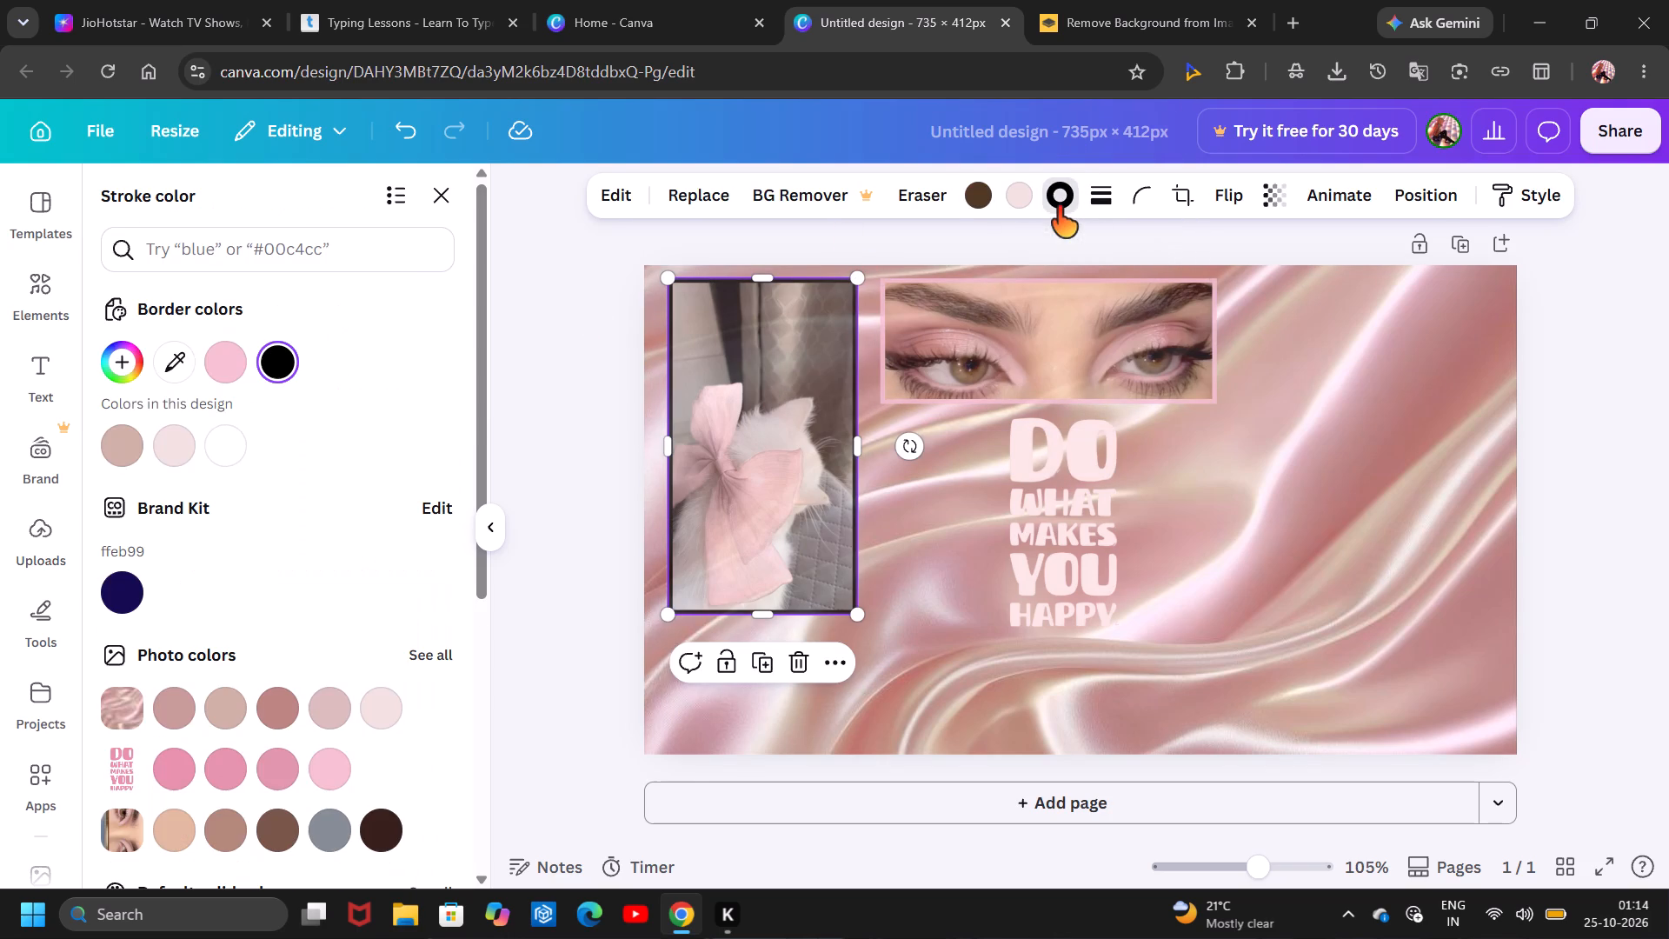
{"action": "left_click", "coordinate": [223, 375]}
{"action": "left_click", "coordinate": [558, 490]}
{"action": "left_click", "coordinate": [558, 490]}
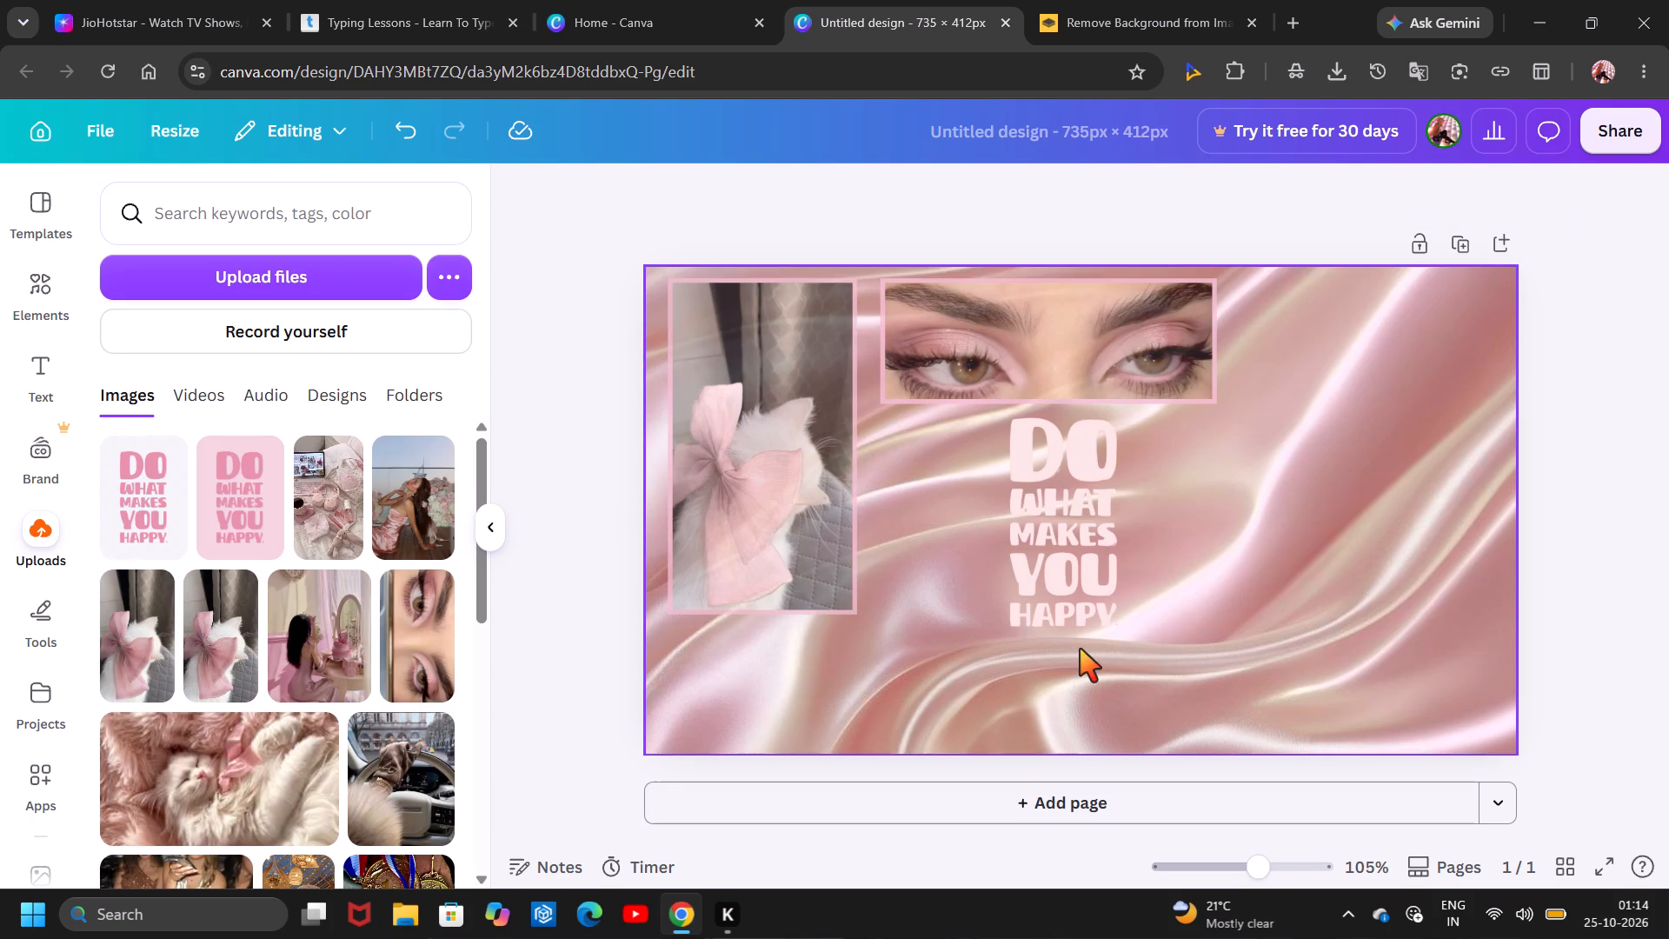
Move the quote left so it sits beside the cat photo, under the left part of the eye photo.
{"action": "left_click_drag", "start_coordinate": [1027, 557], "coordinate": [909, 558]}
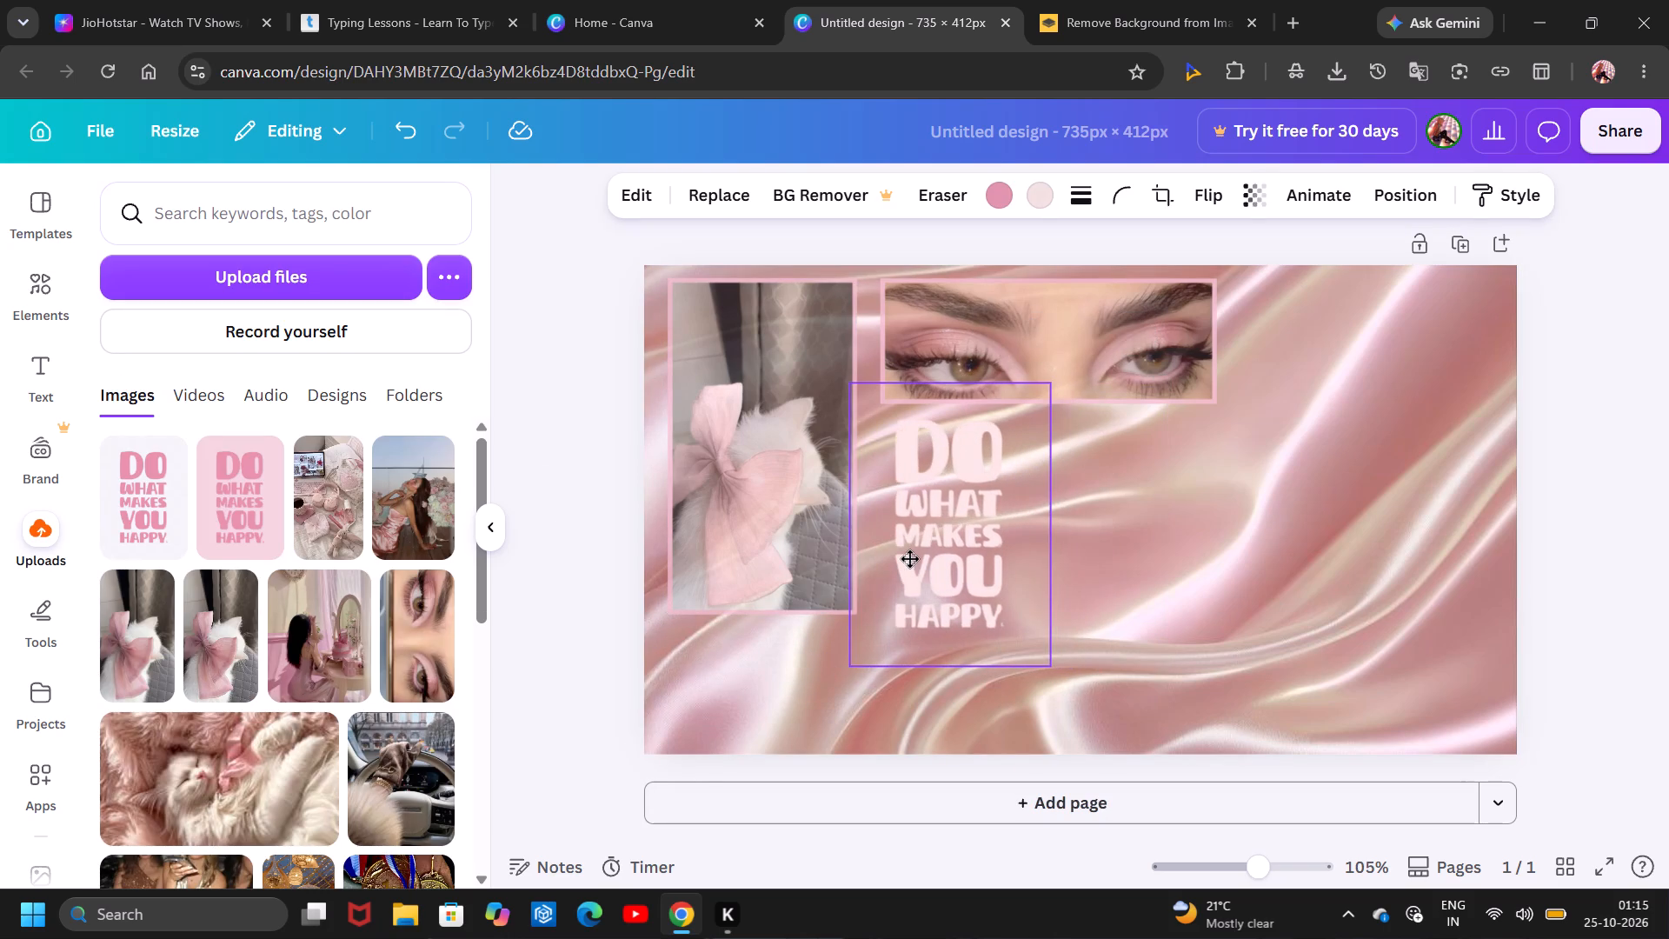
{"action": "left_click_drag", "start_coordinate": [909, 558], "coordinate": [893, 553]}
{"action": "left_click", "coordinate": [1109, 569]}
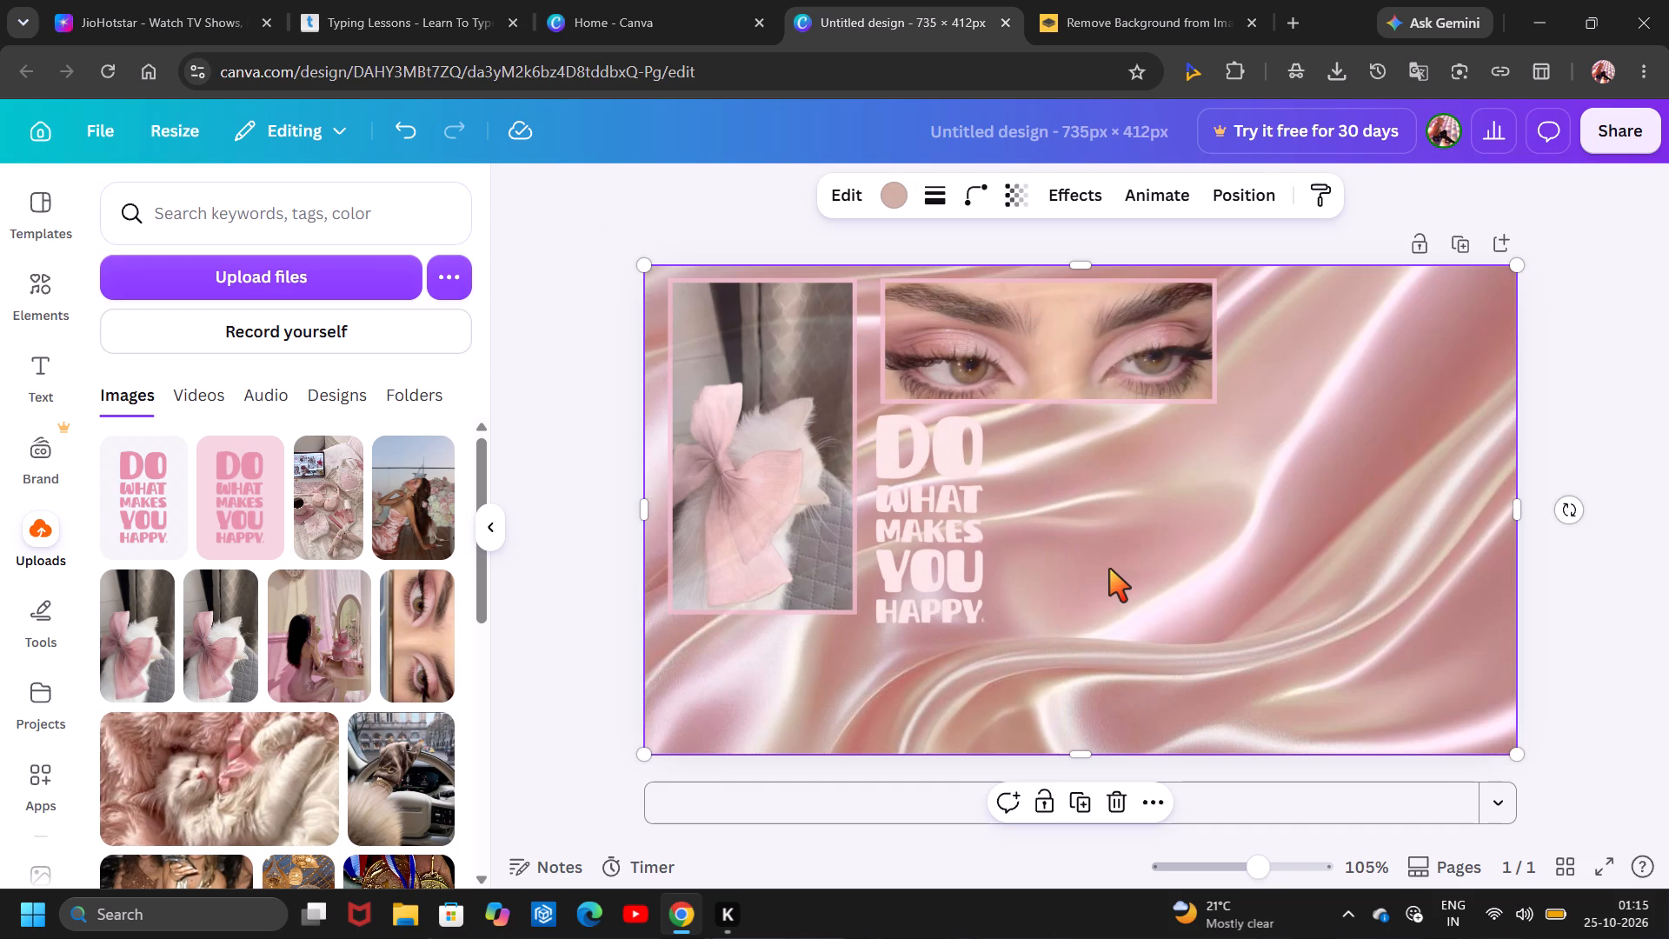
{"action": "left_click_drag", "start_coordinate": [943, 547], "coordinate": [937, 556]}
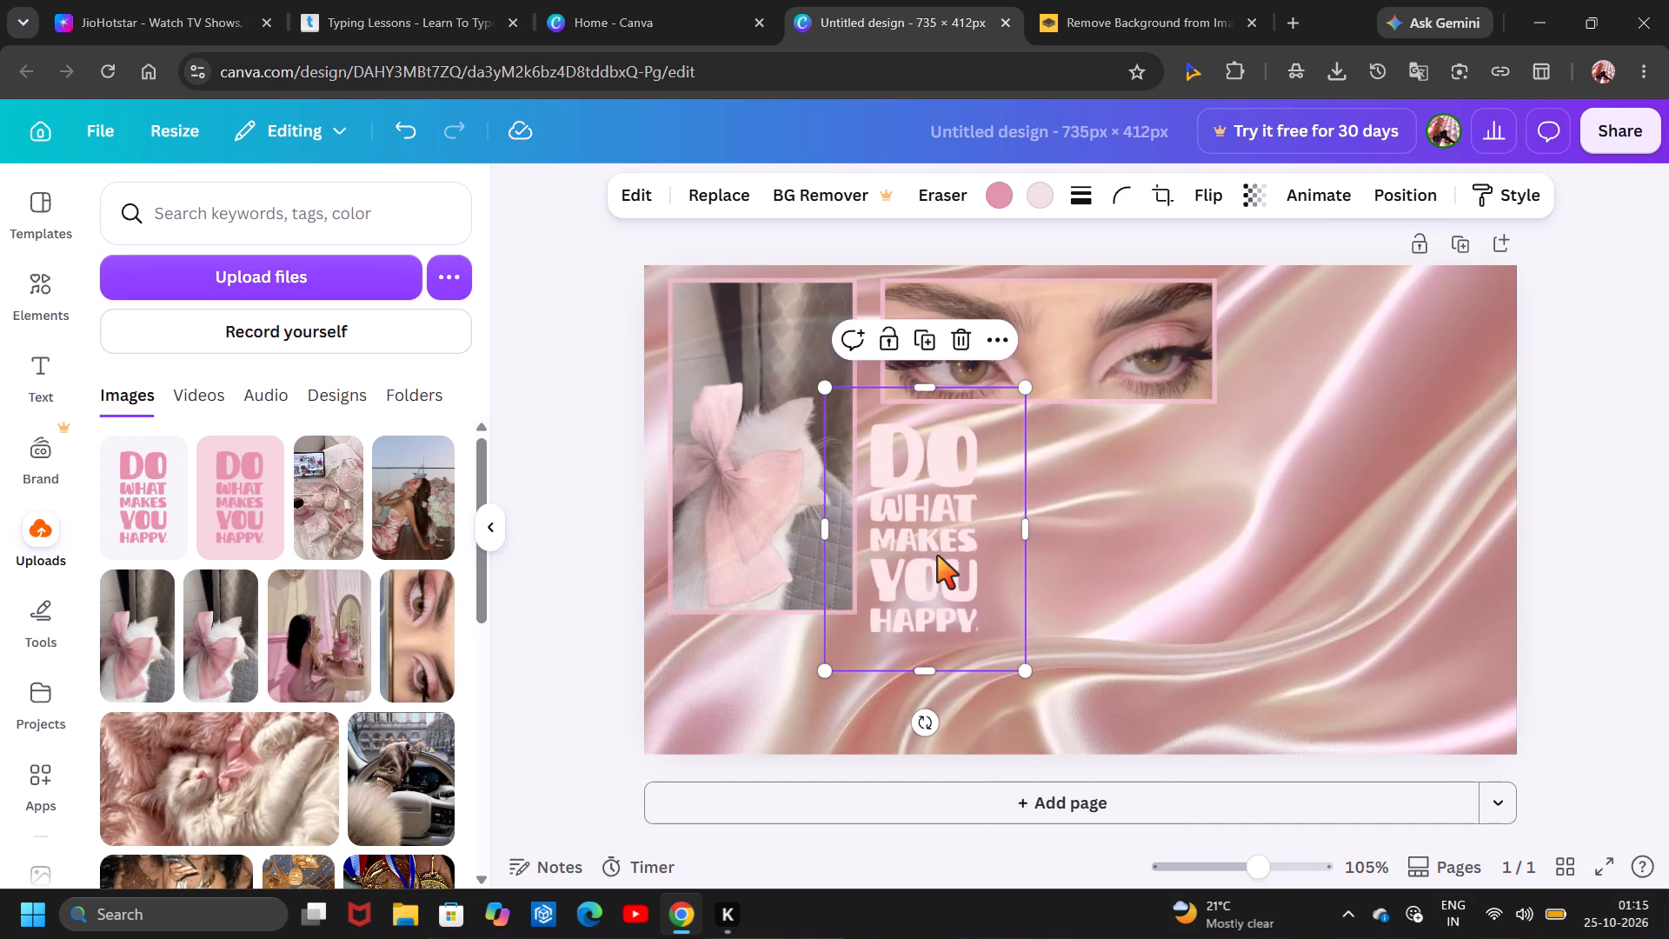
{"action": "left_click", "coordinate": [1058, 520]}
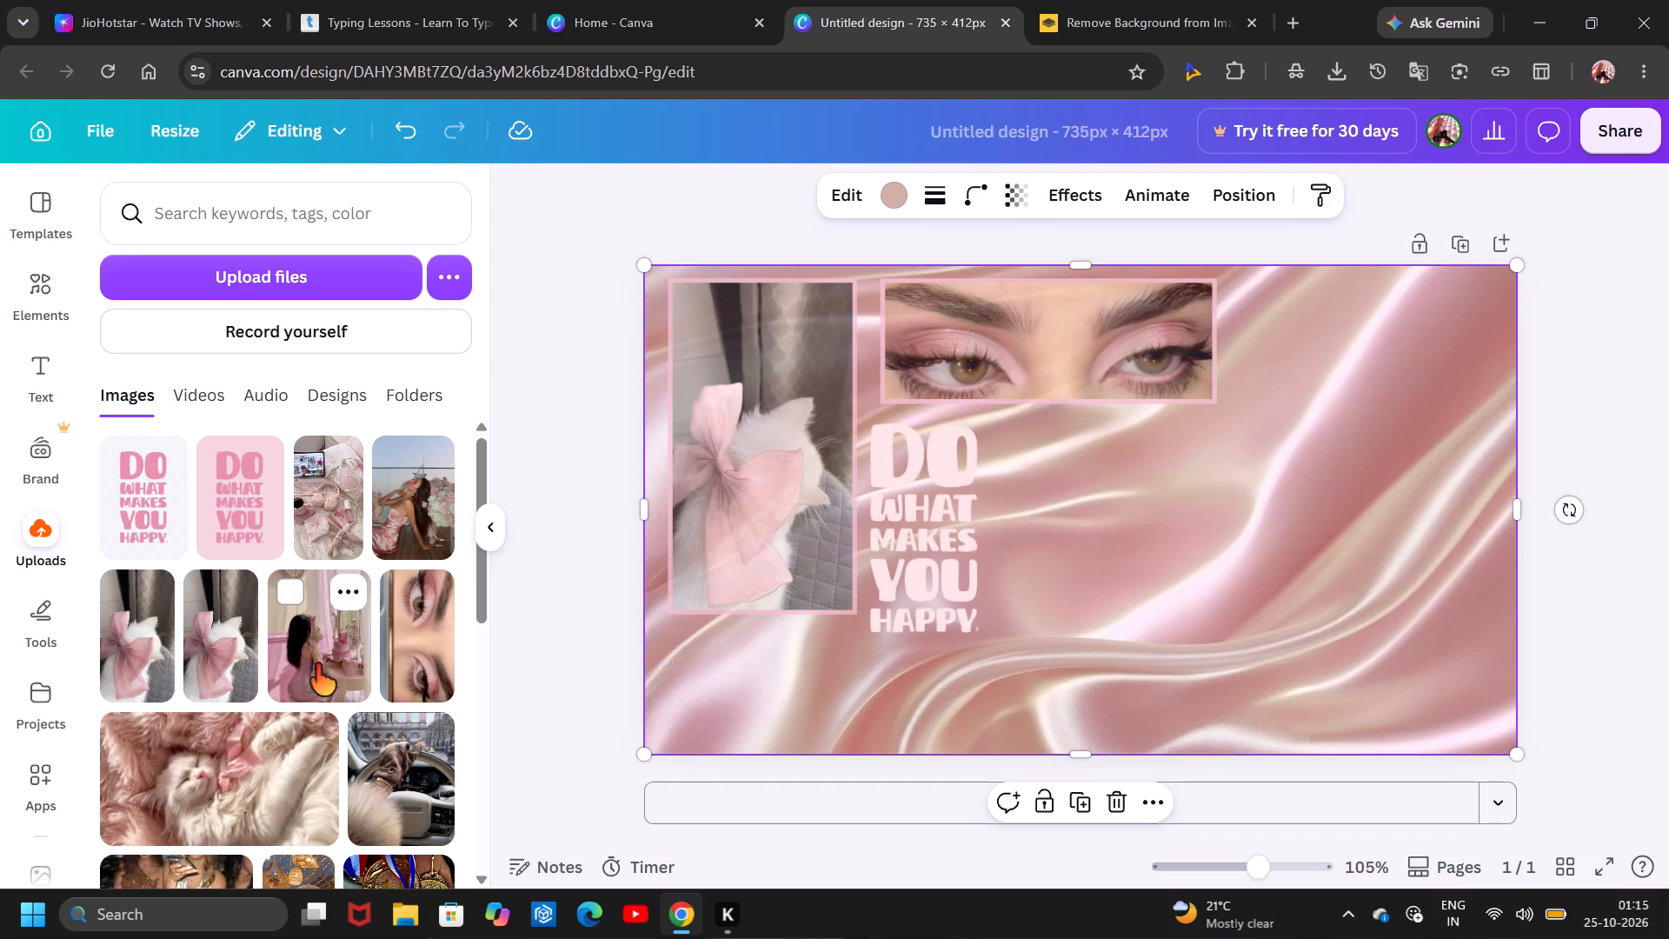
Add the uploaded photo of the woman at the vanity and place it right of the quote, below the eye photo.
{"action": "left_click", "coordinate": [316, 664]}
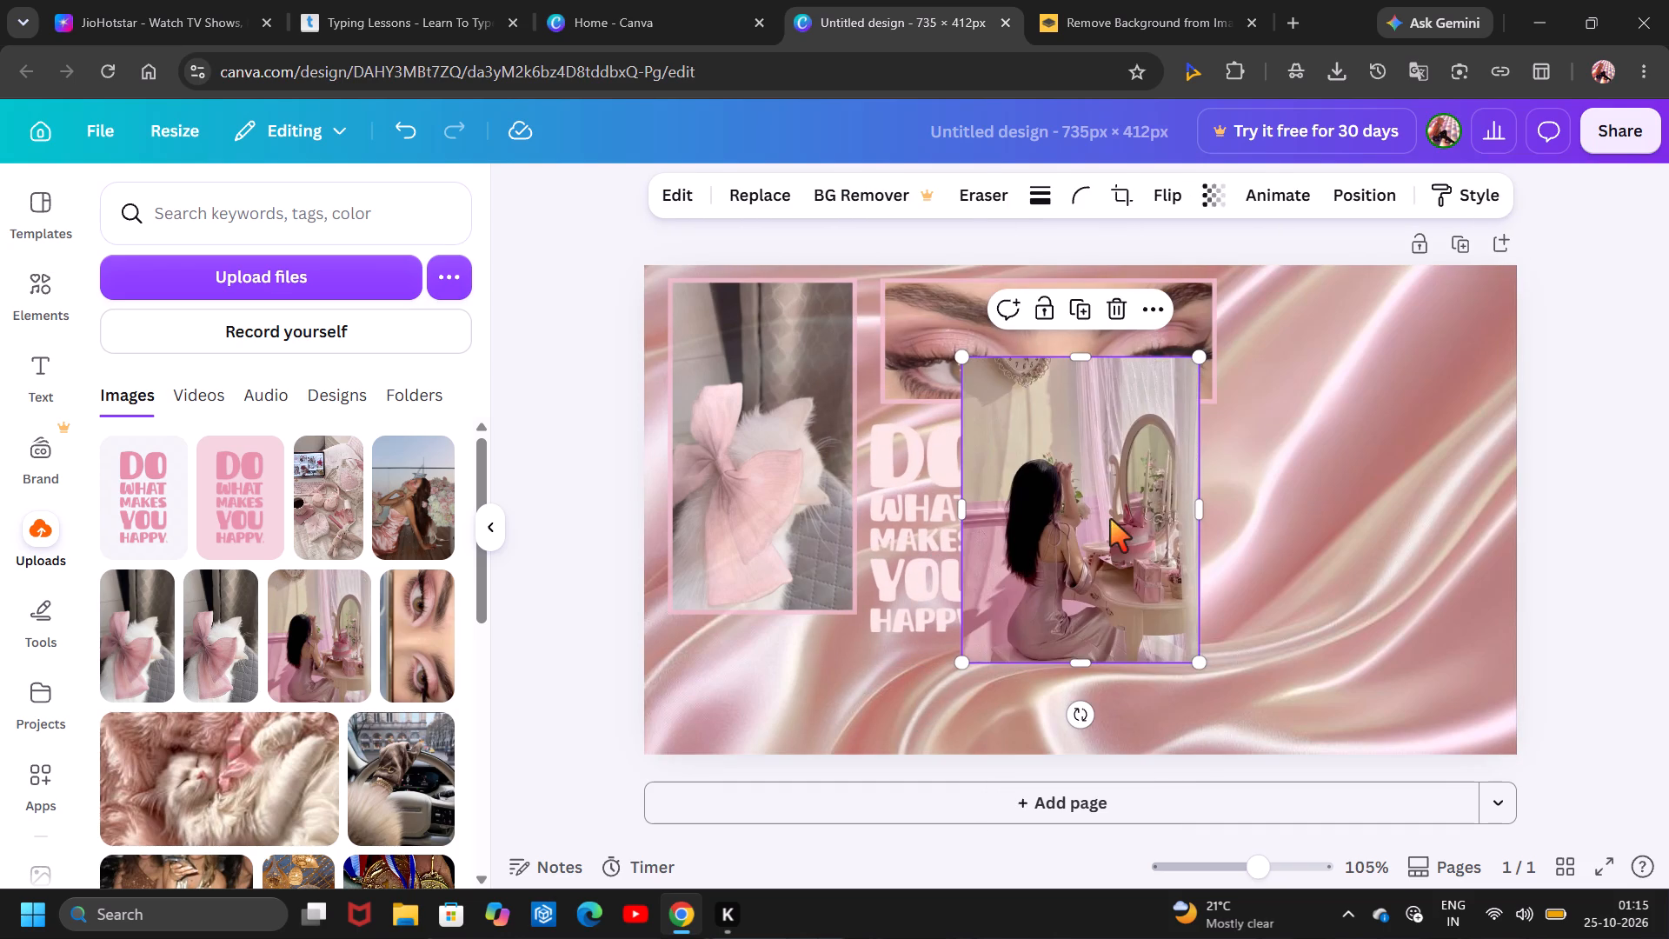
{"action": "left_click_drag", "start_coordinate": [1110, 519], "coordinate": [1174, 629]}
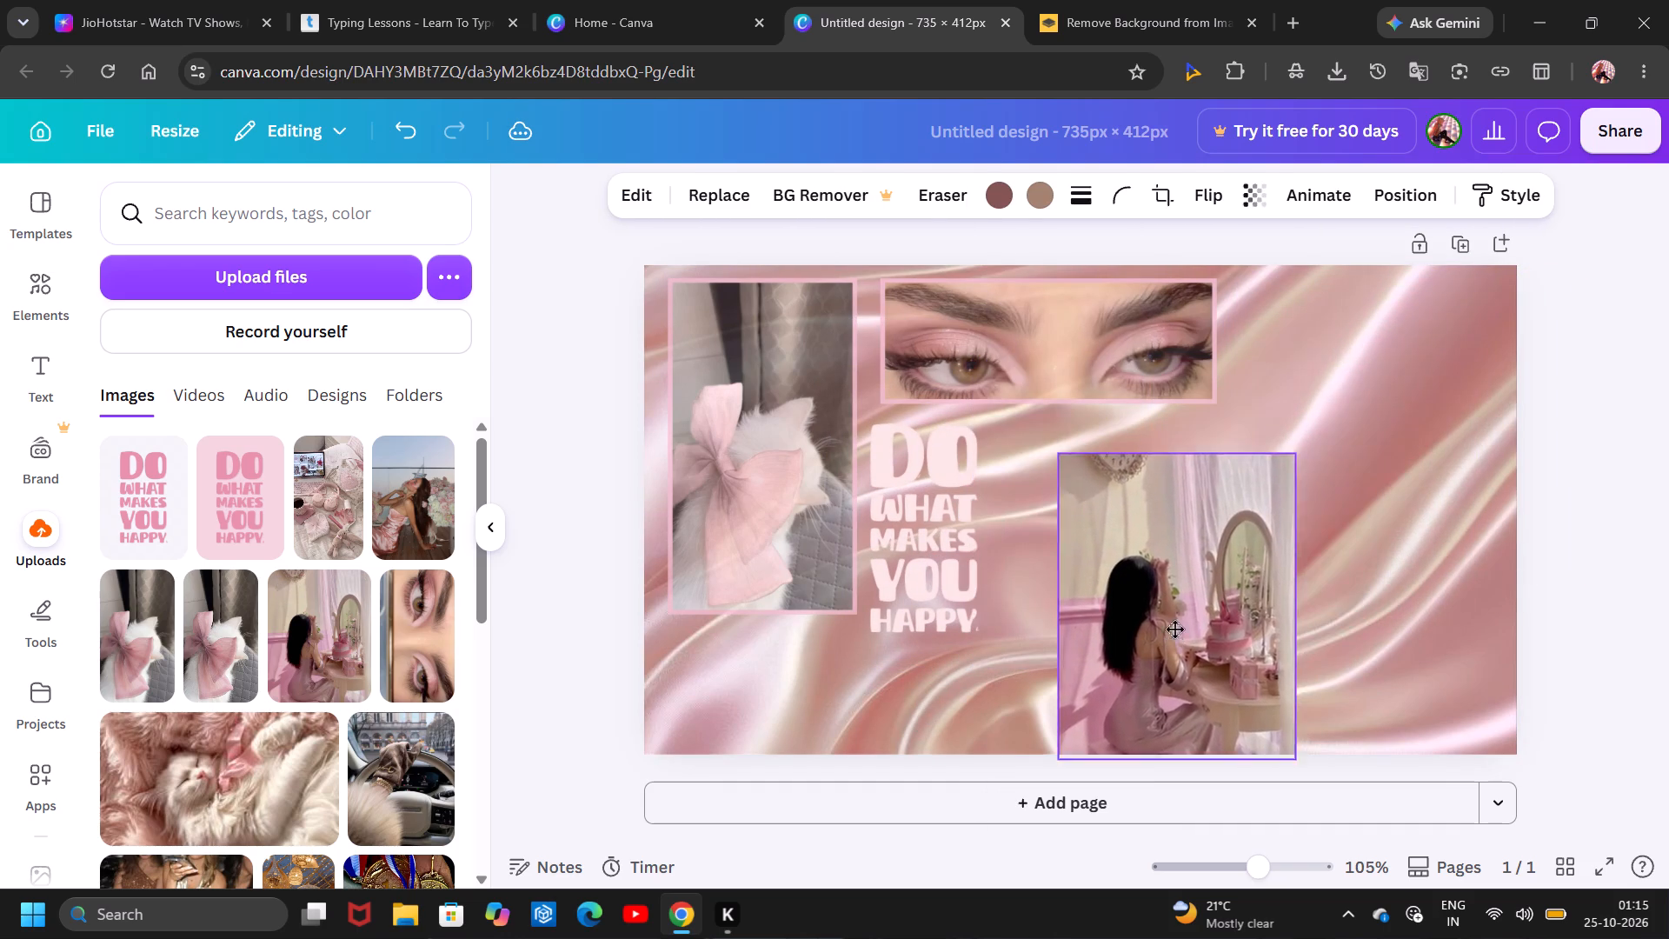
{"action": "left_click_drag", "start_coordinate": [1174, 629], "coordinate": [1110, 589]}
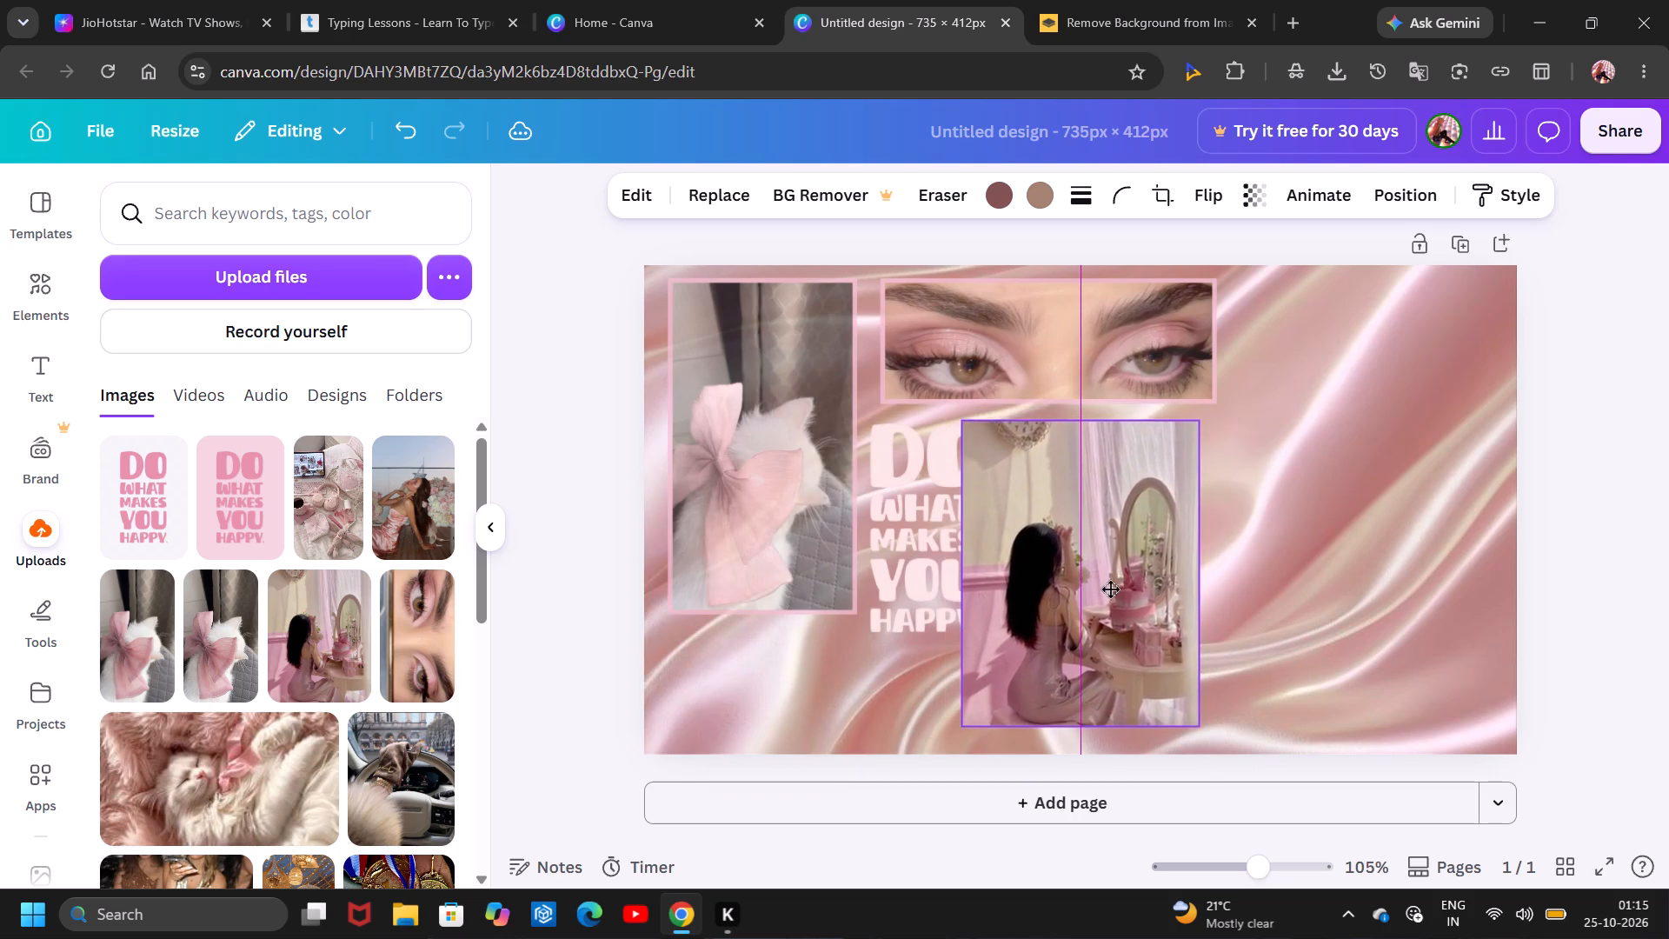
{"action": "left_click_drag", "start_coordinate": [1110, 589], "coordinate": [1136, 579]}
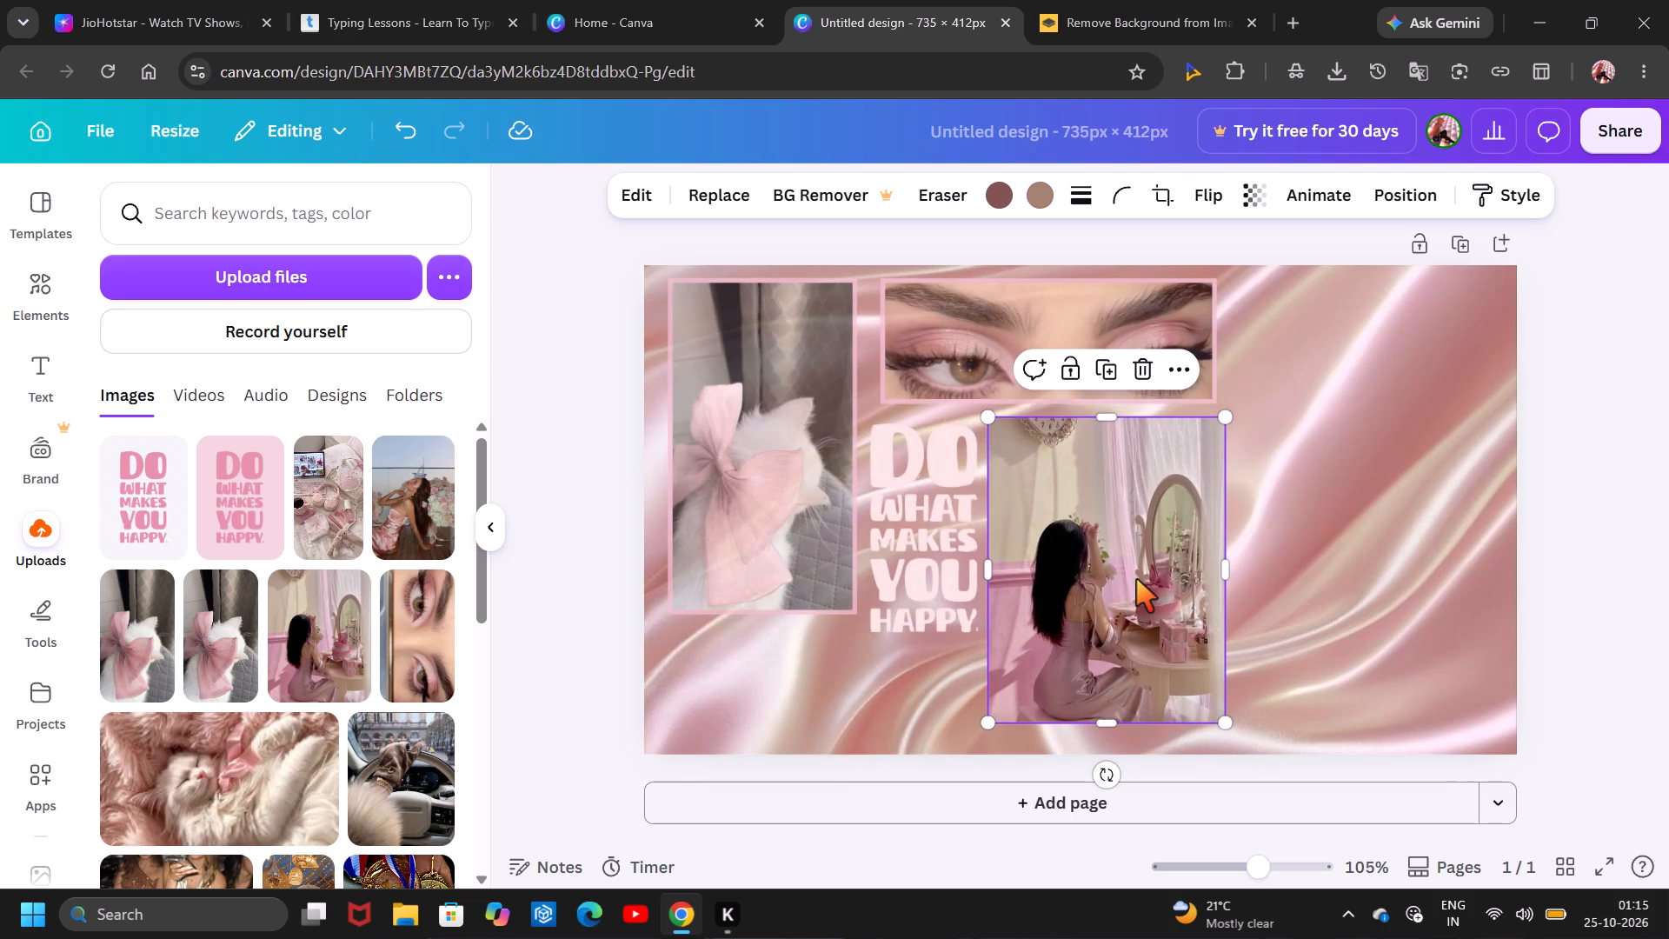
Set the transparency of the vanity photo to 78.
{"action": "left_click", "coordinate": [1252, 205]}
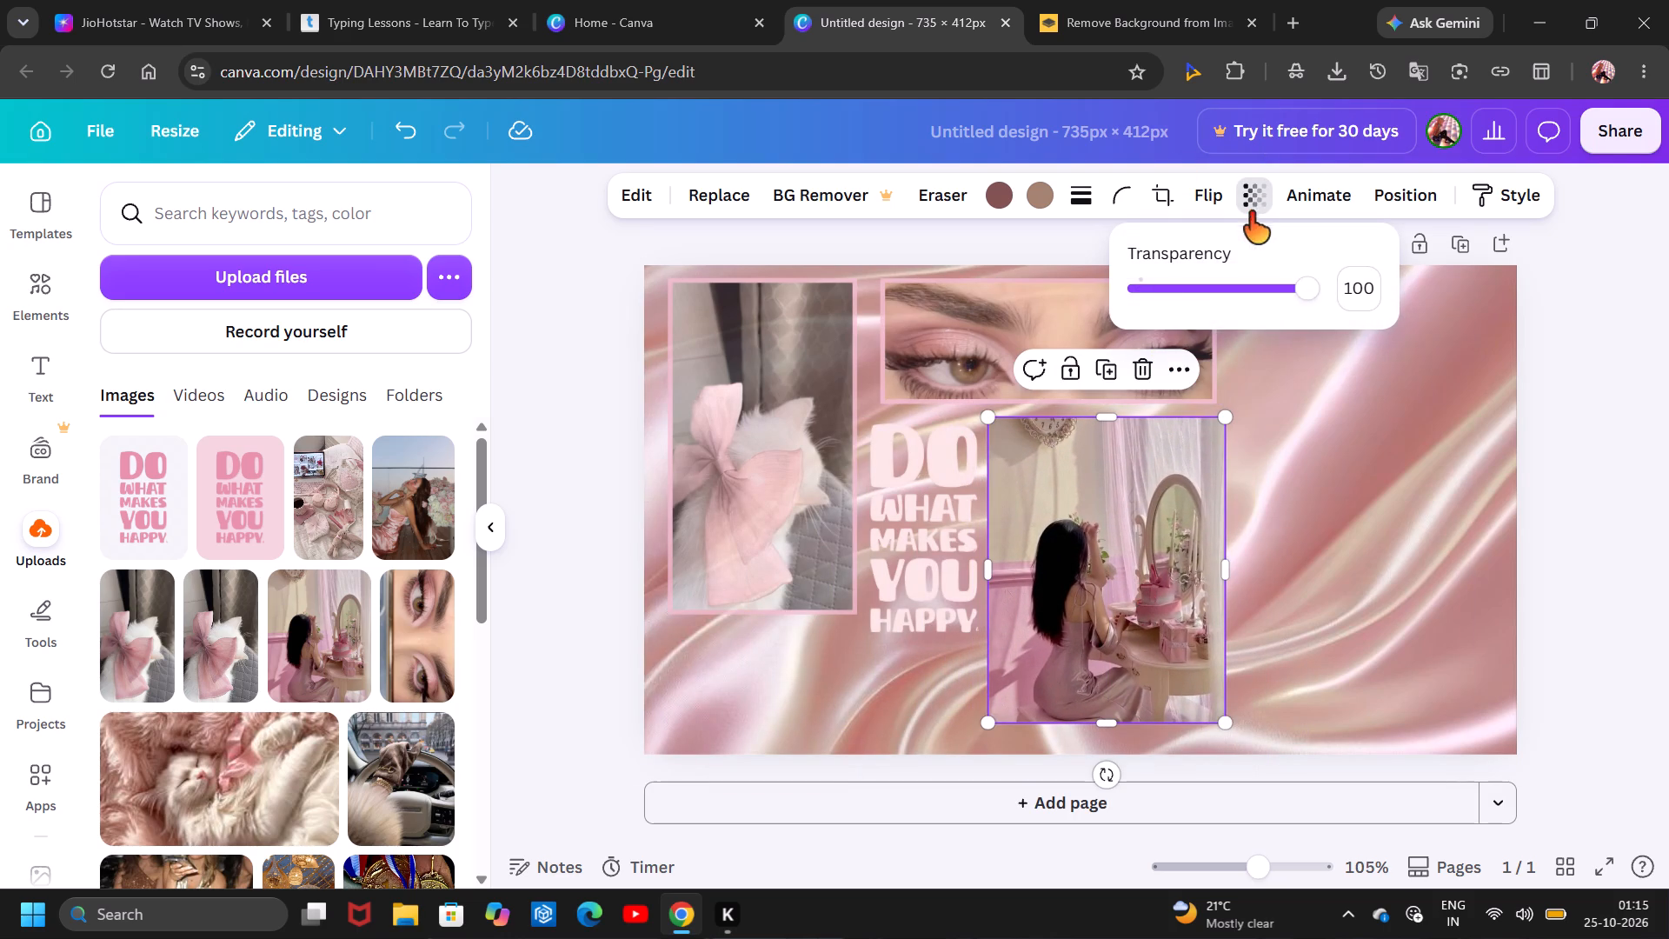
{"action": "left_click", "coordinate": [1237, 296]}
{"action": "left_click", "coordinate": [1252, 296]}
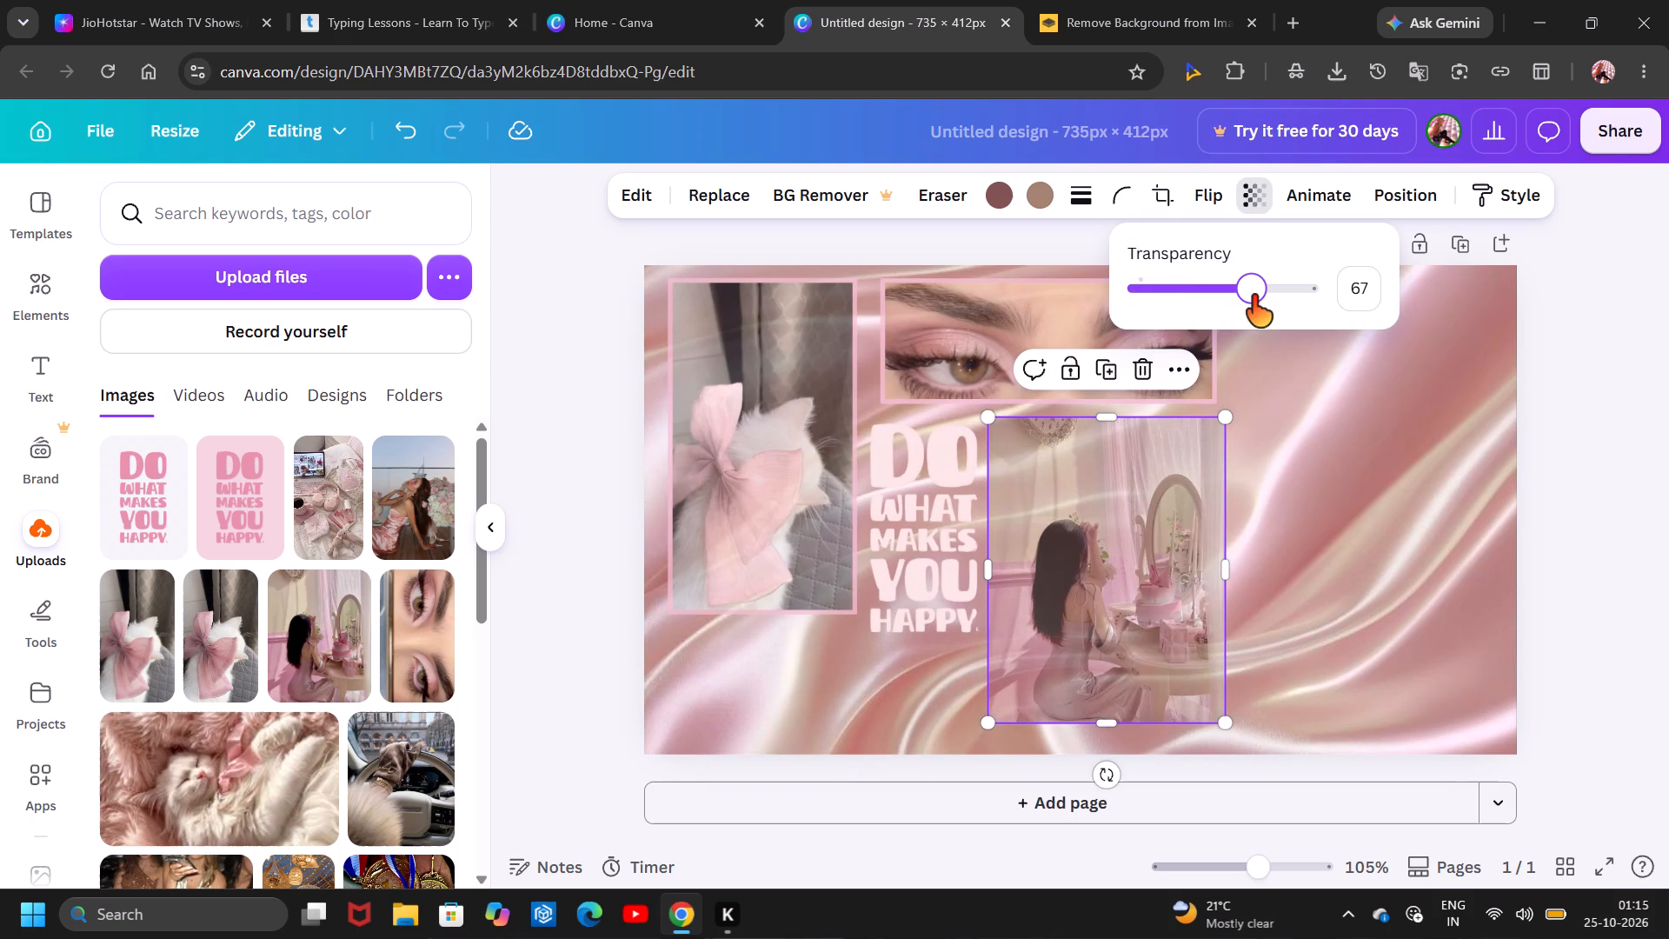
{"action": "left_click", "coordinate": [1271, 290]}
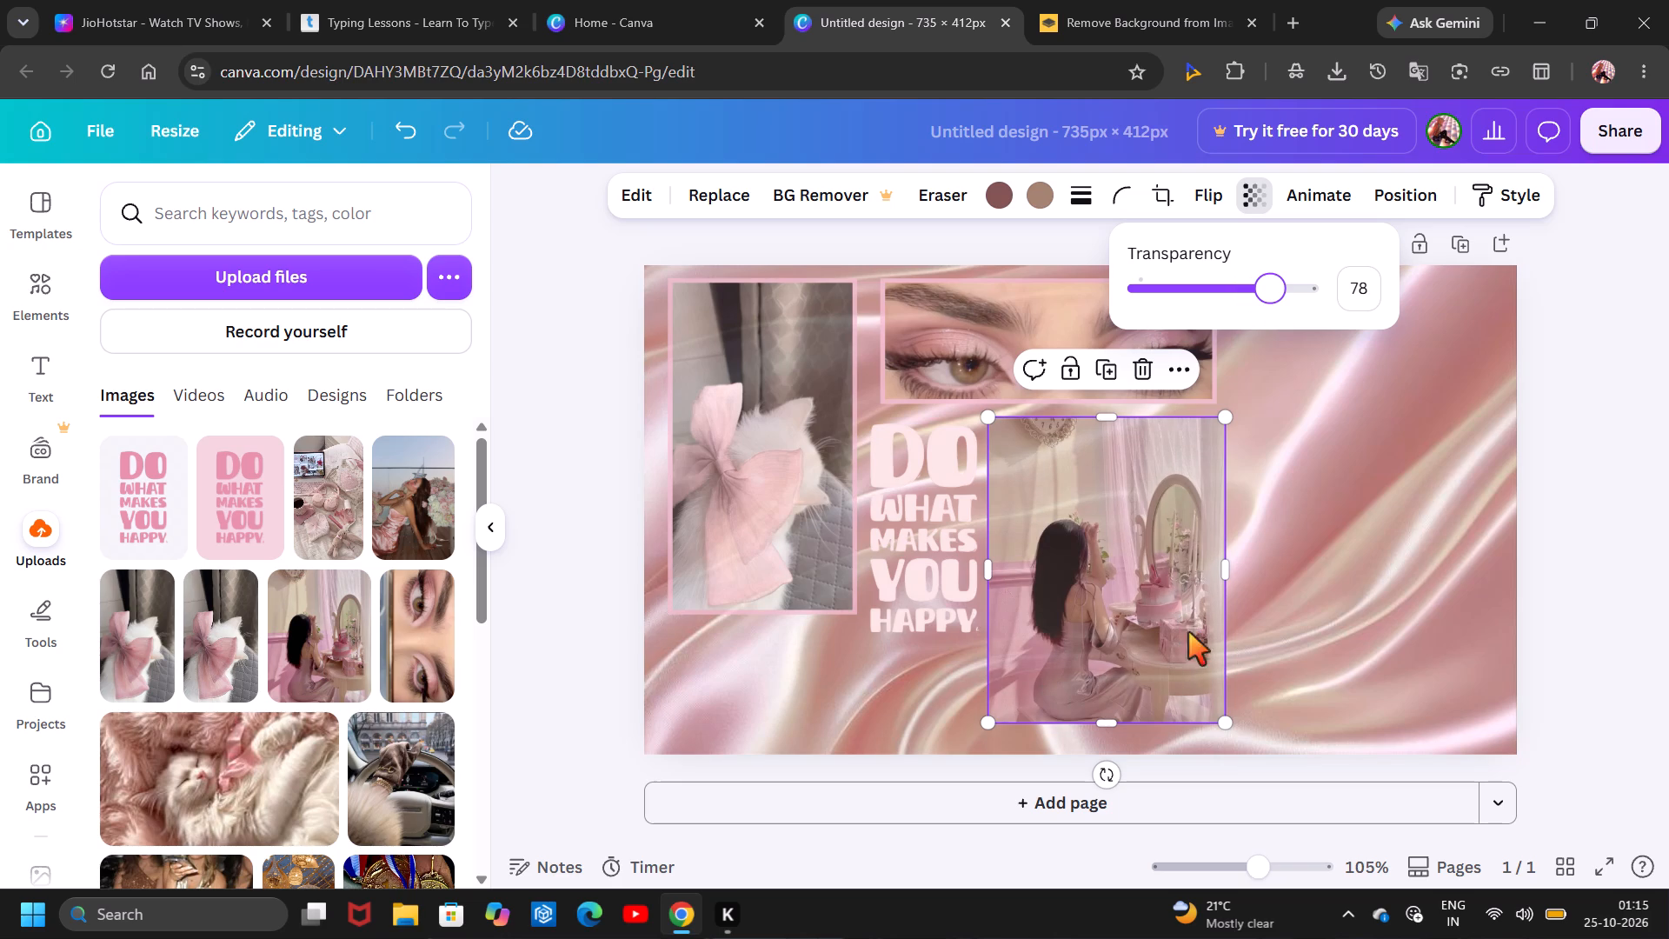
Shrink the vanity photo, crop its top edge, and fit it beside the quote just below the eye photo.
{"action": "left_click_drag", "start_coordinate": [1223, 725], "coordinate": [1201, 651]}
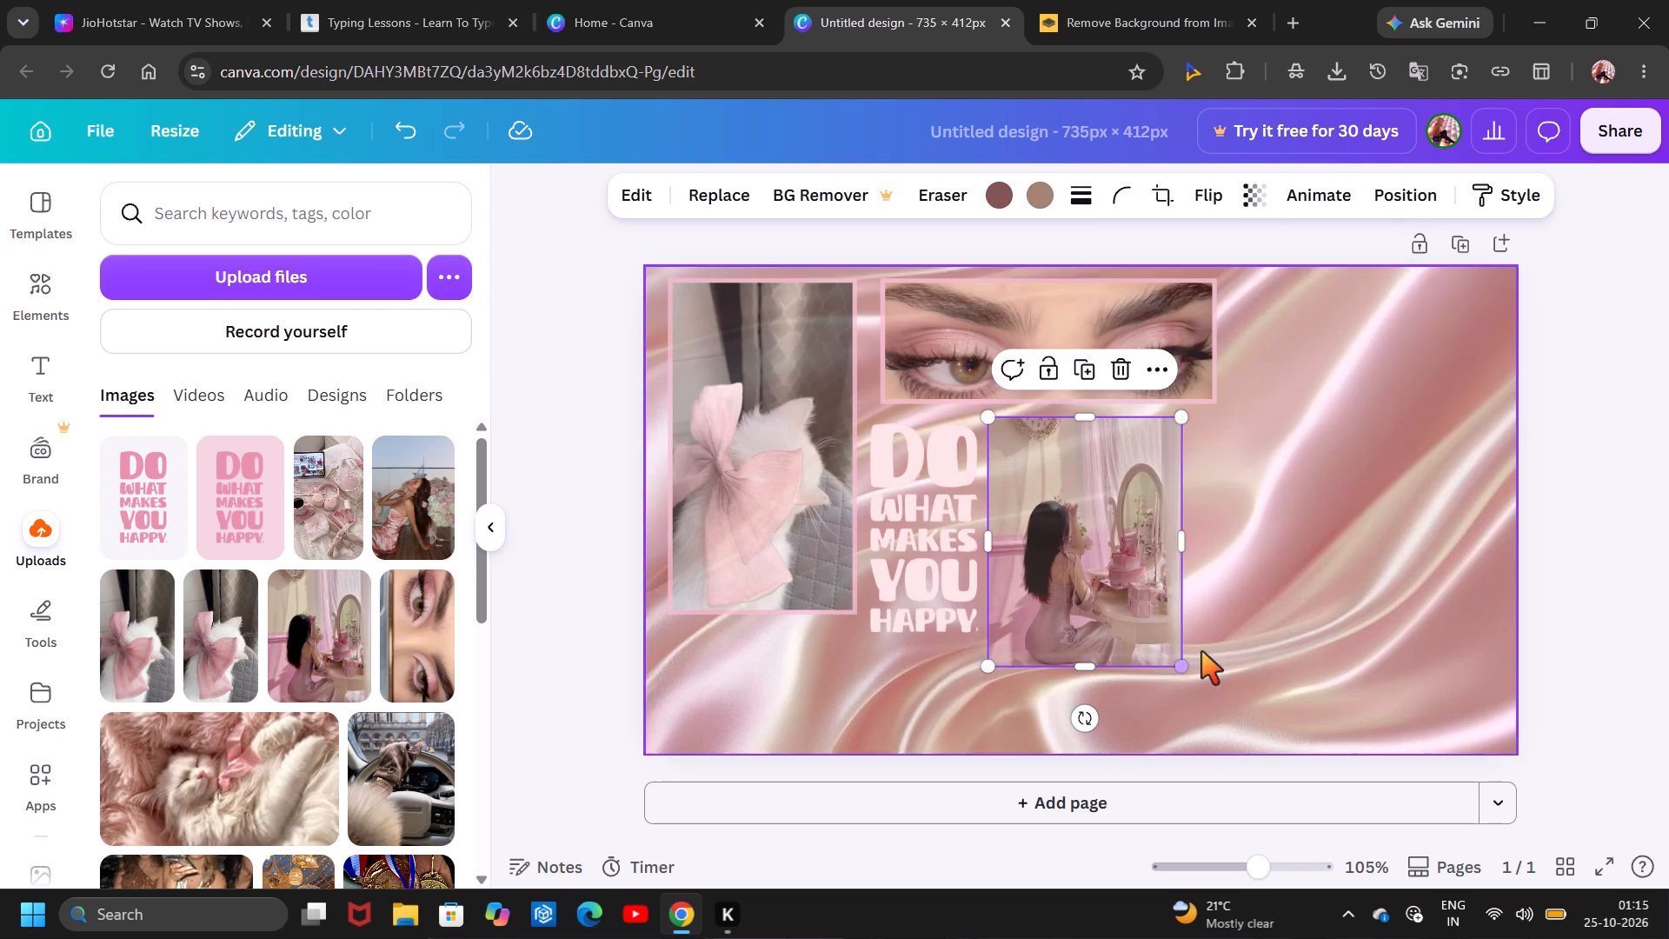
{"action": "left_click_drag", "start_coordinate": [1097, 651], "coordinate": [1108, 666]}
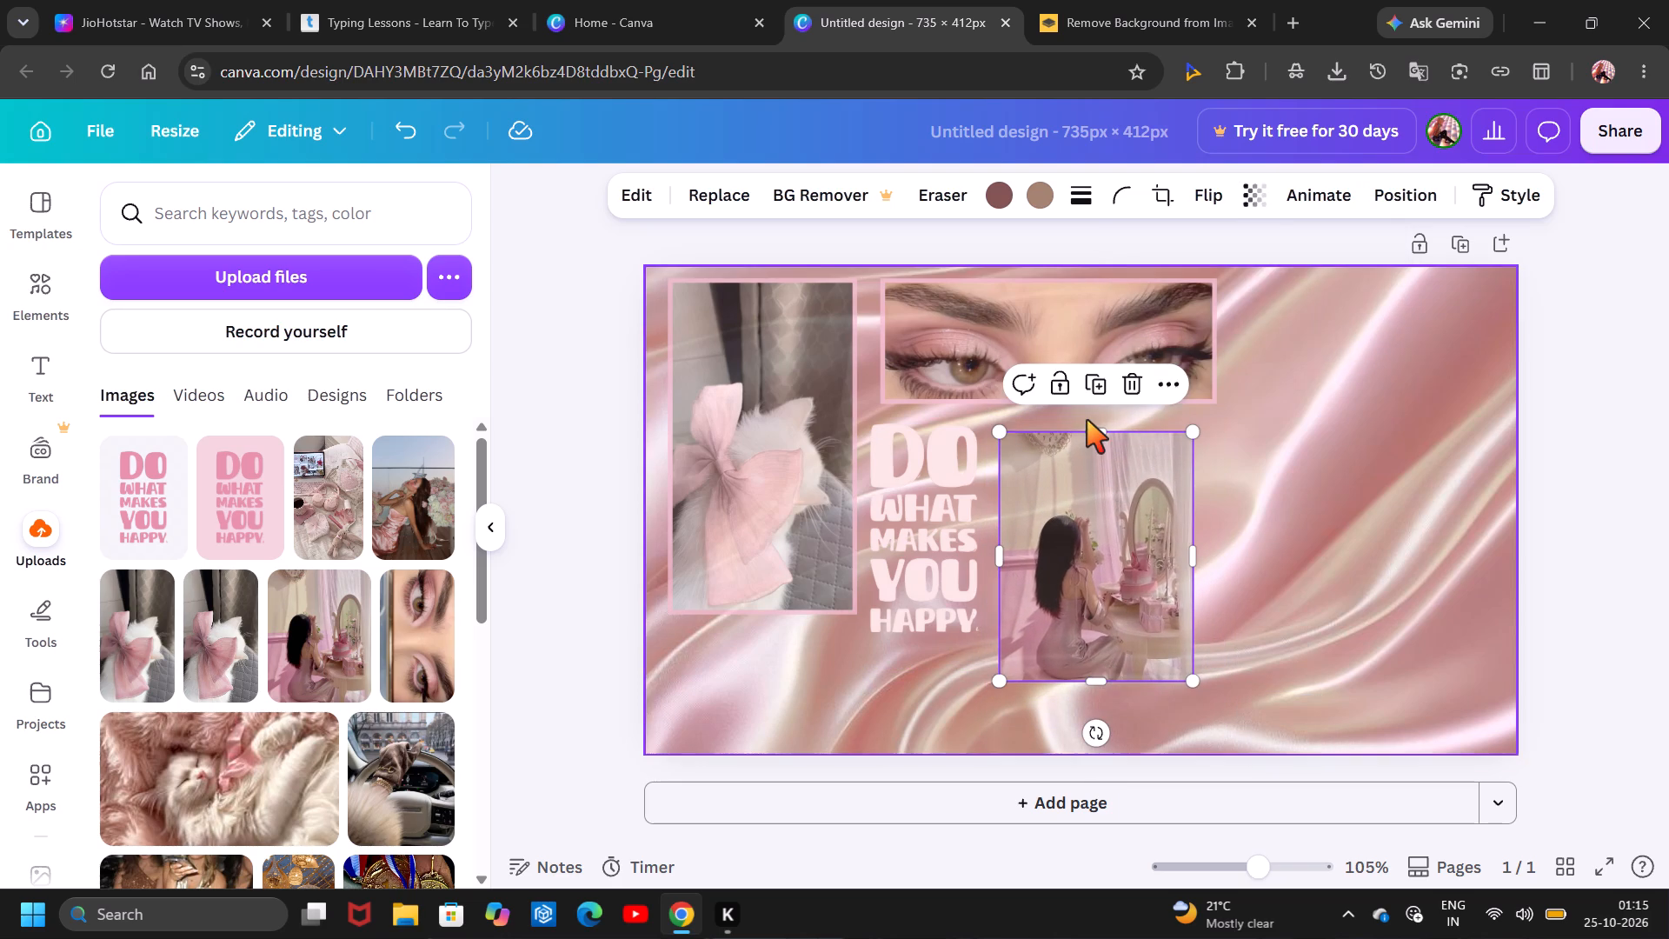
{"action": "left_click_drag", "start_coordinate": [1097, 430], "coordinate": [1103, 452]}
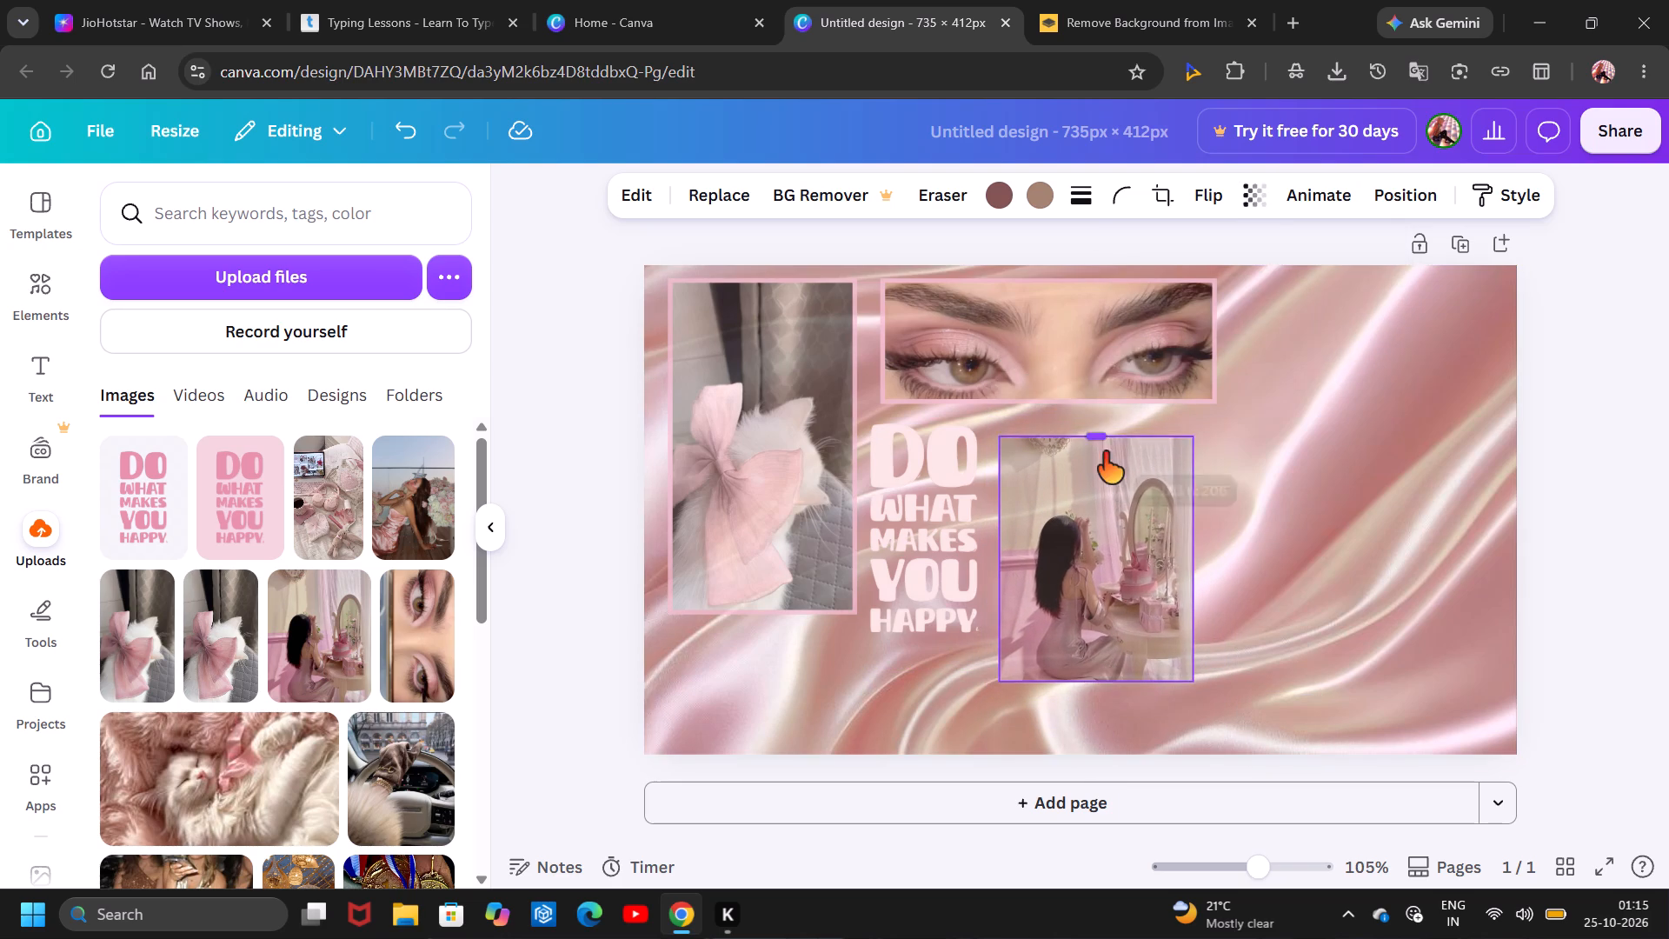
{"action": "left_click_drag", "start_coordinate": [1103, 452], "coordinate": [1107, 460]}
{"action": "left_click_drag", "start_coordinate": [1109, 550], "coordinate": [1112, 520]}
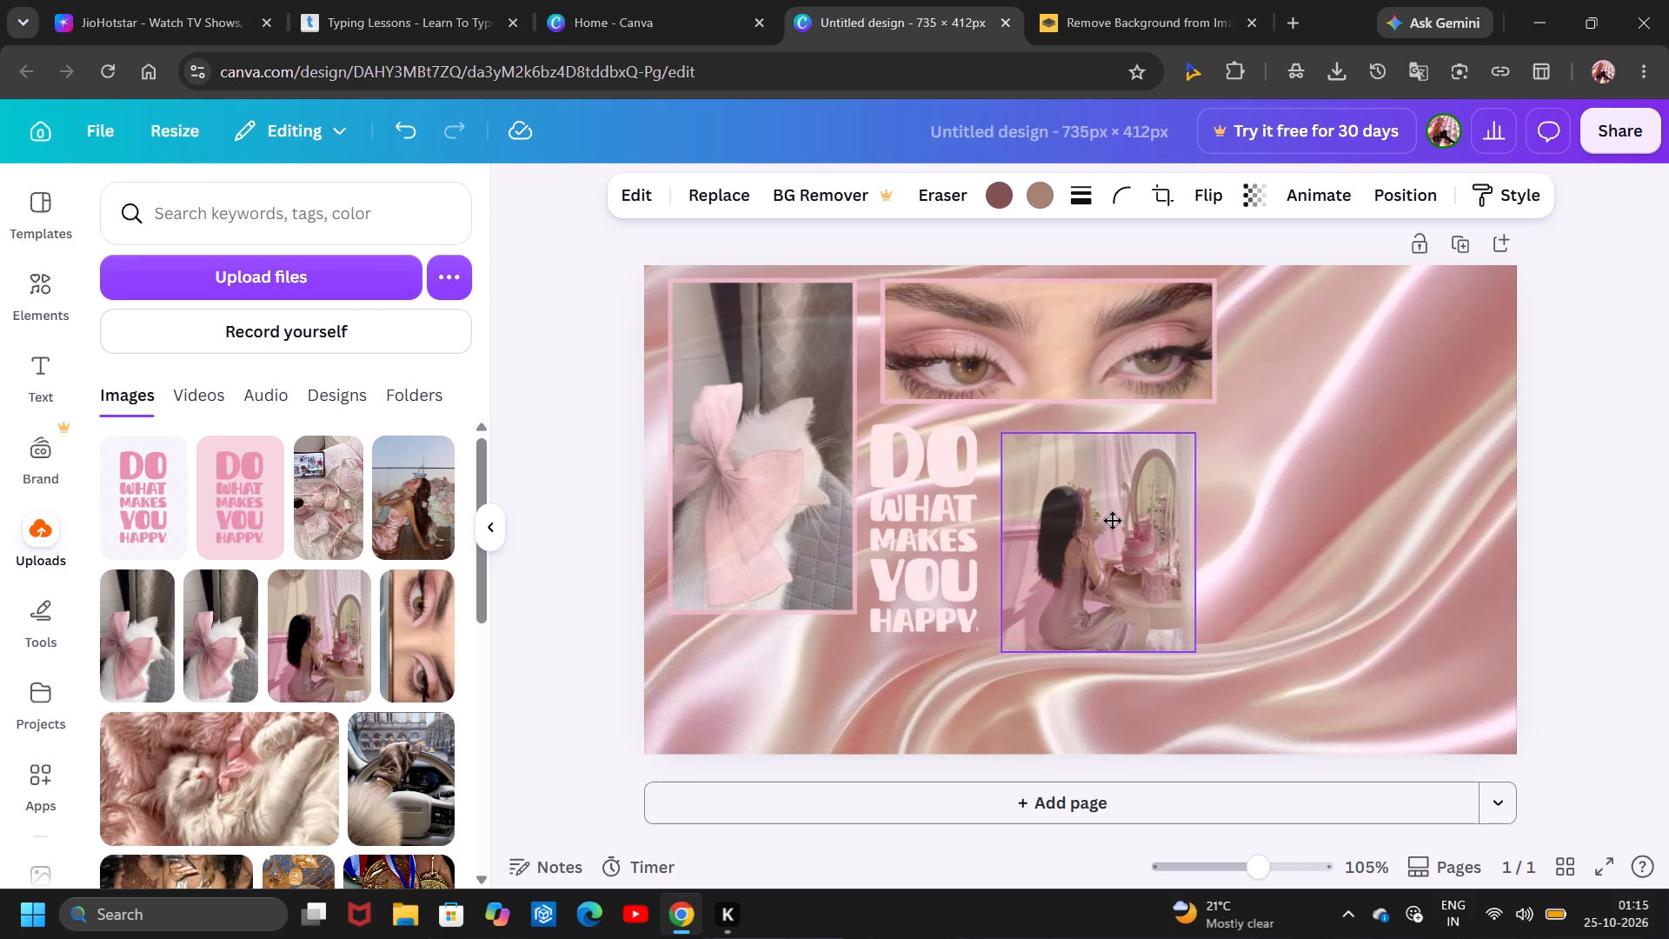
{"action": "left_click_drag", "start_coordinate": [1112, 520], "coordinate": [1113, 512]}
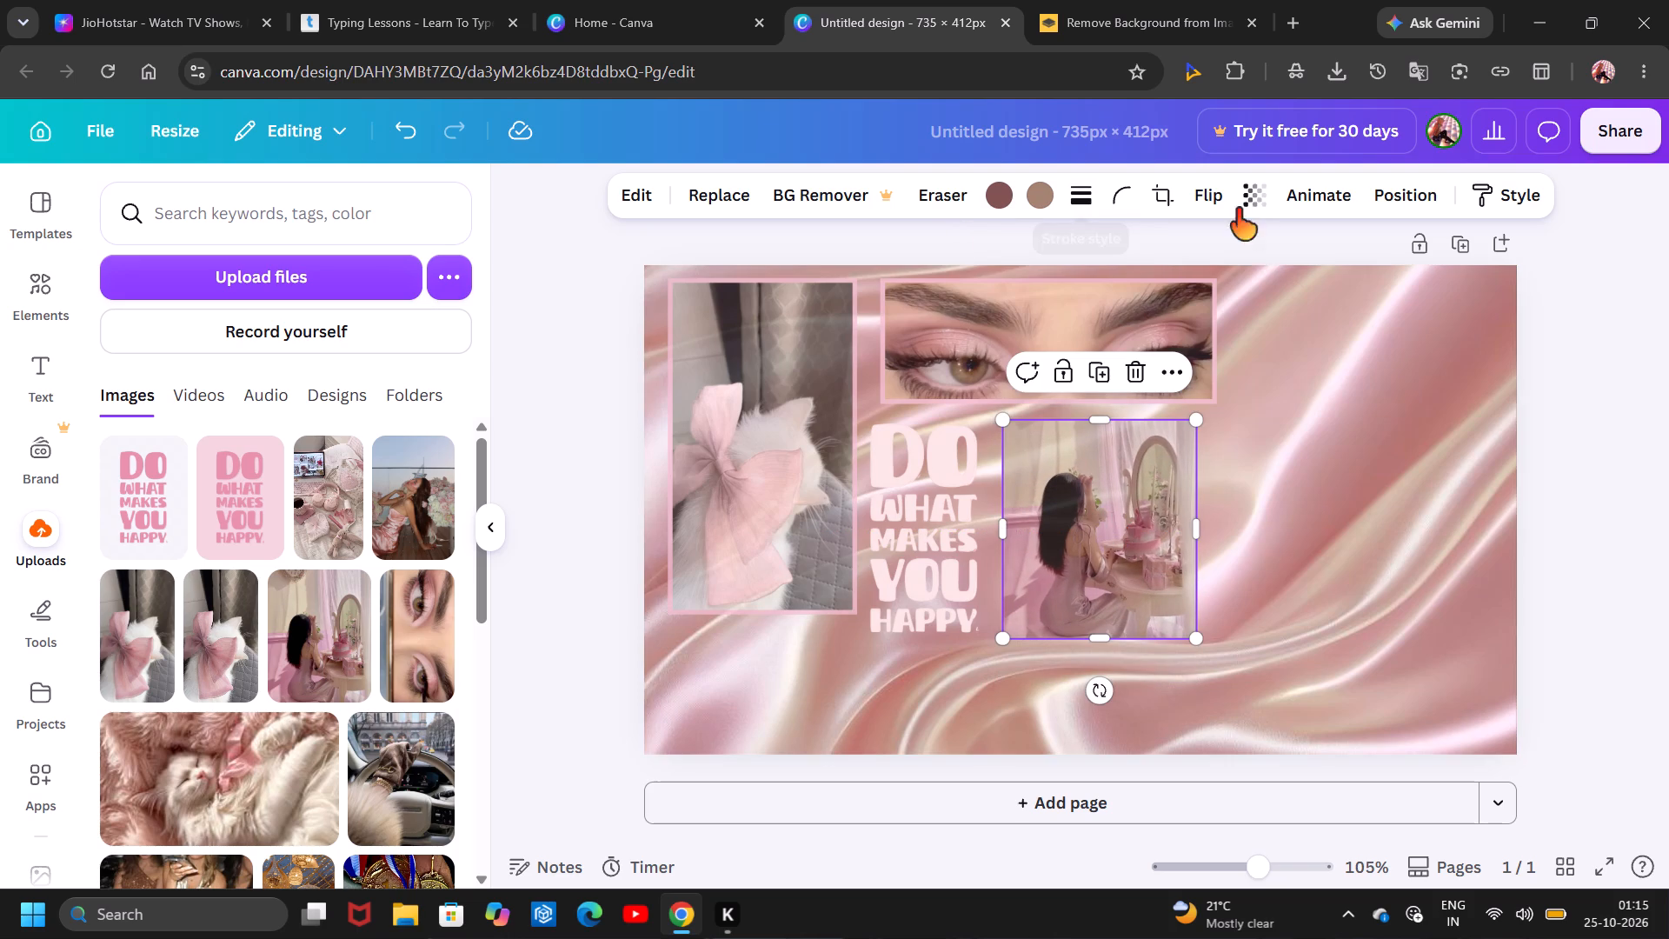
Give the vanity photo a solid border in the same light crimson #f3c1d0 as the other photos.
{"action": "left_click", "coordinate": [1085, 200]}
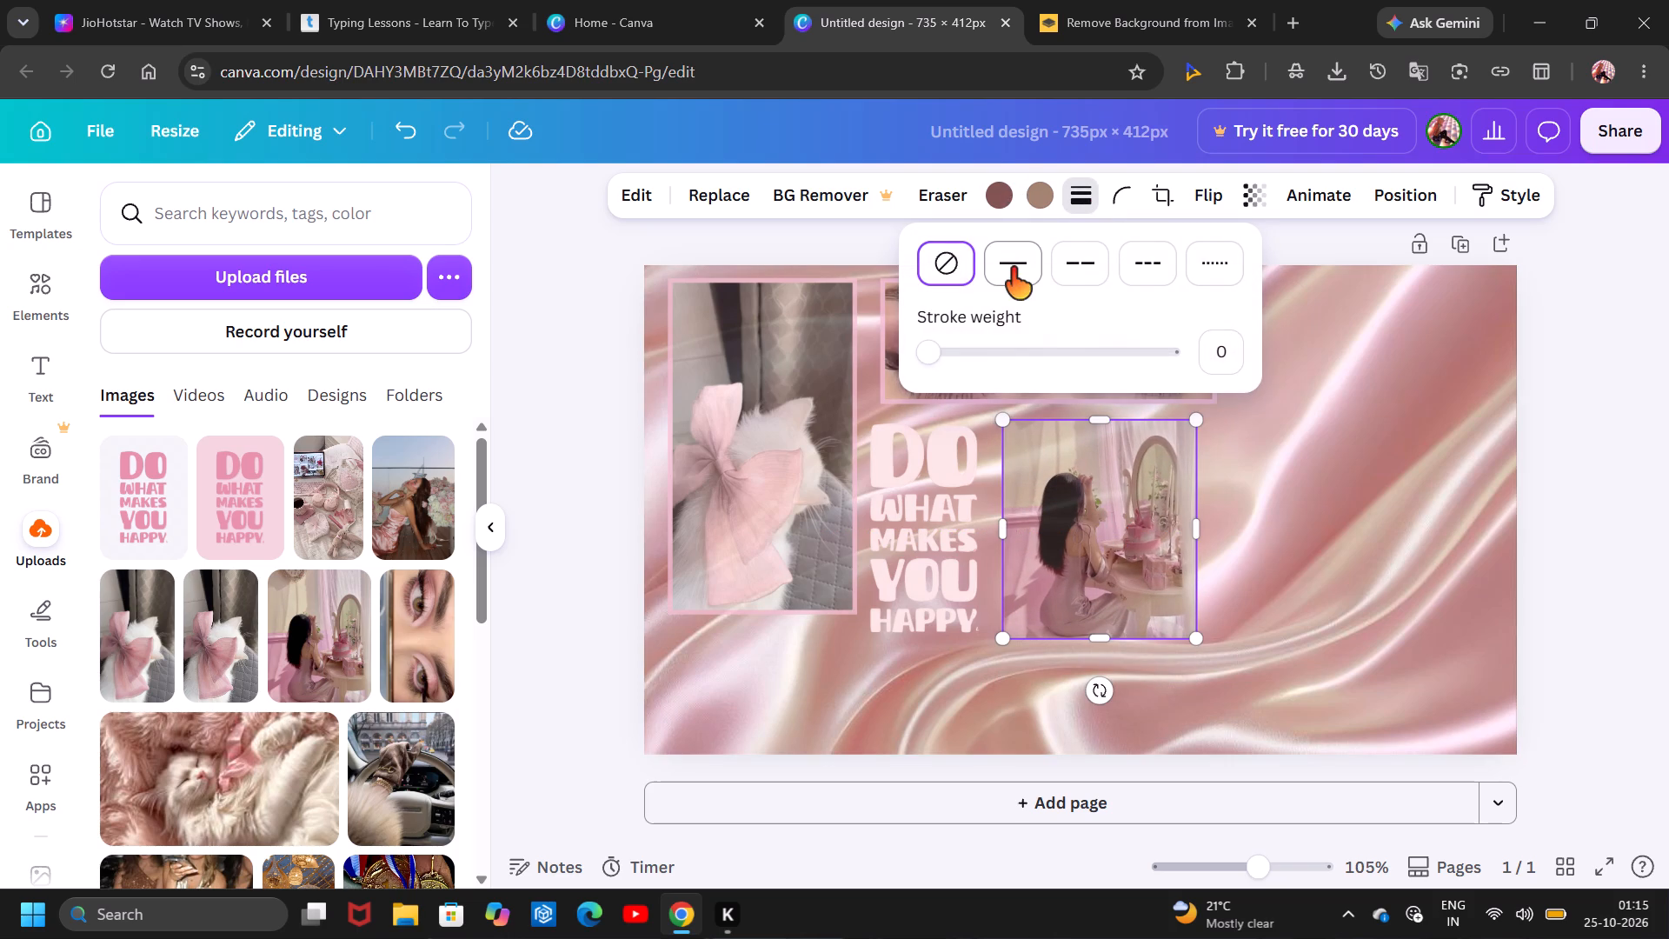
{"action": "left_click", "coordinate": [1011, 268]}
{"action": "left_click", "coordinate": [1054, 203]}
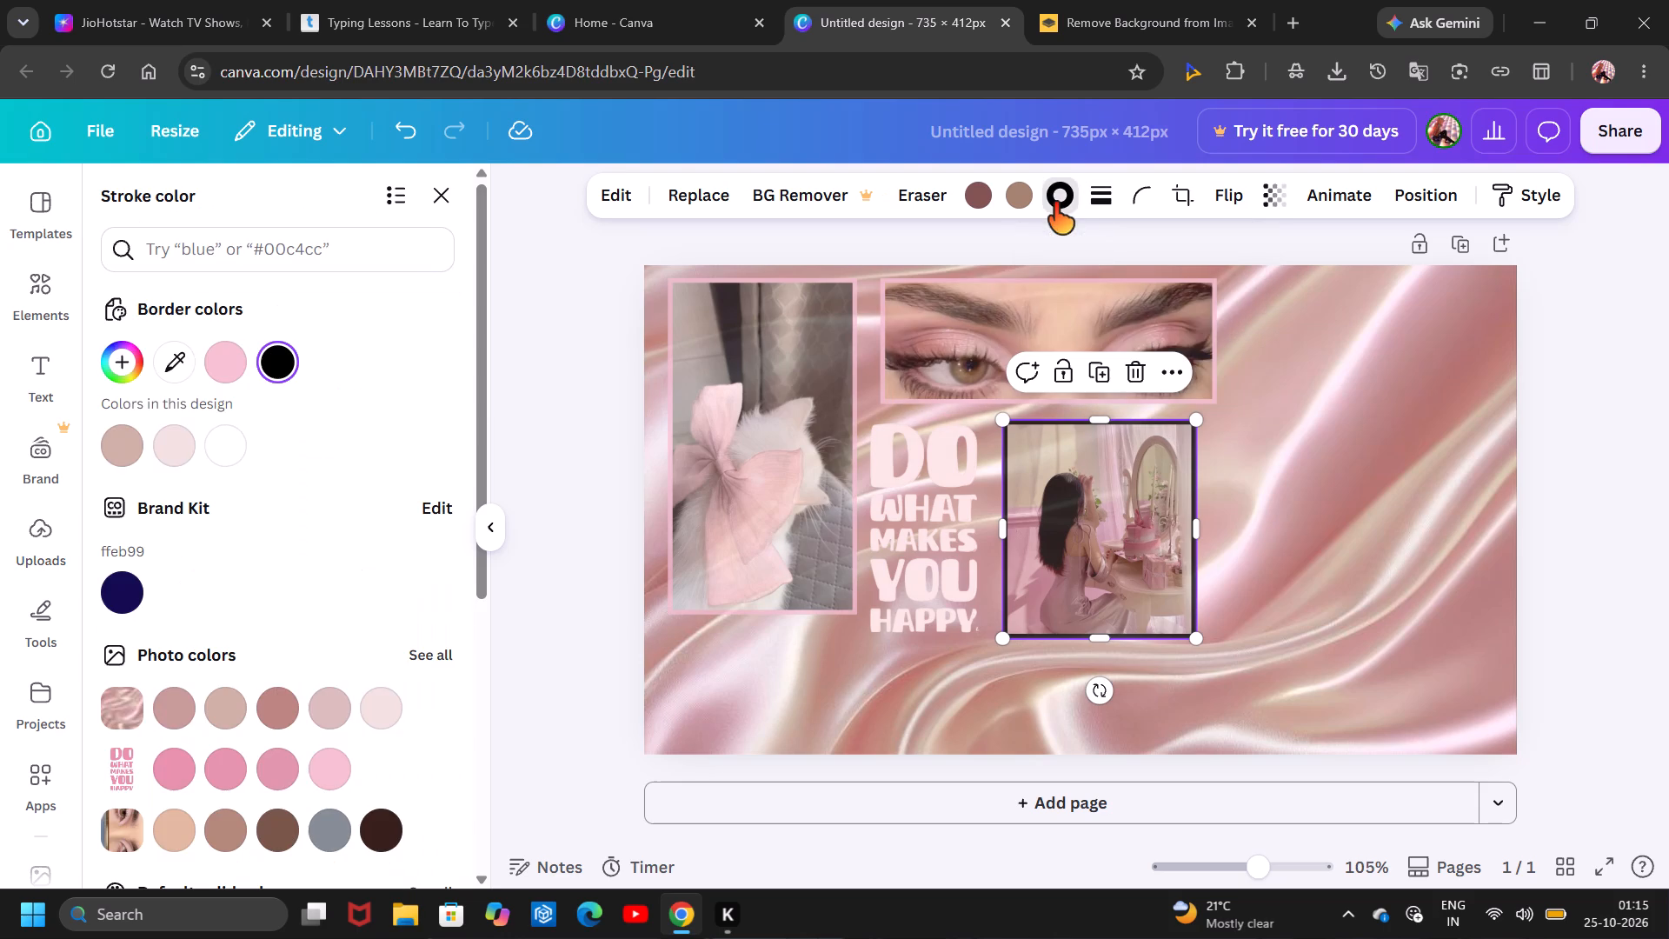
{"action": "left_click", "coordinate": [218, 360]}
{"action": "left_click", "coordinate": [582, 543]}
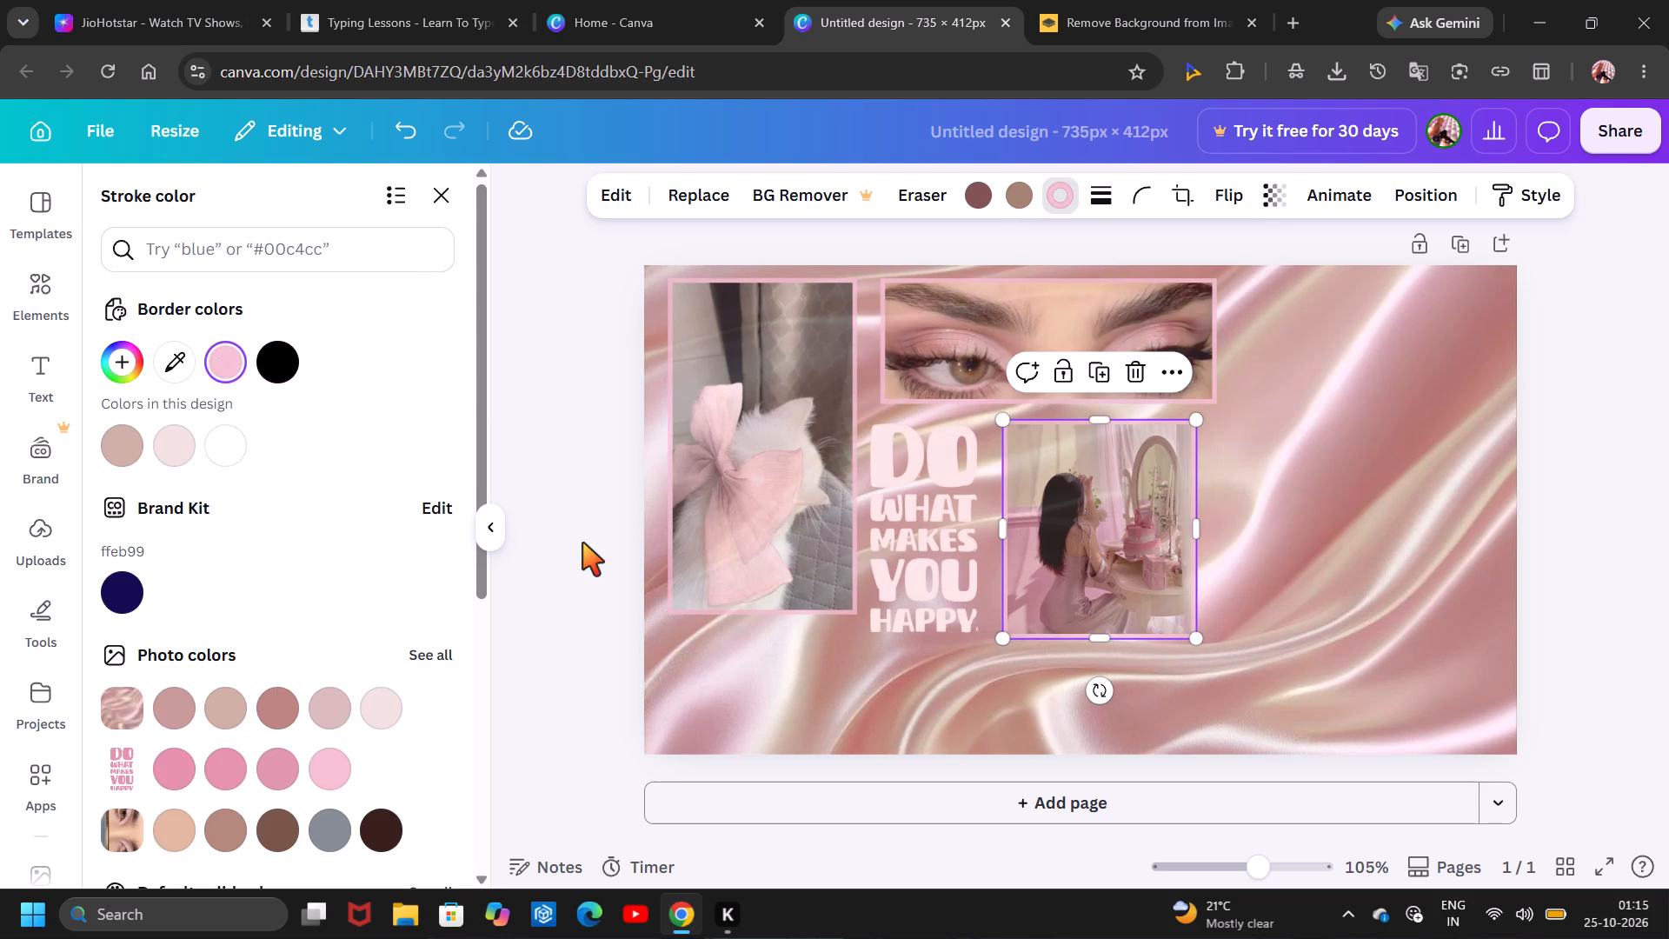
Add the uploaded flat-lay photo of the laptop and pink headphones and place it on the lower canvas, right of the vanity photo.
{"action": "left_click", "coordinate": [836, 613]}
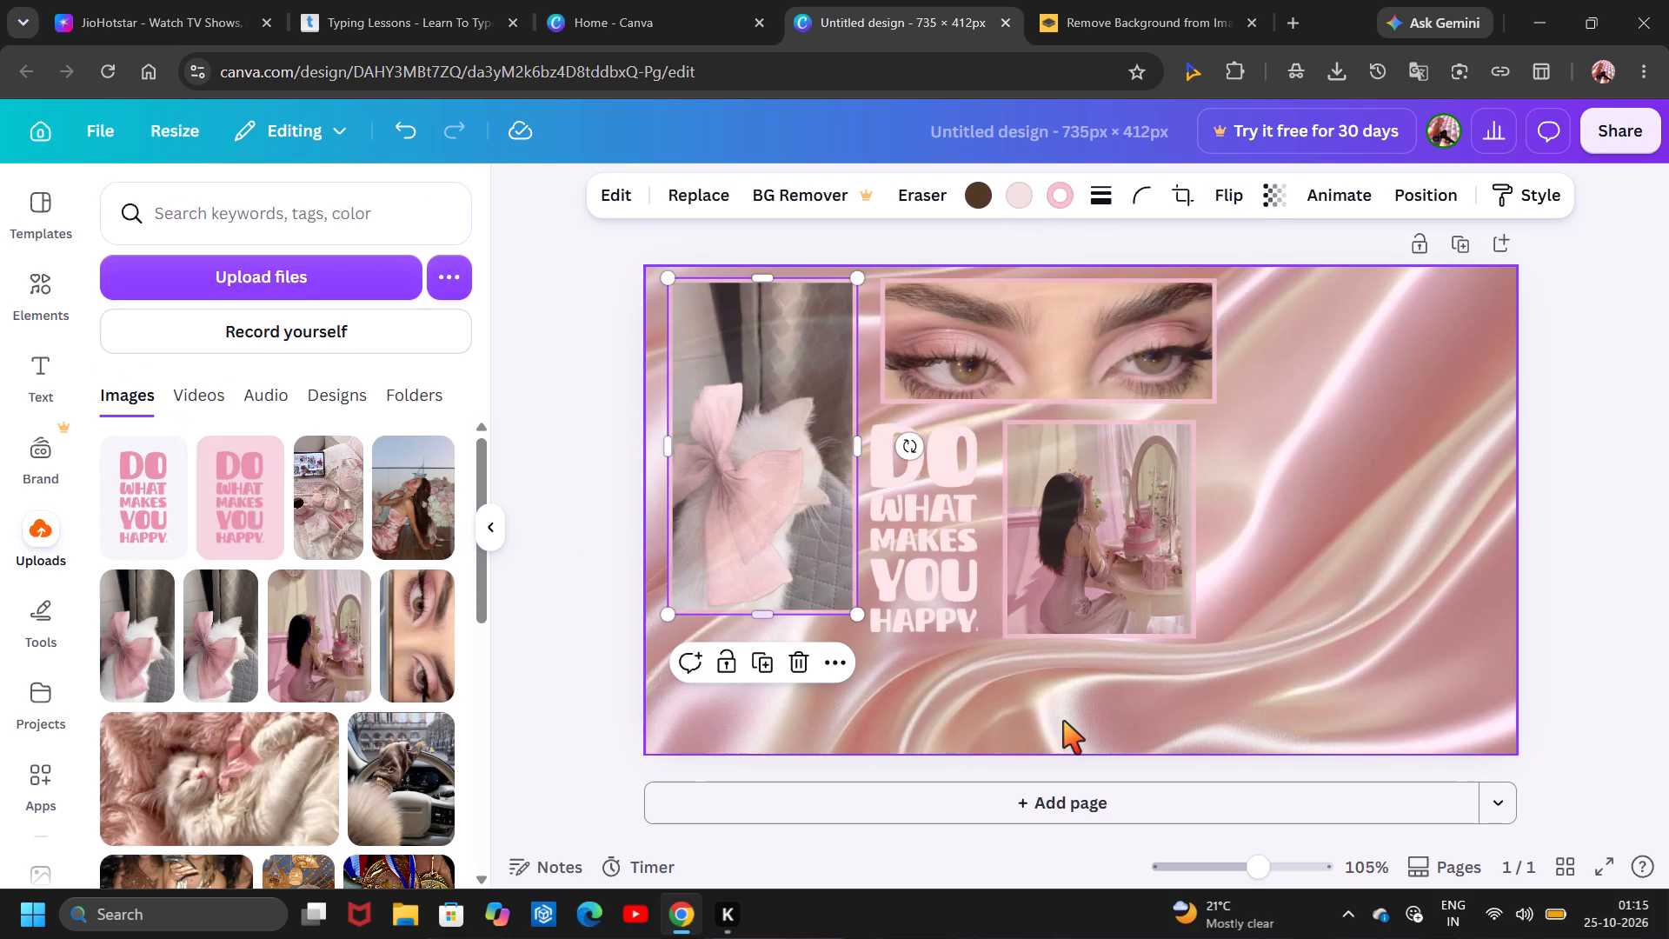
{"action": "left_click", "coordinate": [956, 706]}
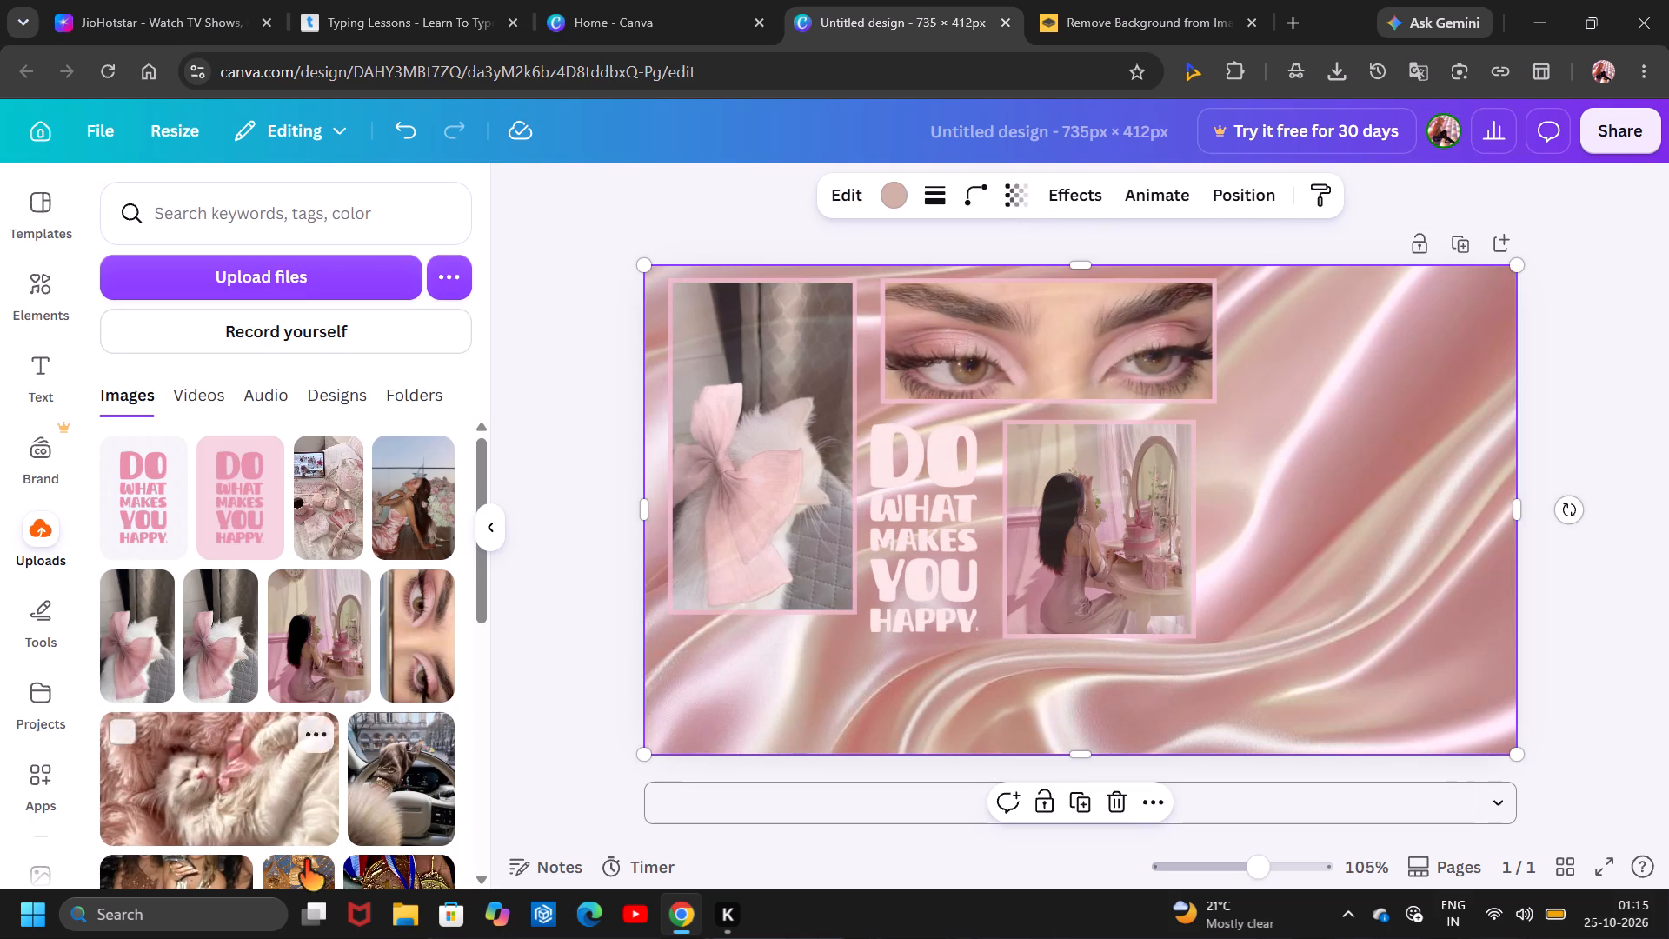
{"action": "left_click", "coordinate": [325, 550]}
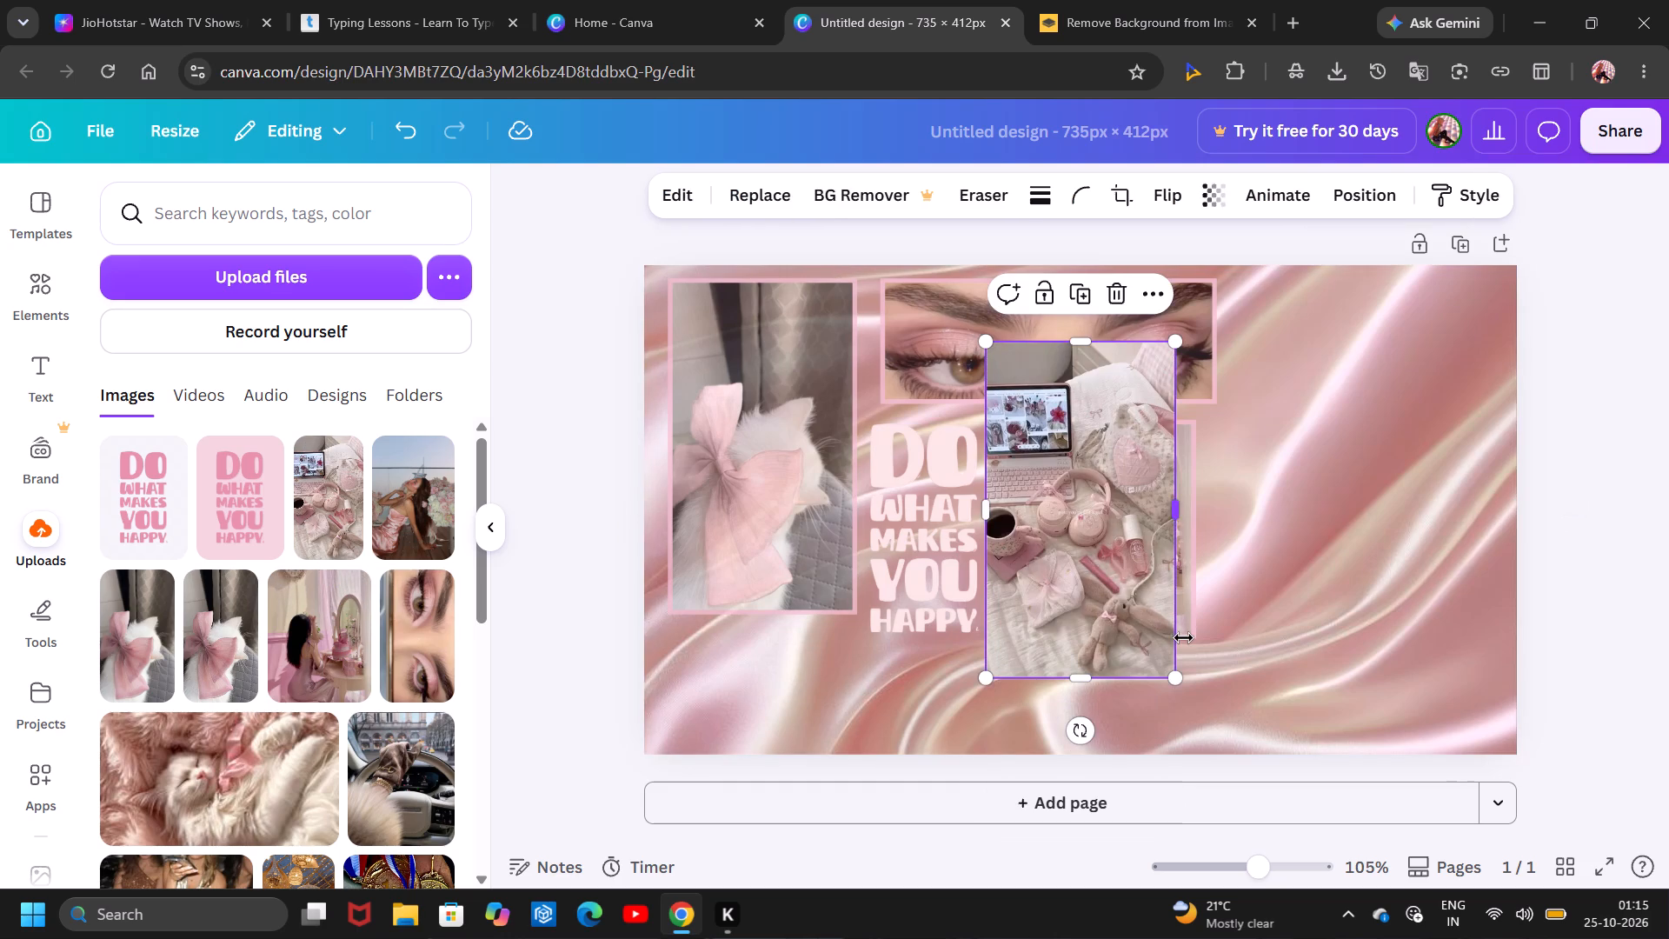
{"action": "left_click_drag", "start_coordinate": [1074, 641], "coordinate": [1351, 587]}
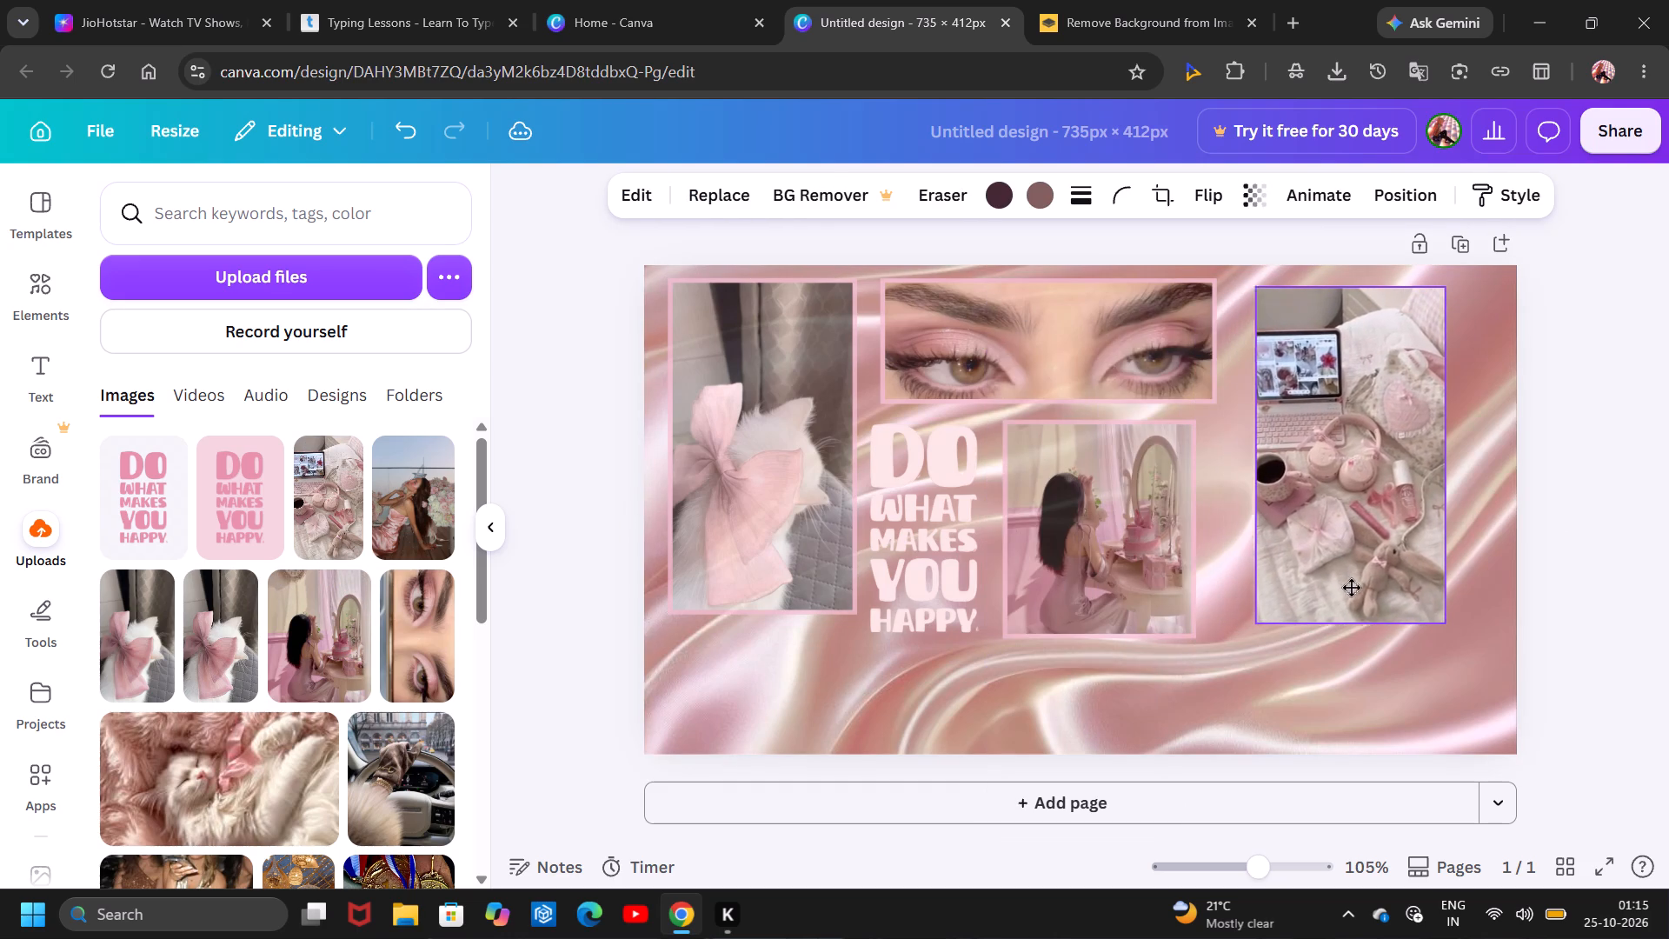
{"action": "left_click_drag", "start_coordinate": [1351, 587], "coordinate": [1393, 700]}
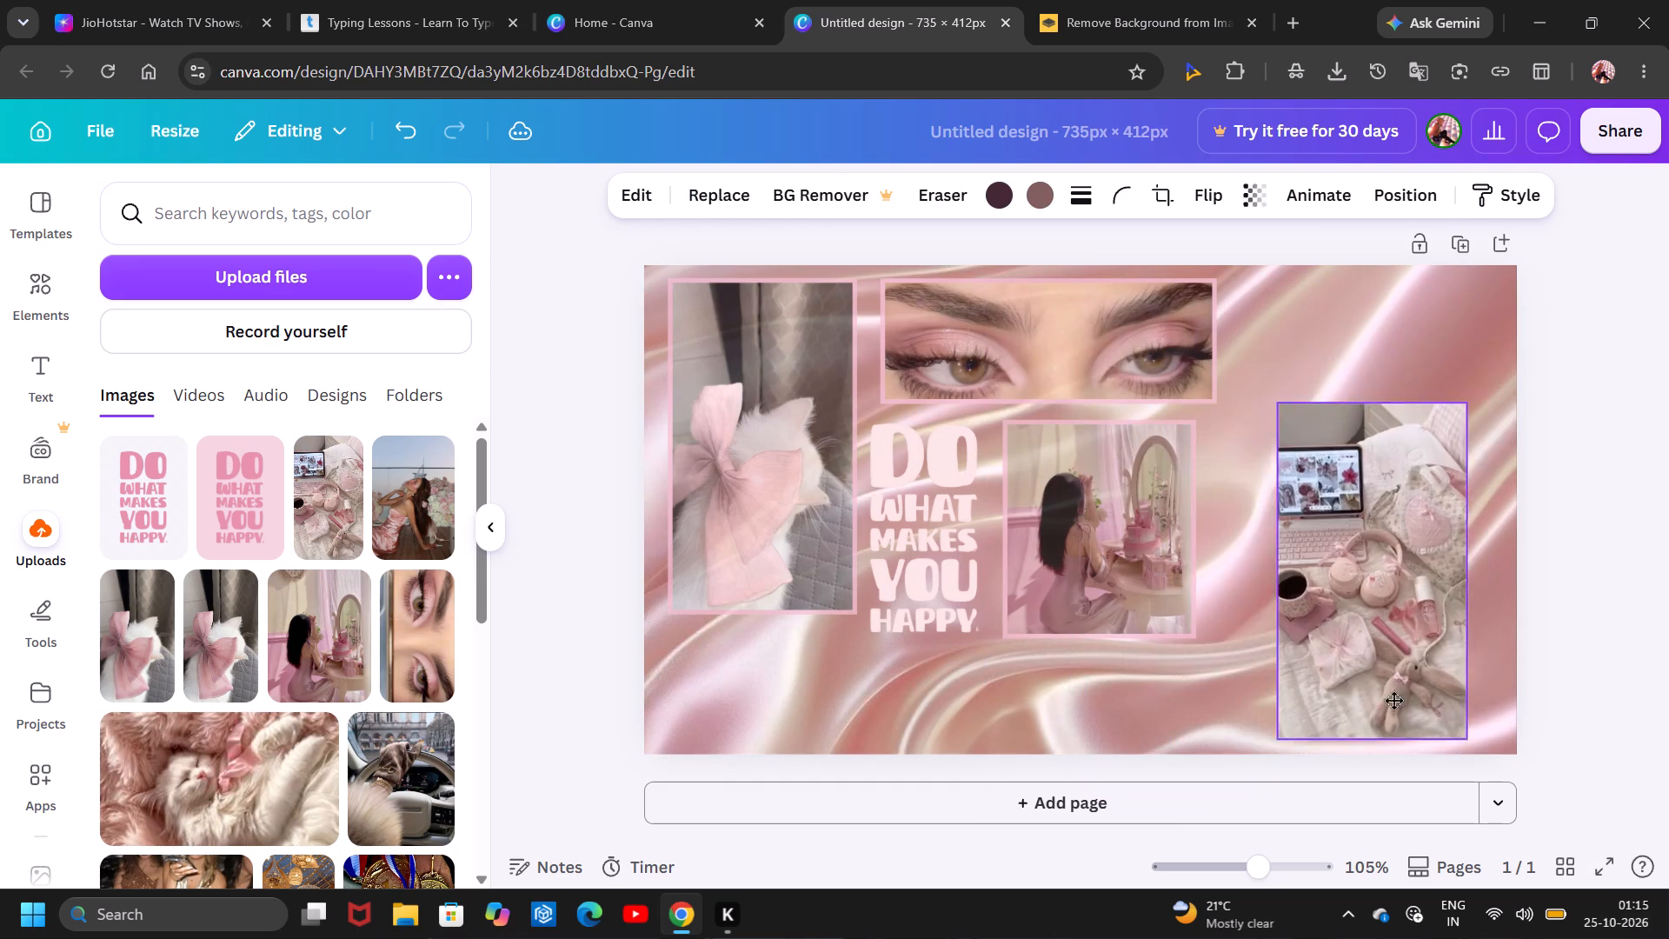
{"action": "left_click_drag", "start_coordinate": [1393, 700], "coordinate": [1305, 709]}
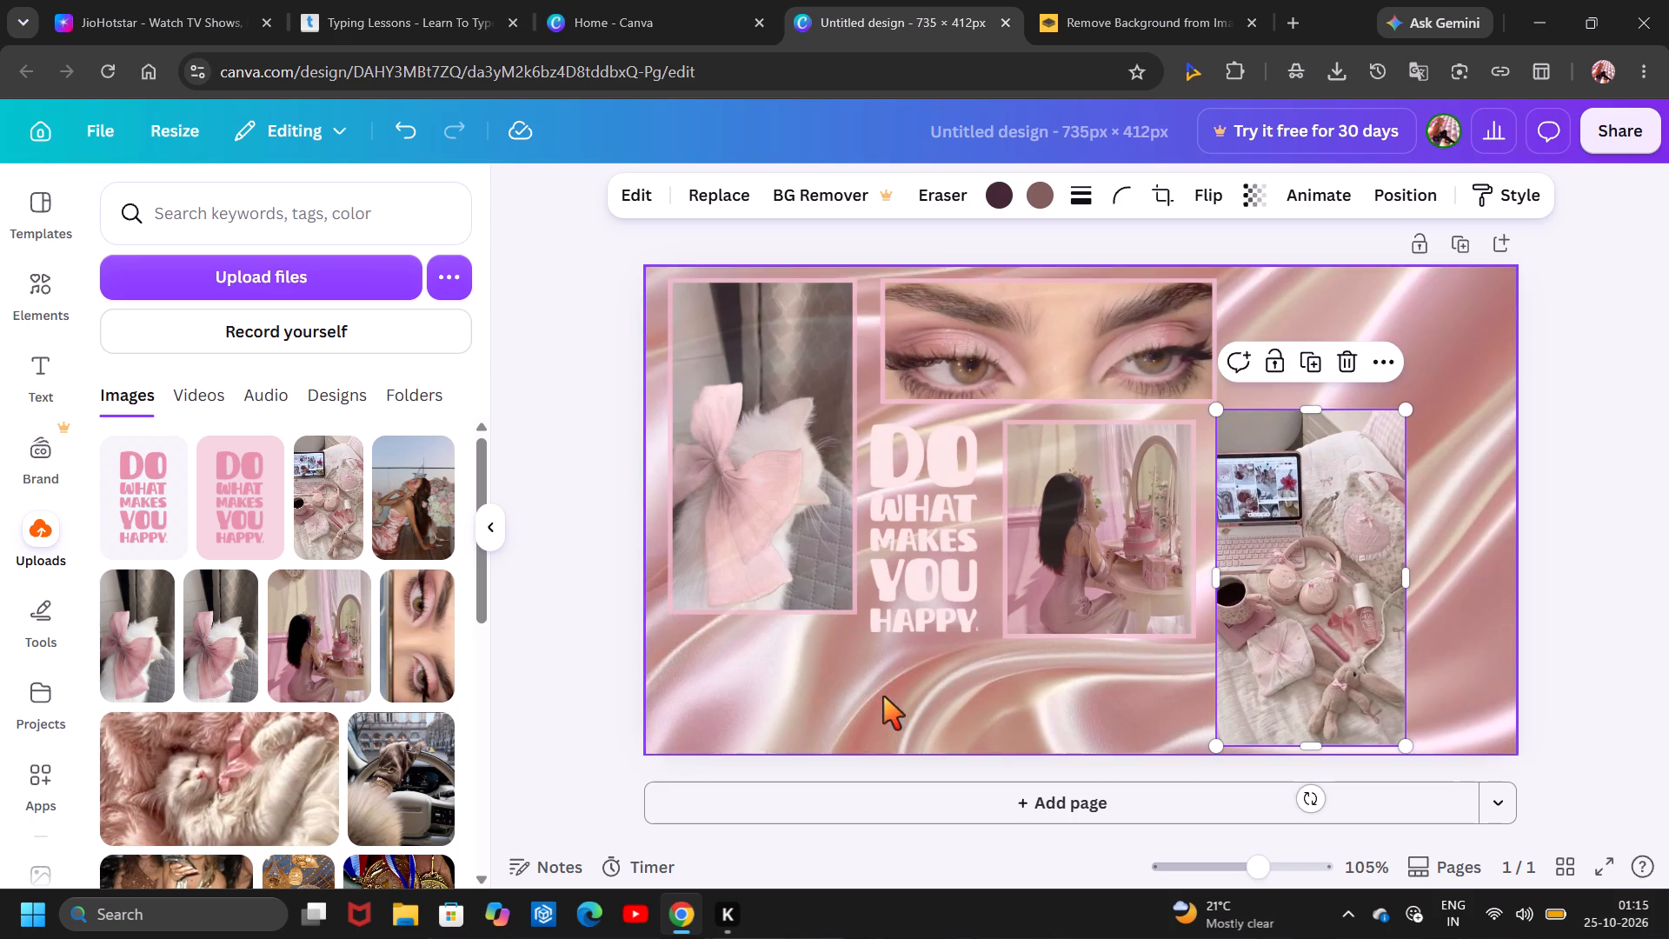
Move the bow cat photo and the vanity photo down near the lower edge of the canvas.
{"action": "left_click_drag", "start_coordinate": [774, 592], "coordinate": [775, 722]}
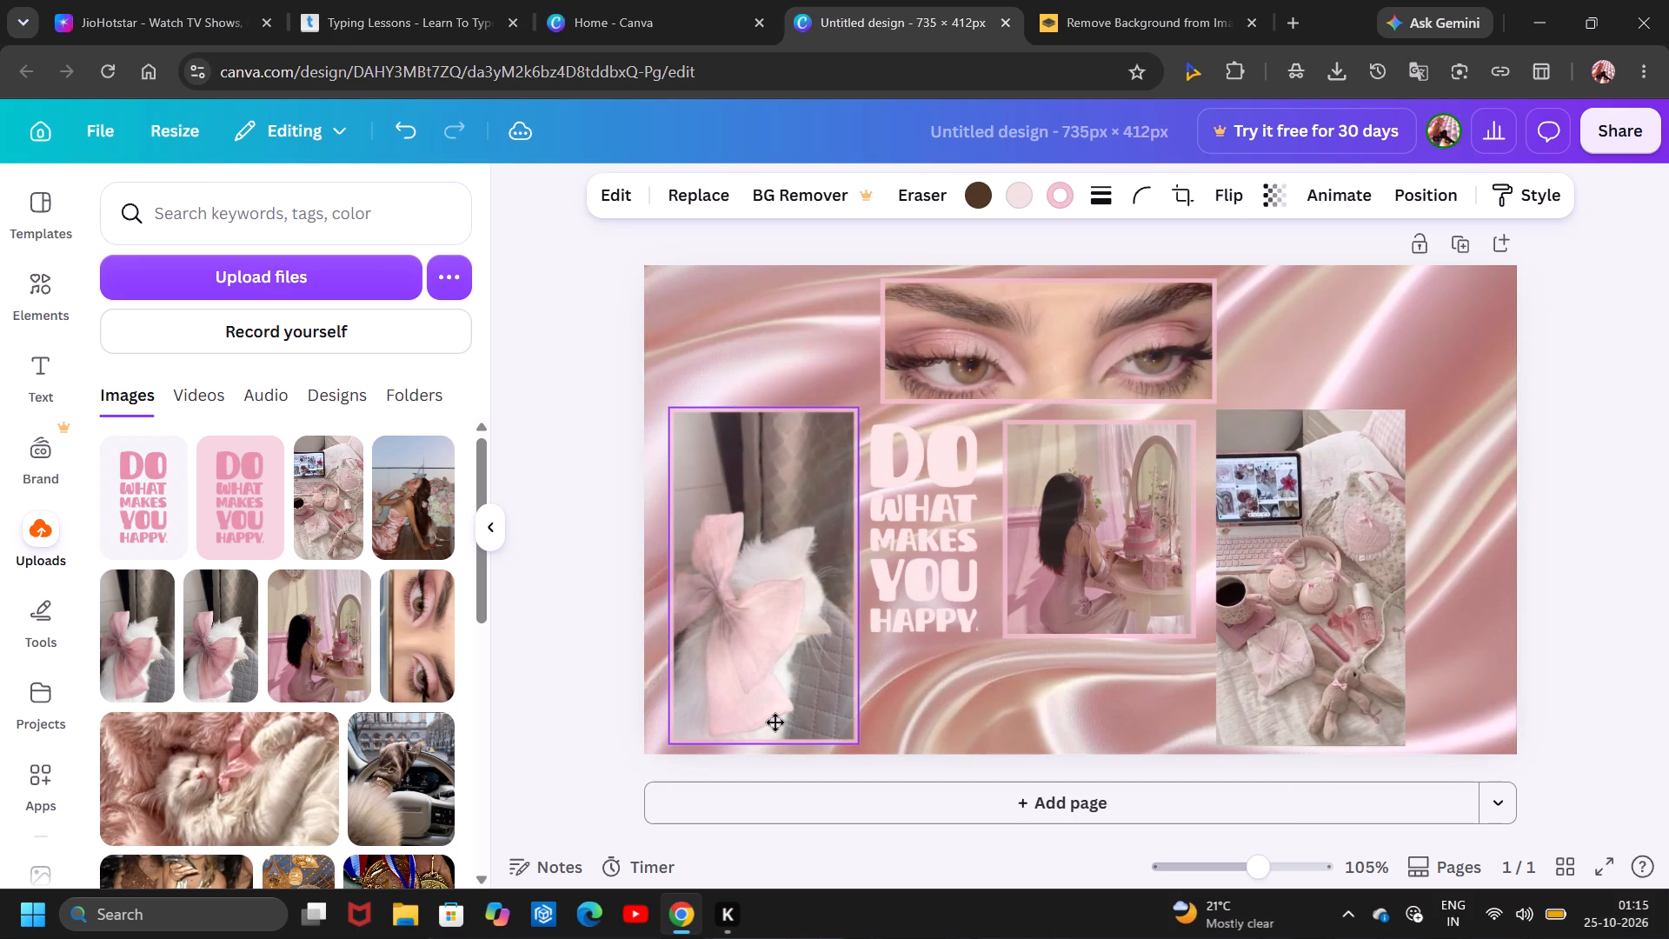
{"action": "left_click_drag", "start_coordinate": [775, 722], "coordinate": [764, 720]}
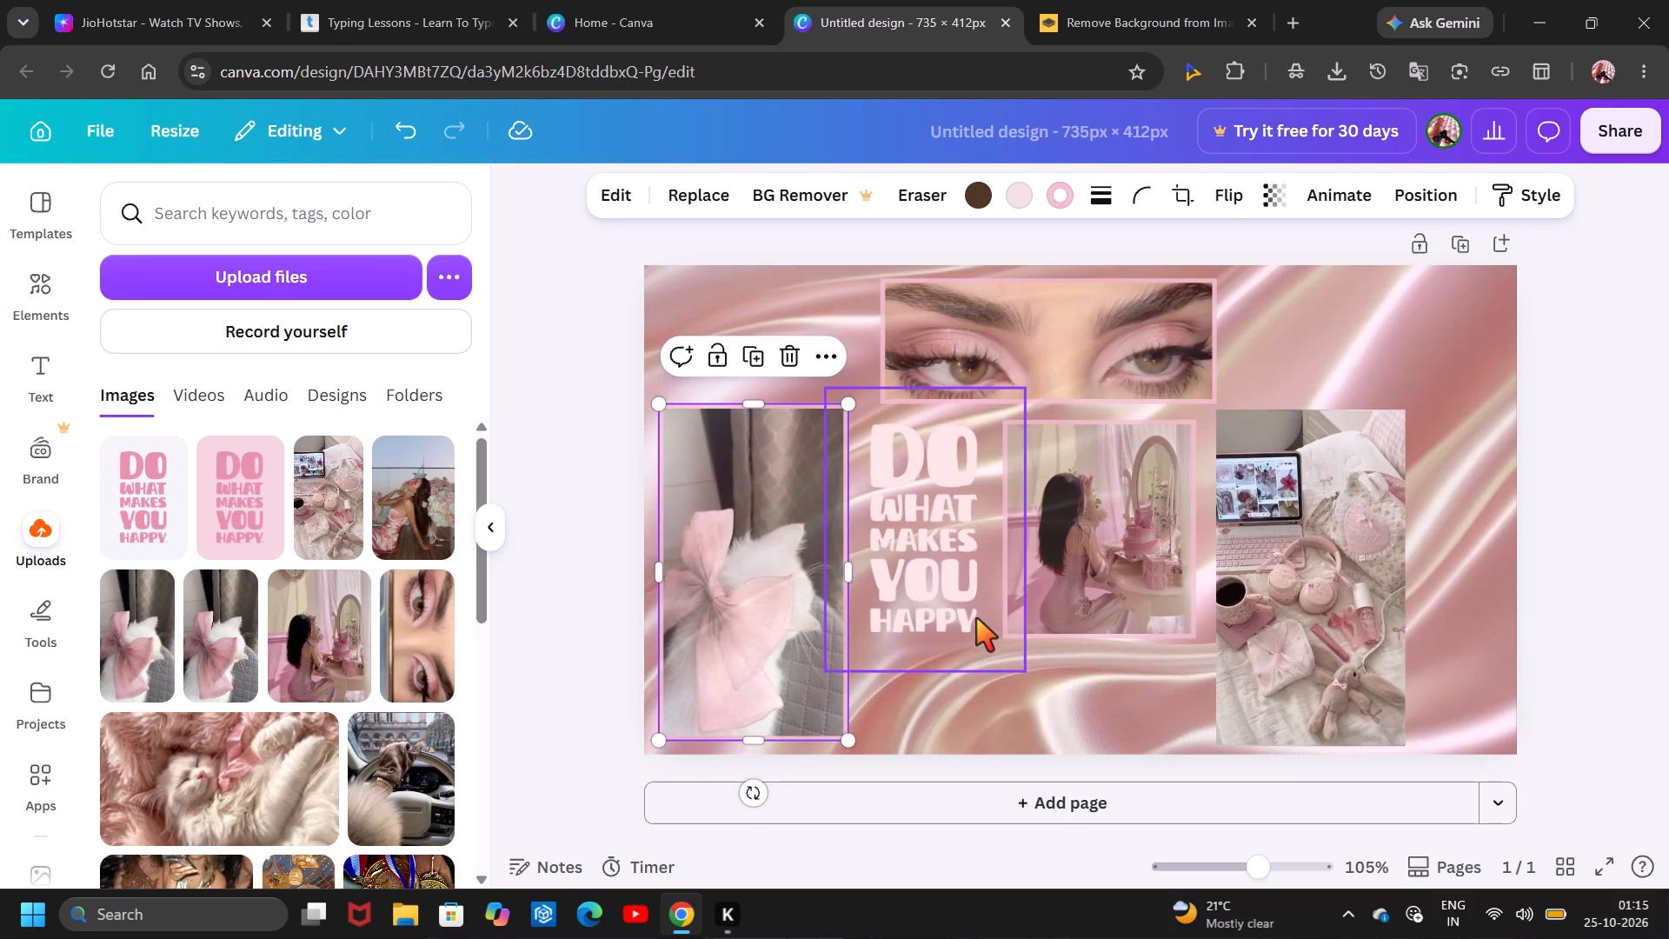
{"action": "left_click_drag", "start_coordinate": [1088, 595], "coordinate": [1080, 695]}
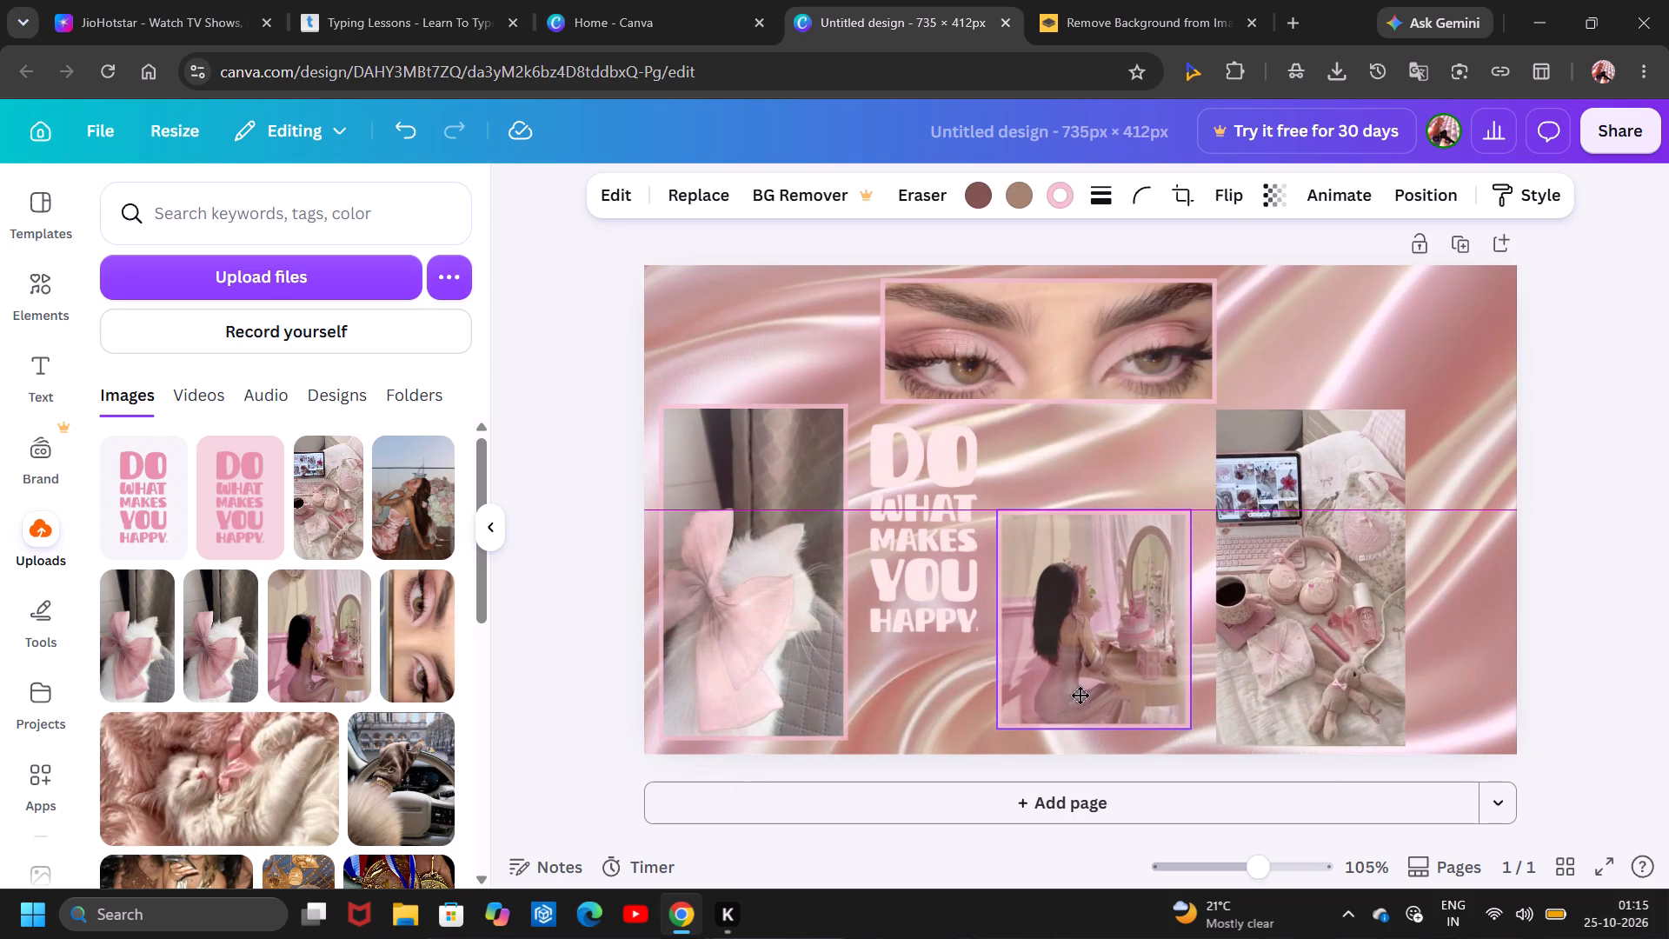
{"action": "left_click_drag", "start_coordinate": [1080, 695], "coordinate": [1099, 692]}
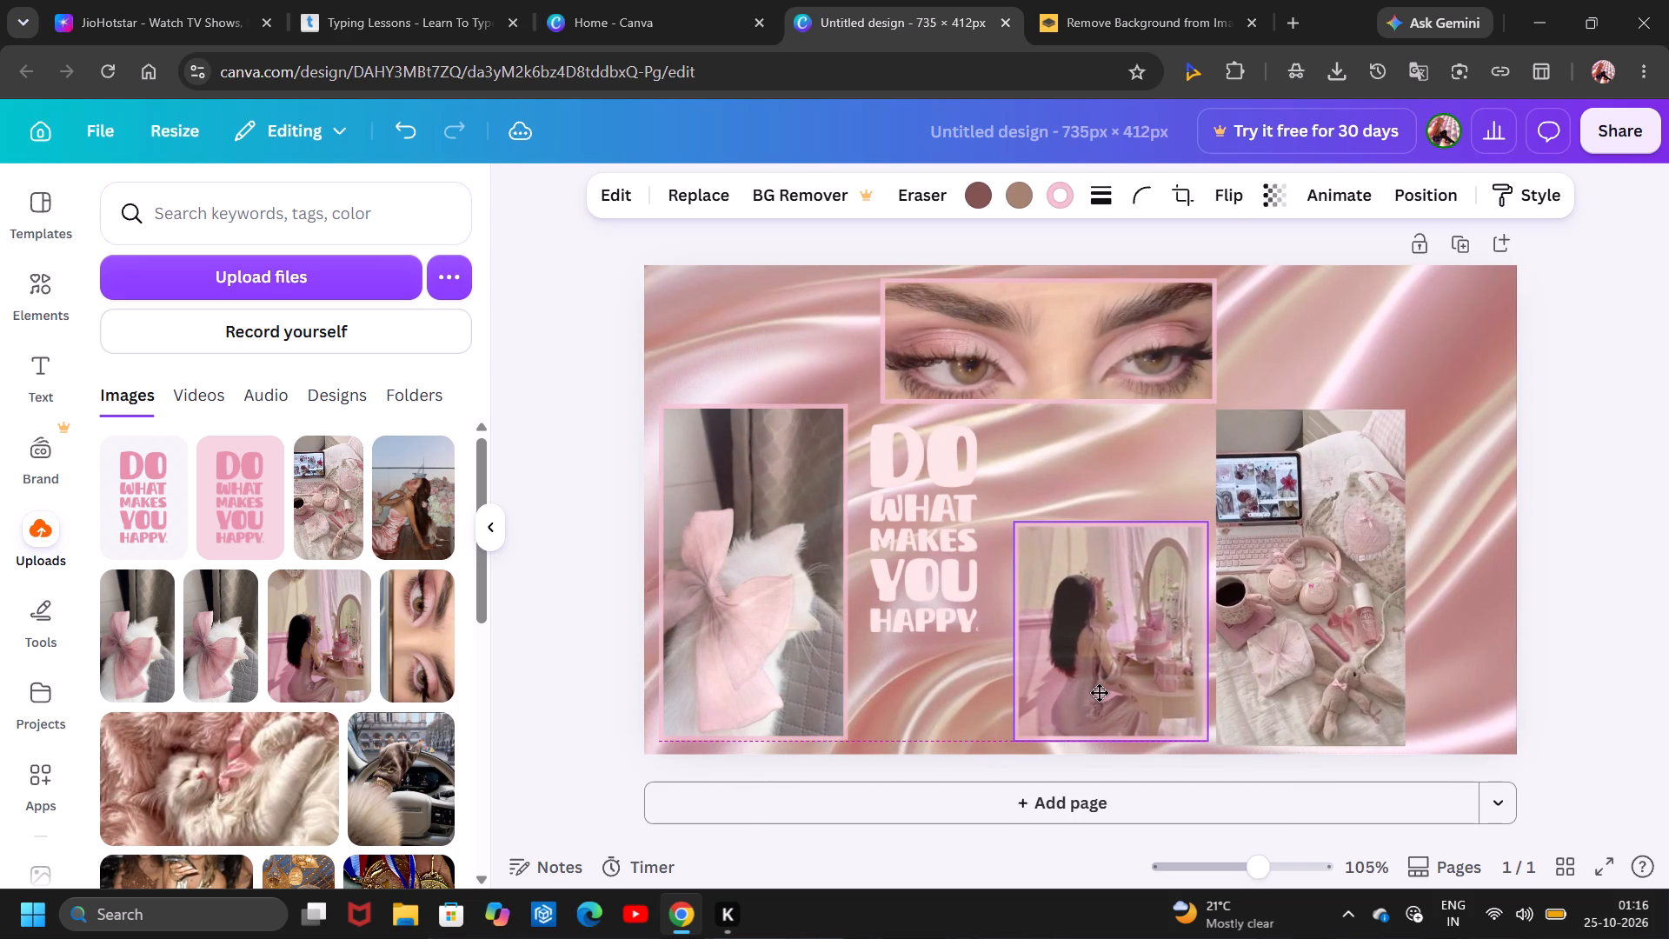
{"action": "left_click_drag", "start_coordinate": [1099, 692], "coordinate": [1086, 697]}
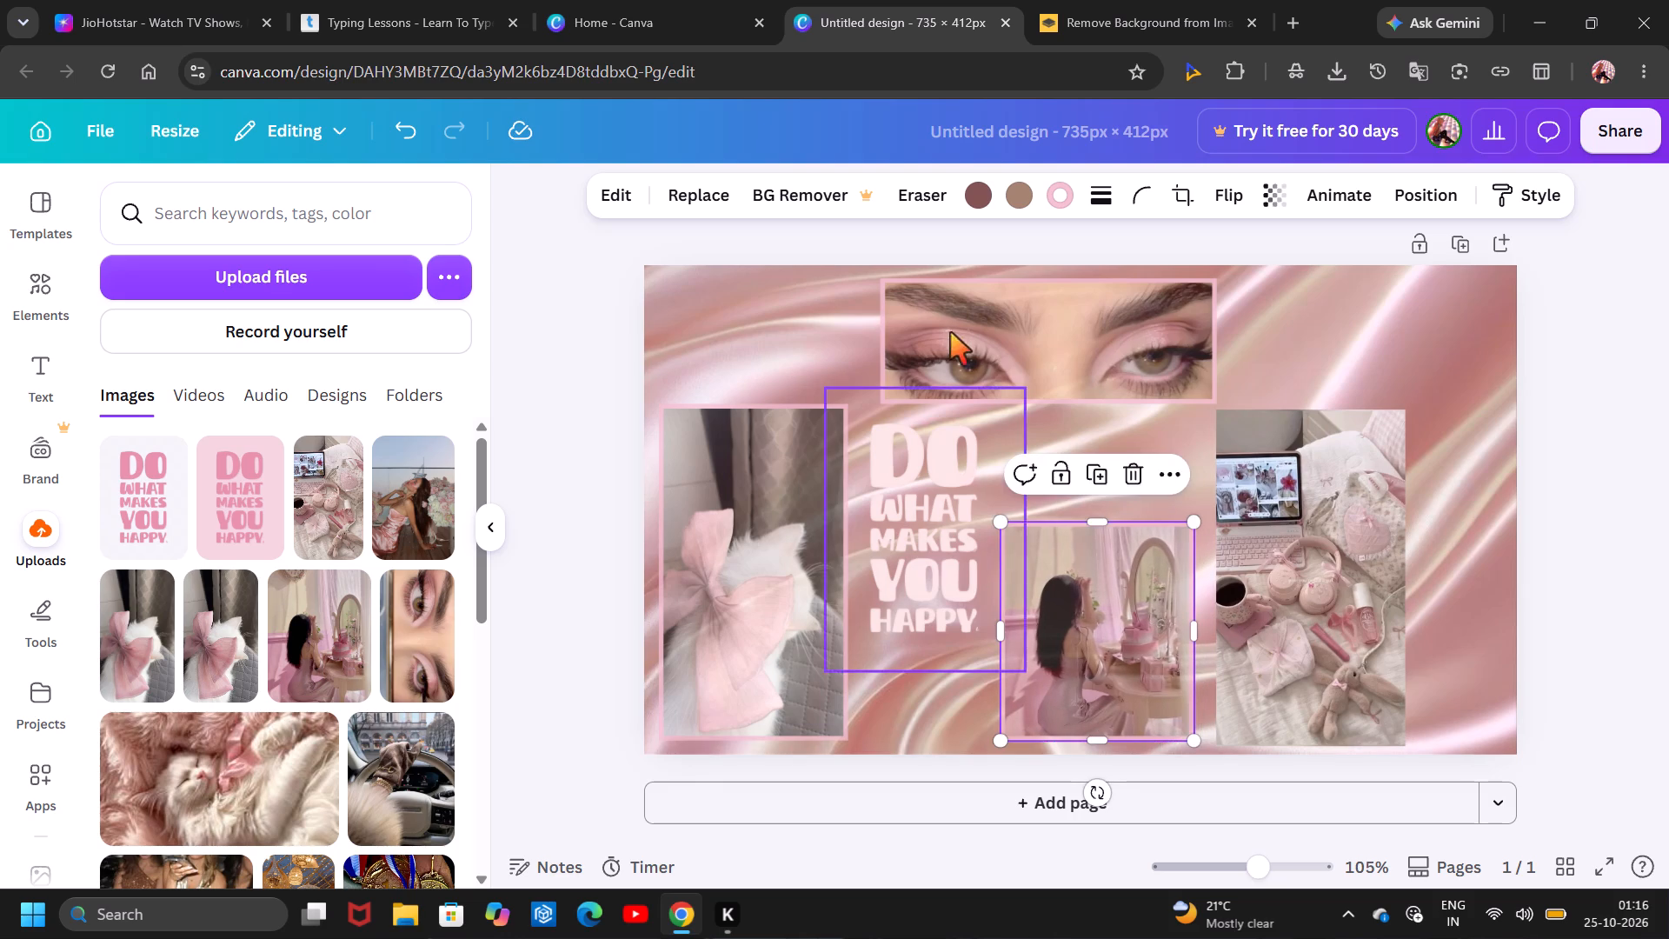
Move the eye photo to the upper-left corner of the canvas and nudge the bow cat photo to sit just beneath it.
{"action": "left_click_drag", "start_coordinate": [1026, 364], "coordinate": [820, 351]}
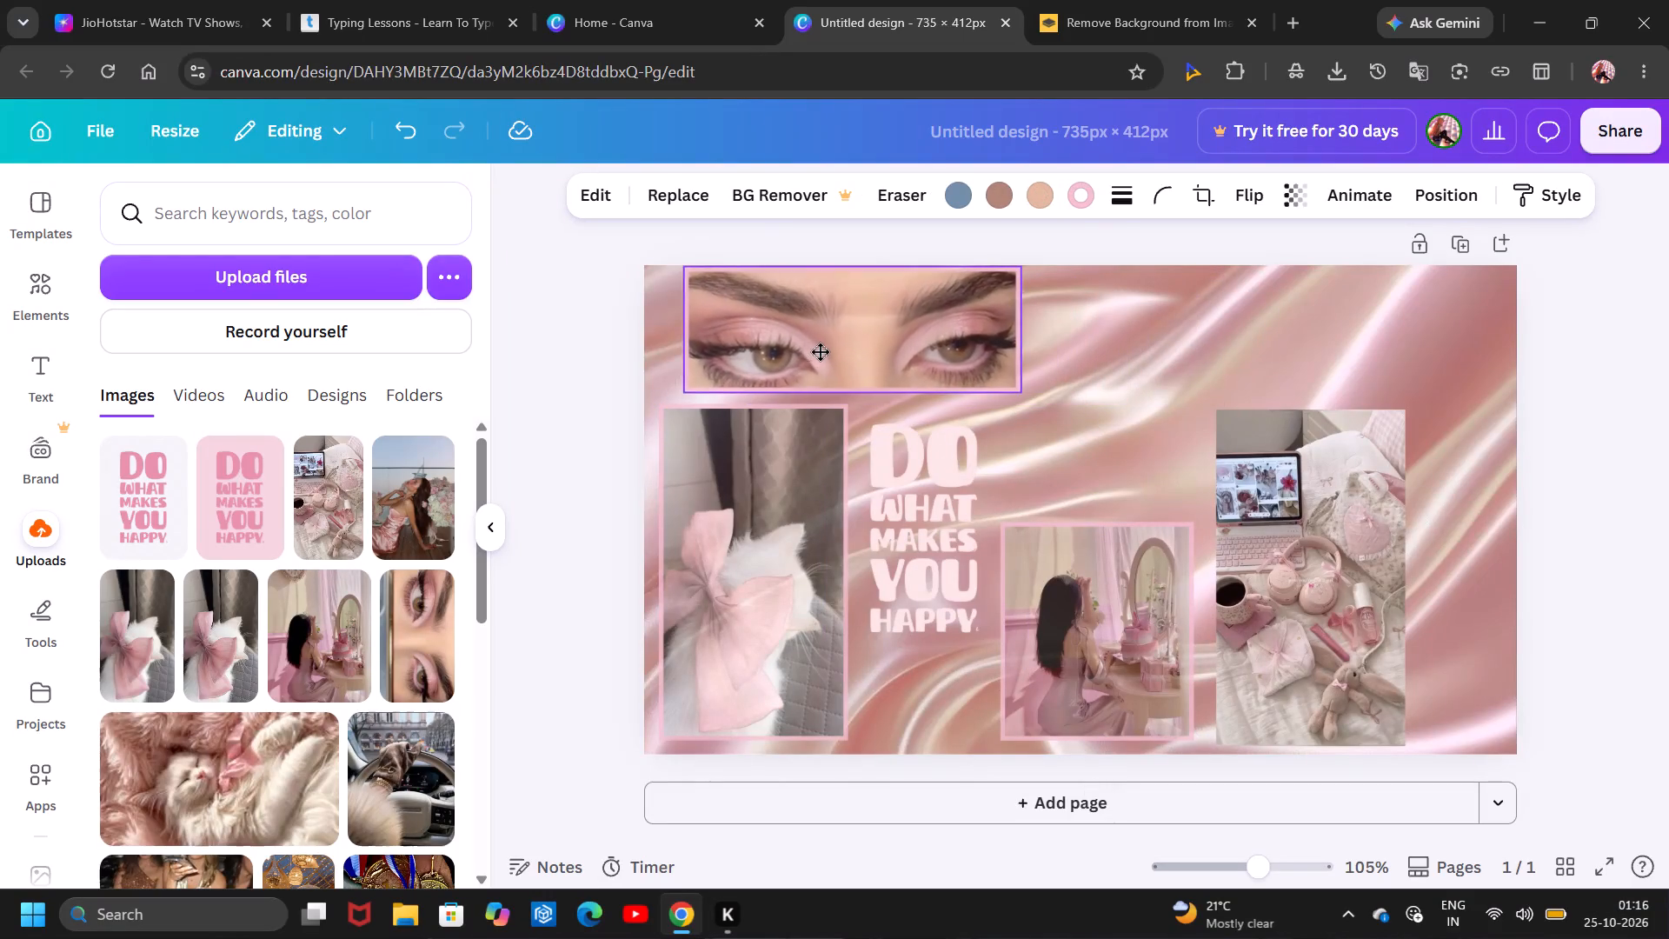
{"action": "left_click_drag", "start_coordinate": [820, 351], "coordinate": [802, 360]}
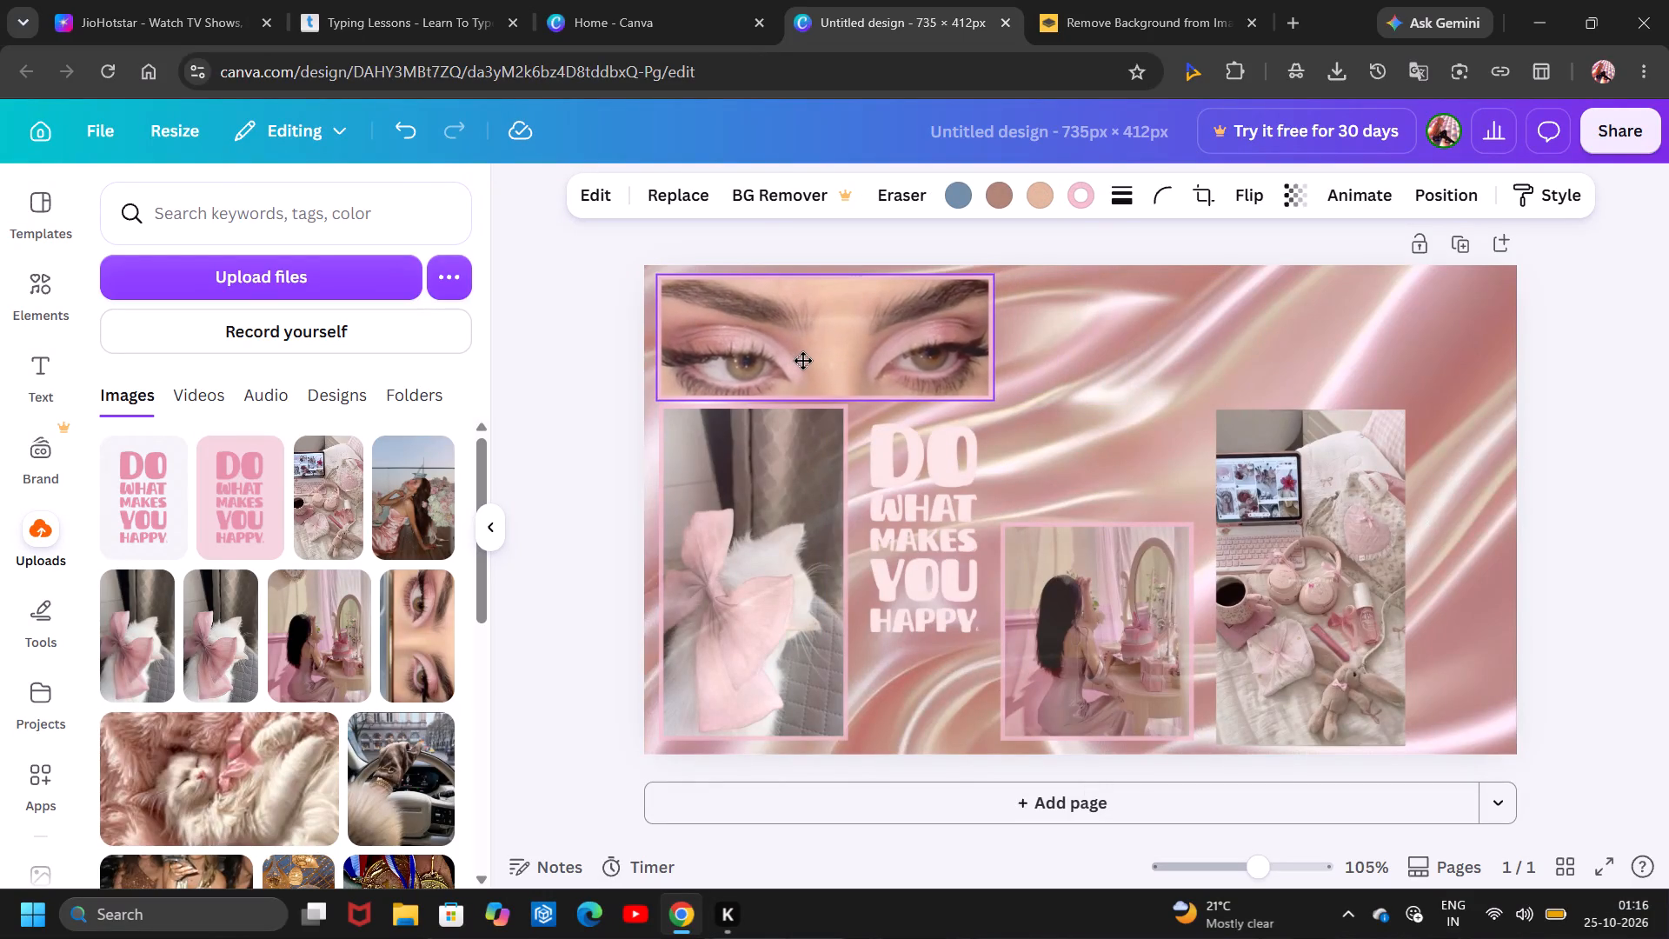
{"action": "left_click_drag", "start_coordinate": [802, 360], "coordinate": [807, 354]}
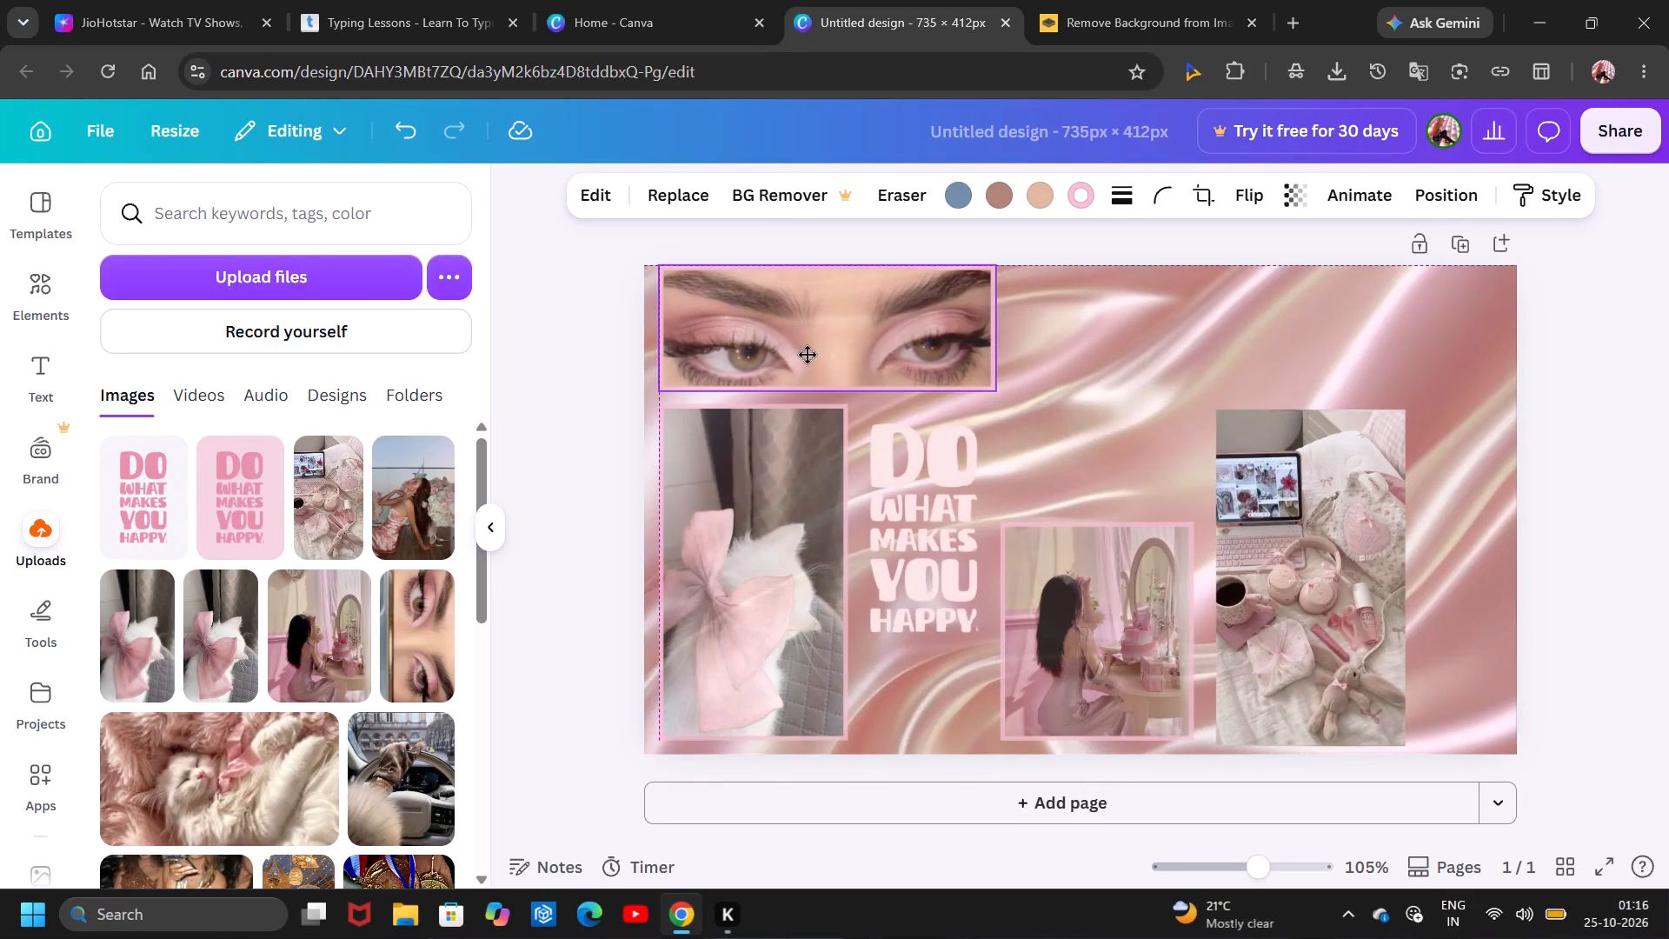
{"action": "left_click_drag", "start_coordinate": [807, 354], "coordinate": [801, 355]}
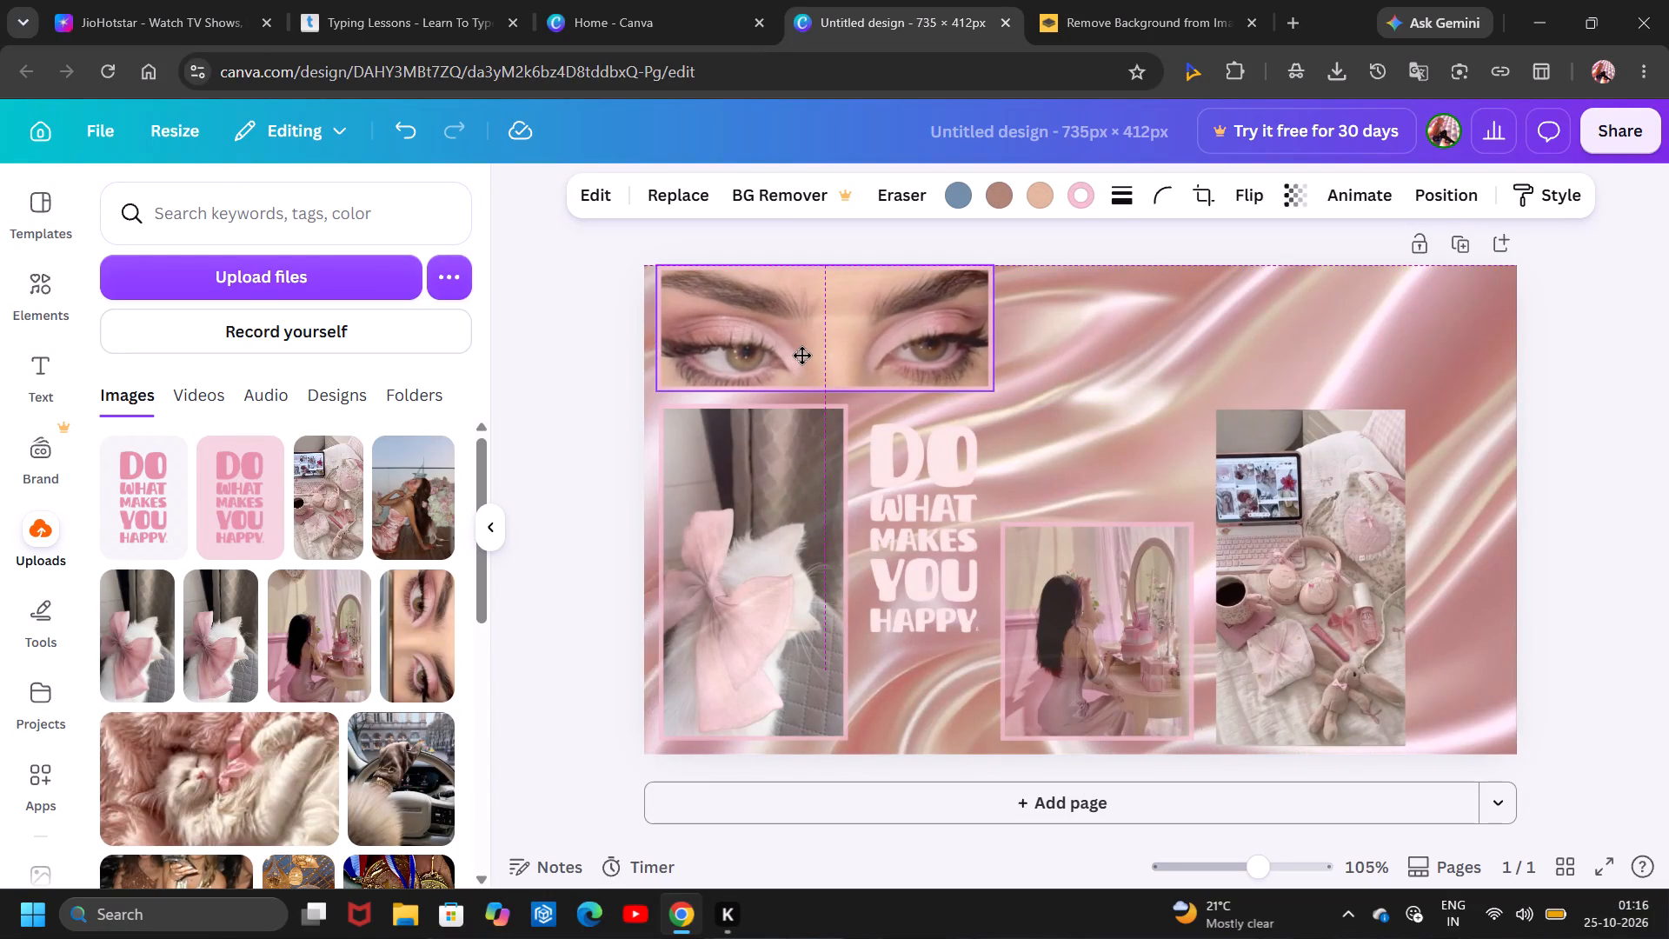
{"action": "left_click_drag", "start_coordinate": [801, 355], "coordinate": [805, 356]}
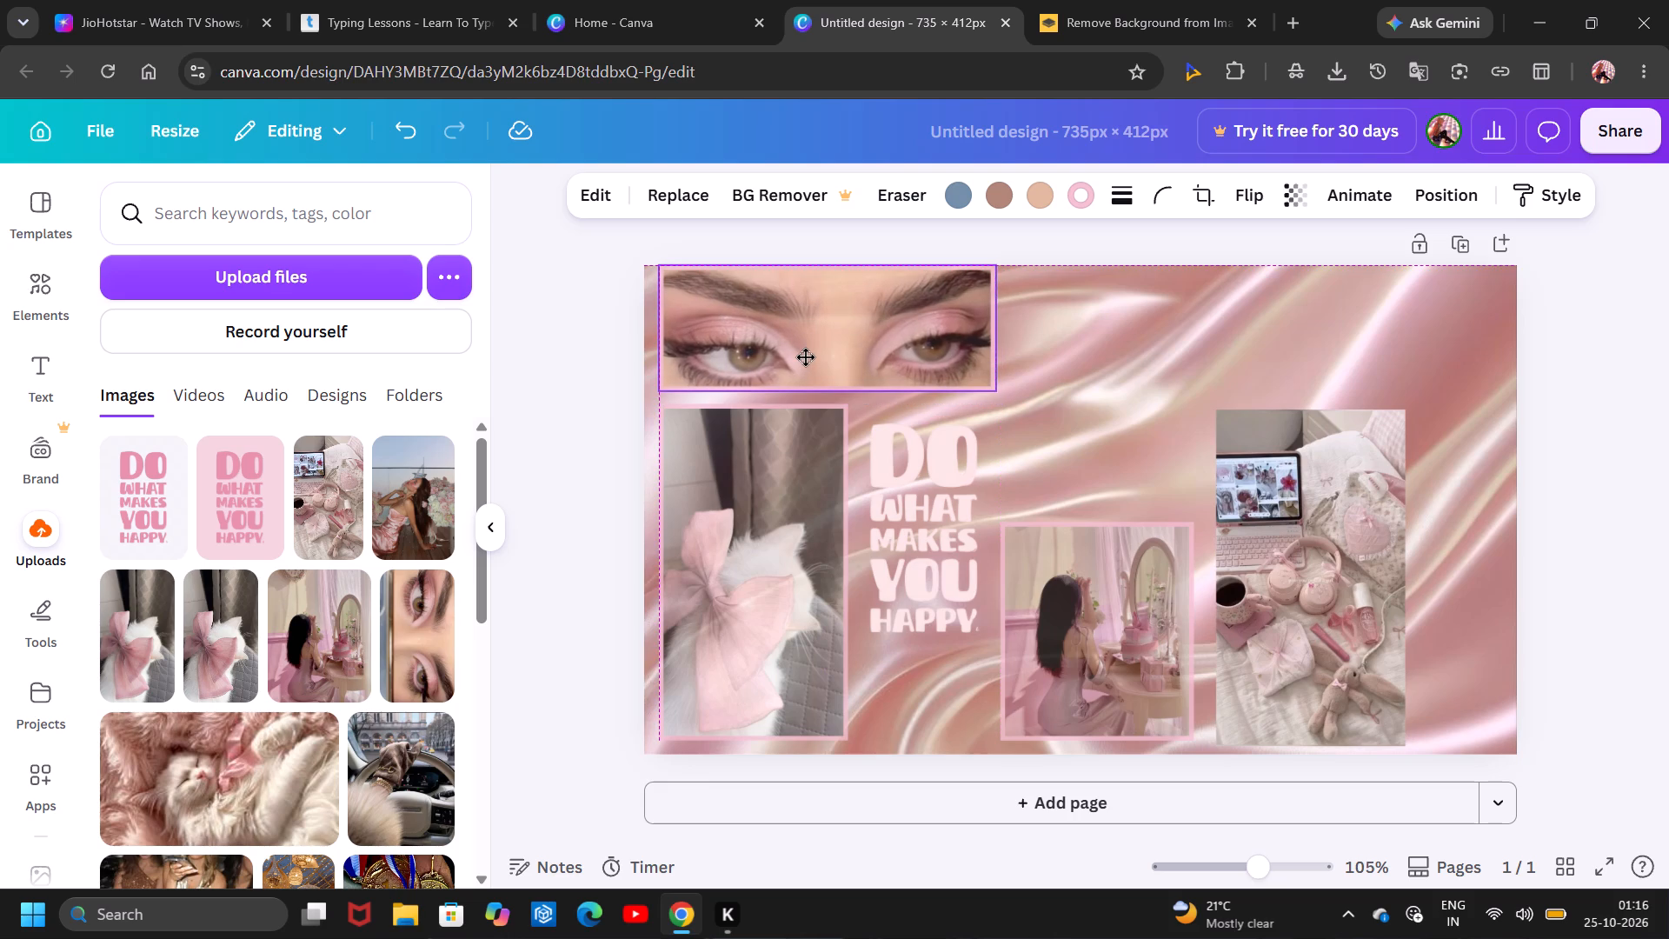
{"action": "left_click_drag", "start_coordinate": [805, 356], "coordinate": [801, 363]}
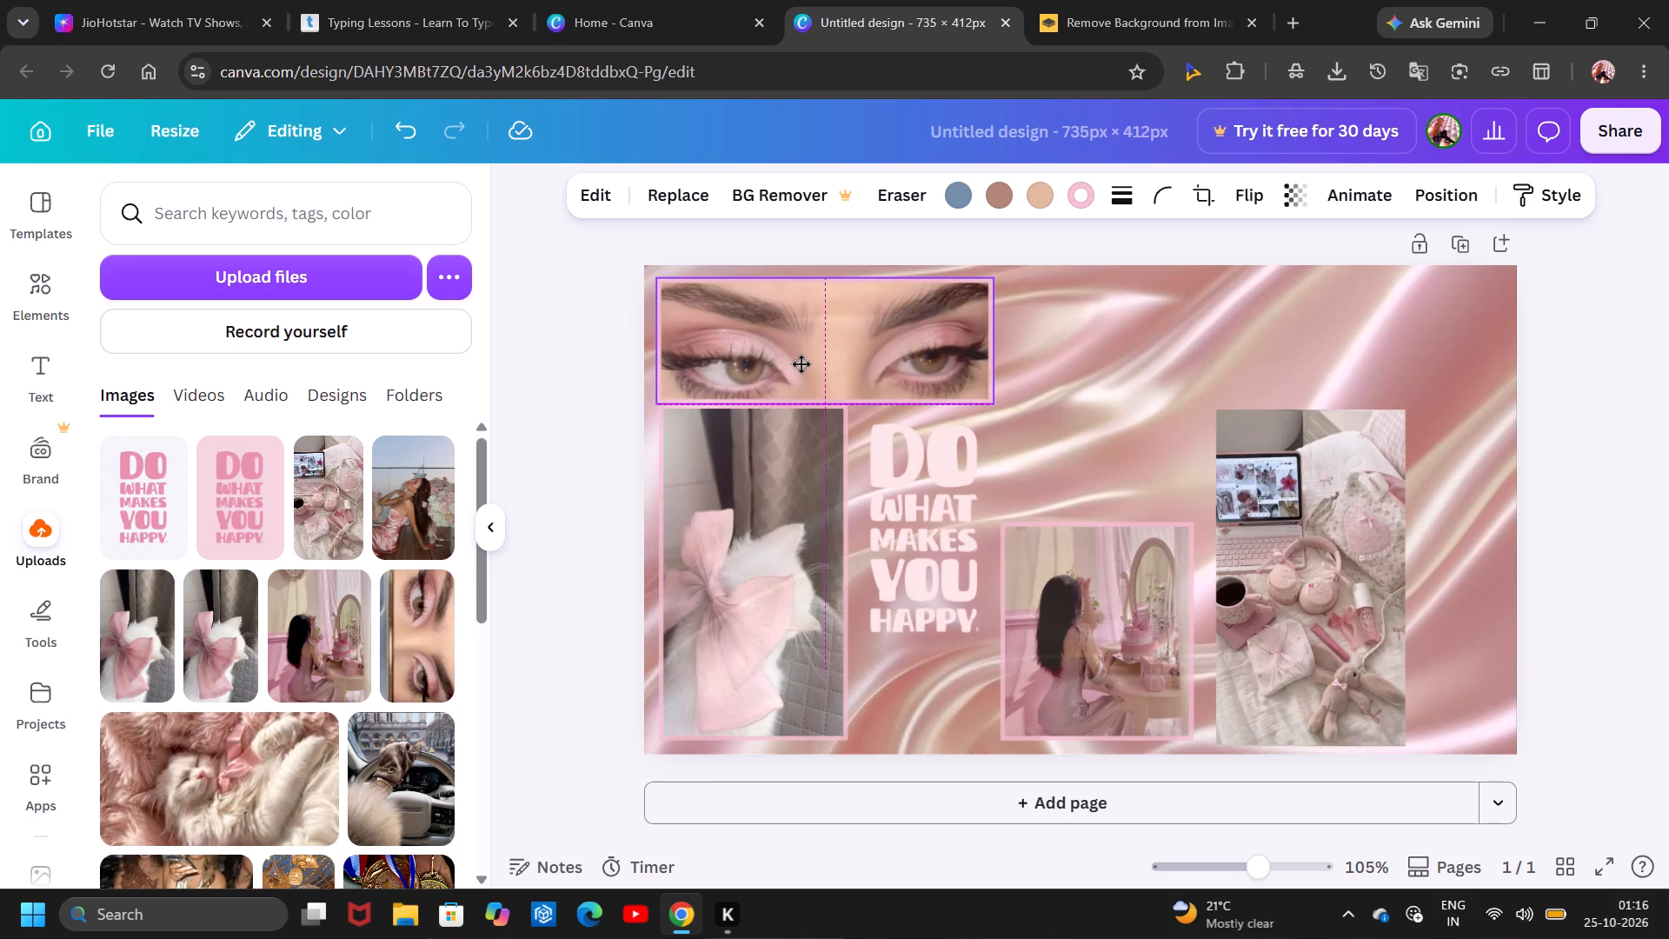
{"action": "left_click_drag", "start_coordinate": [801, 363], "coordinate": [805, 359]}
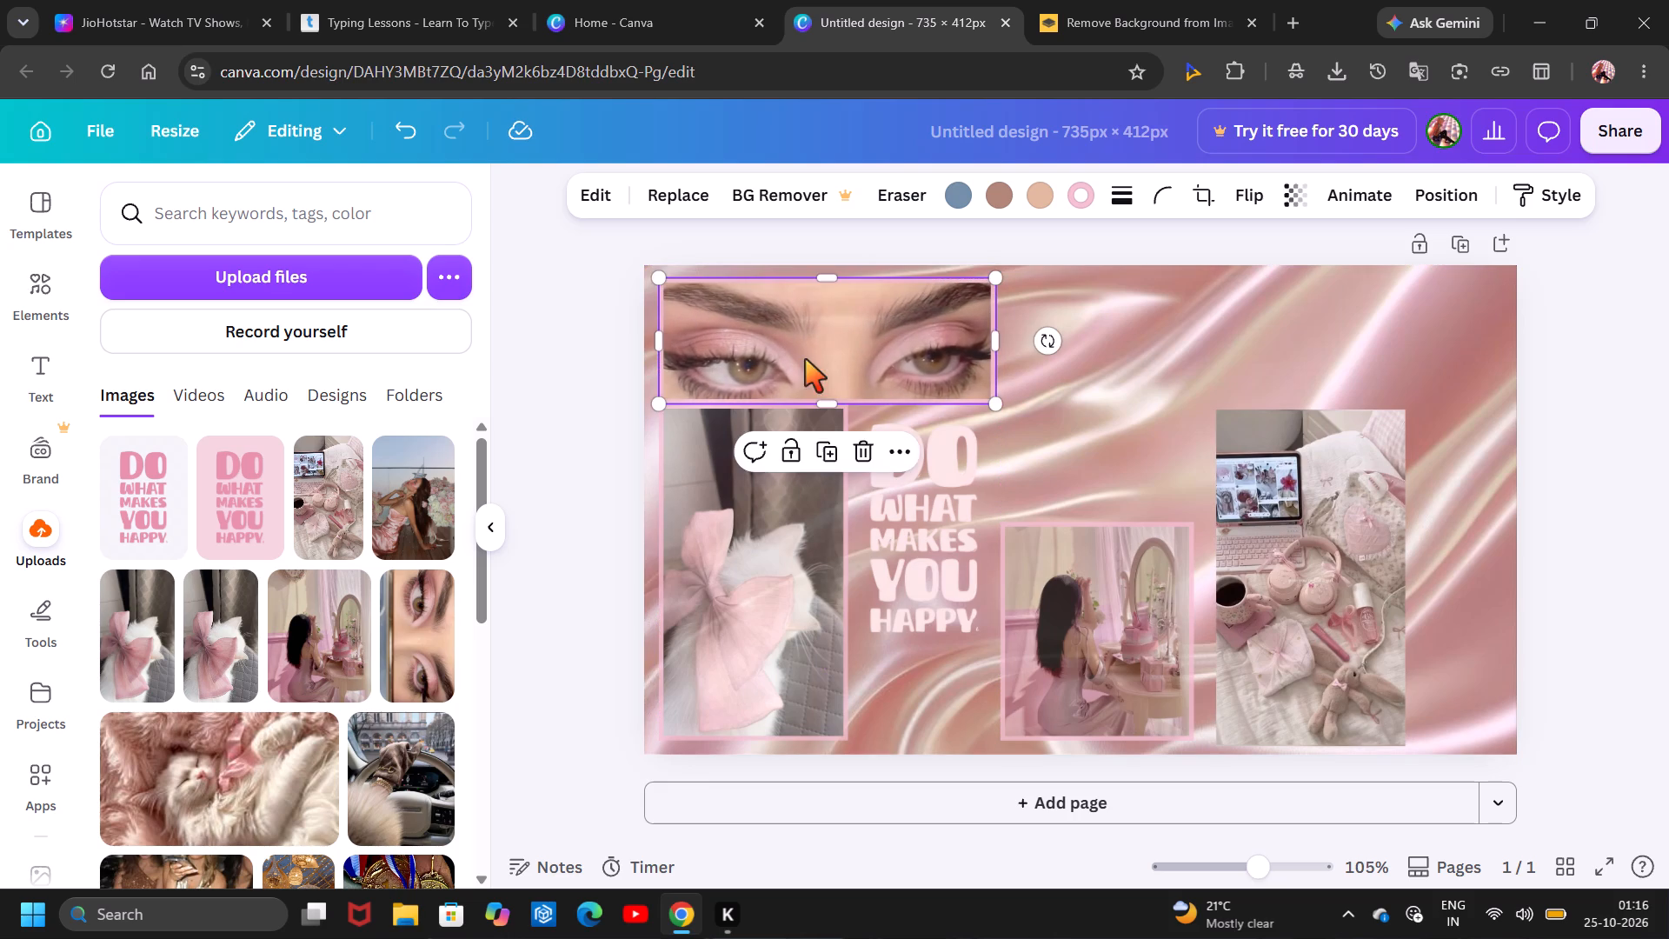
{"action": "left_click", "coordinate": [1184, 267]}
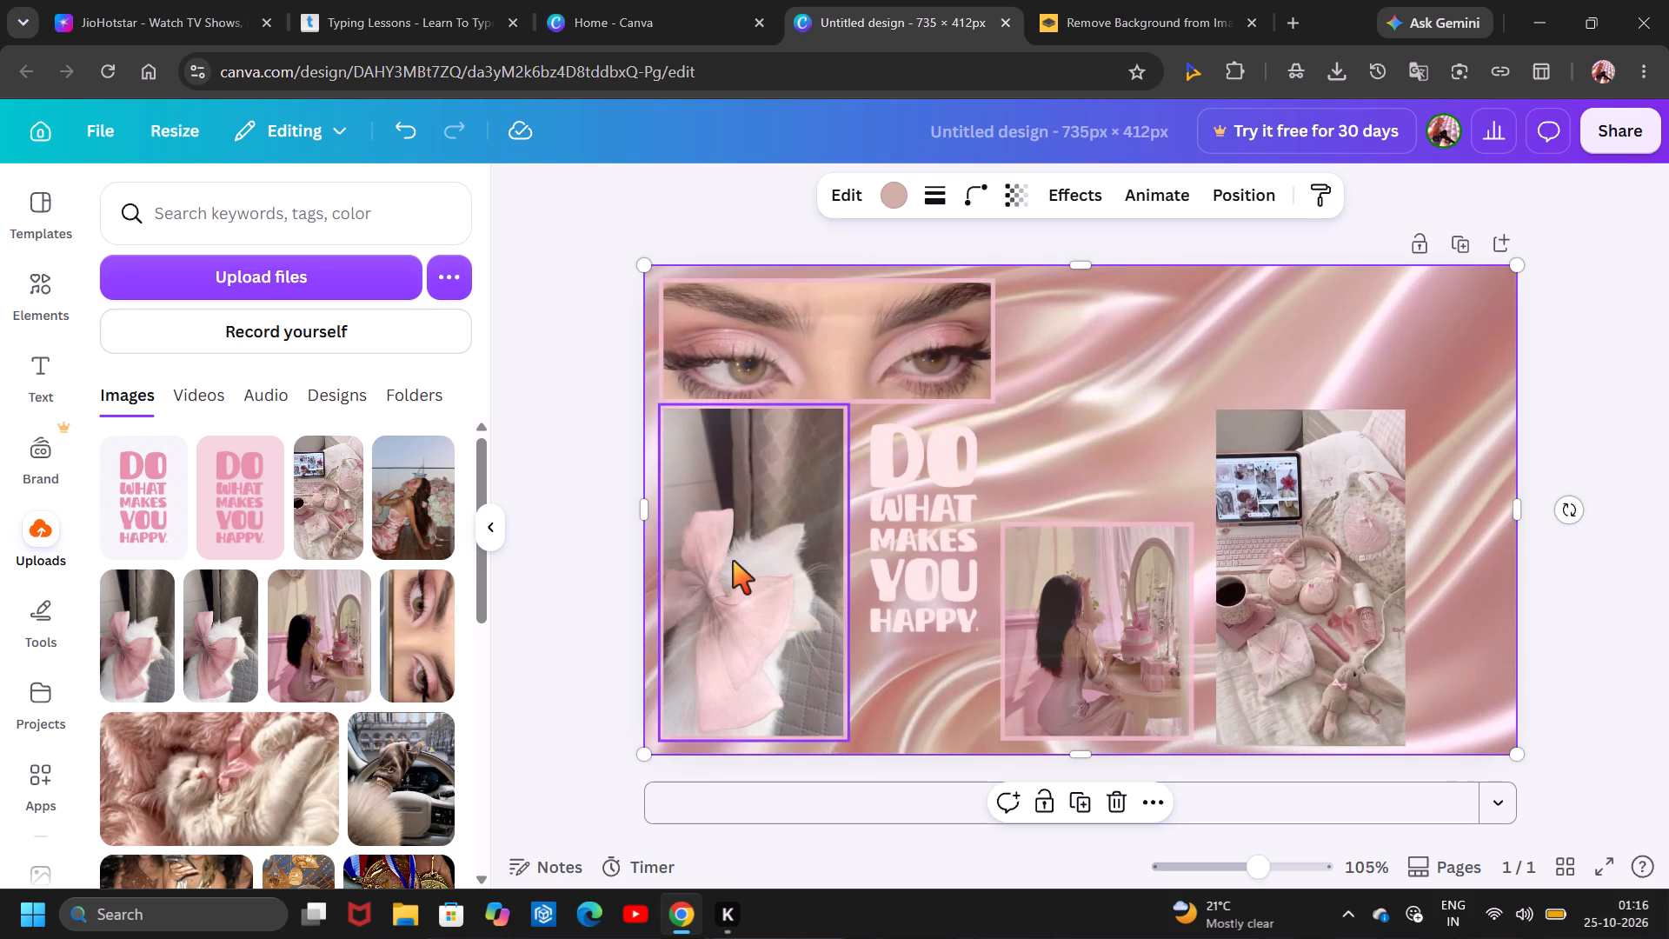
{"action": "left_click_drag", "start_coordinate": [733, 561], "coordinate": [732, 569]}
Set the transparency of the laptop flat-lay photo to 85.
{"action": "left_click", "coordinate": [1270, 369]}
{"action": "left_click", "coordinate": [1286, 496]}
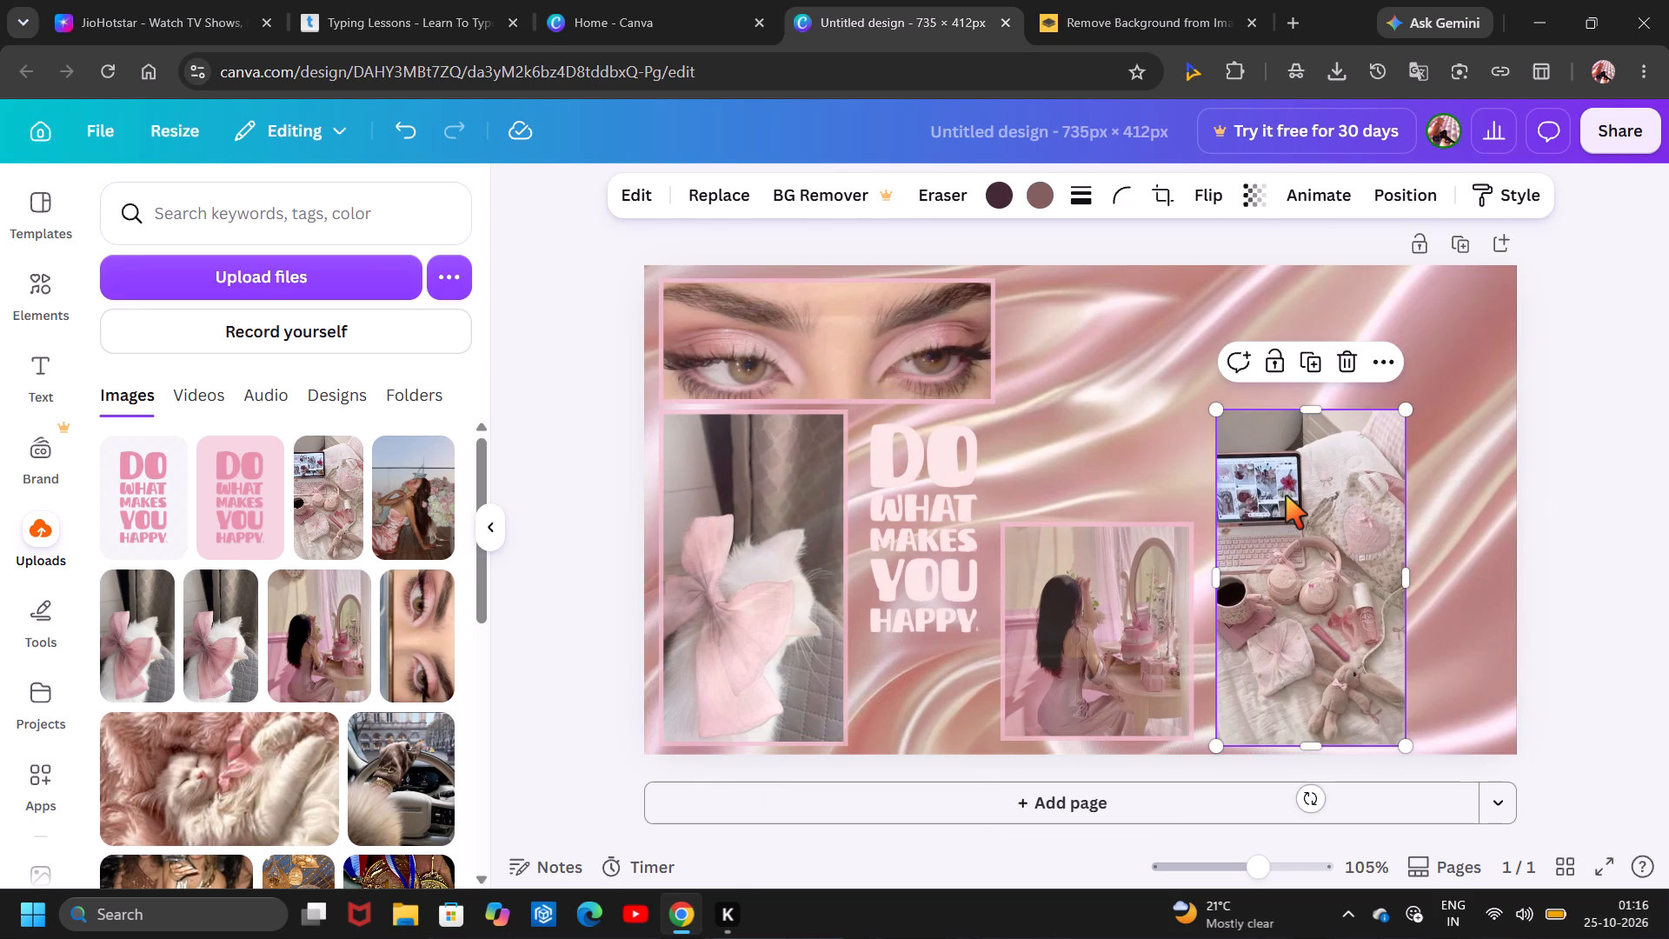
{"action": "left_click", "coordinate": [1246, 176]}
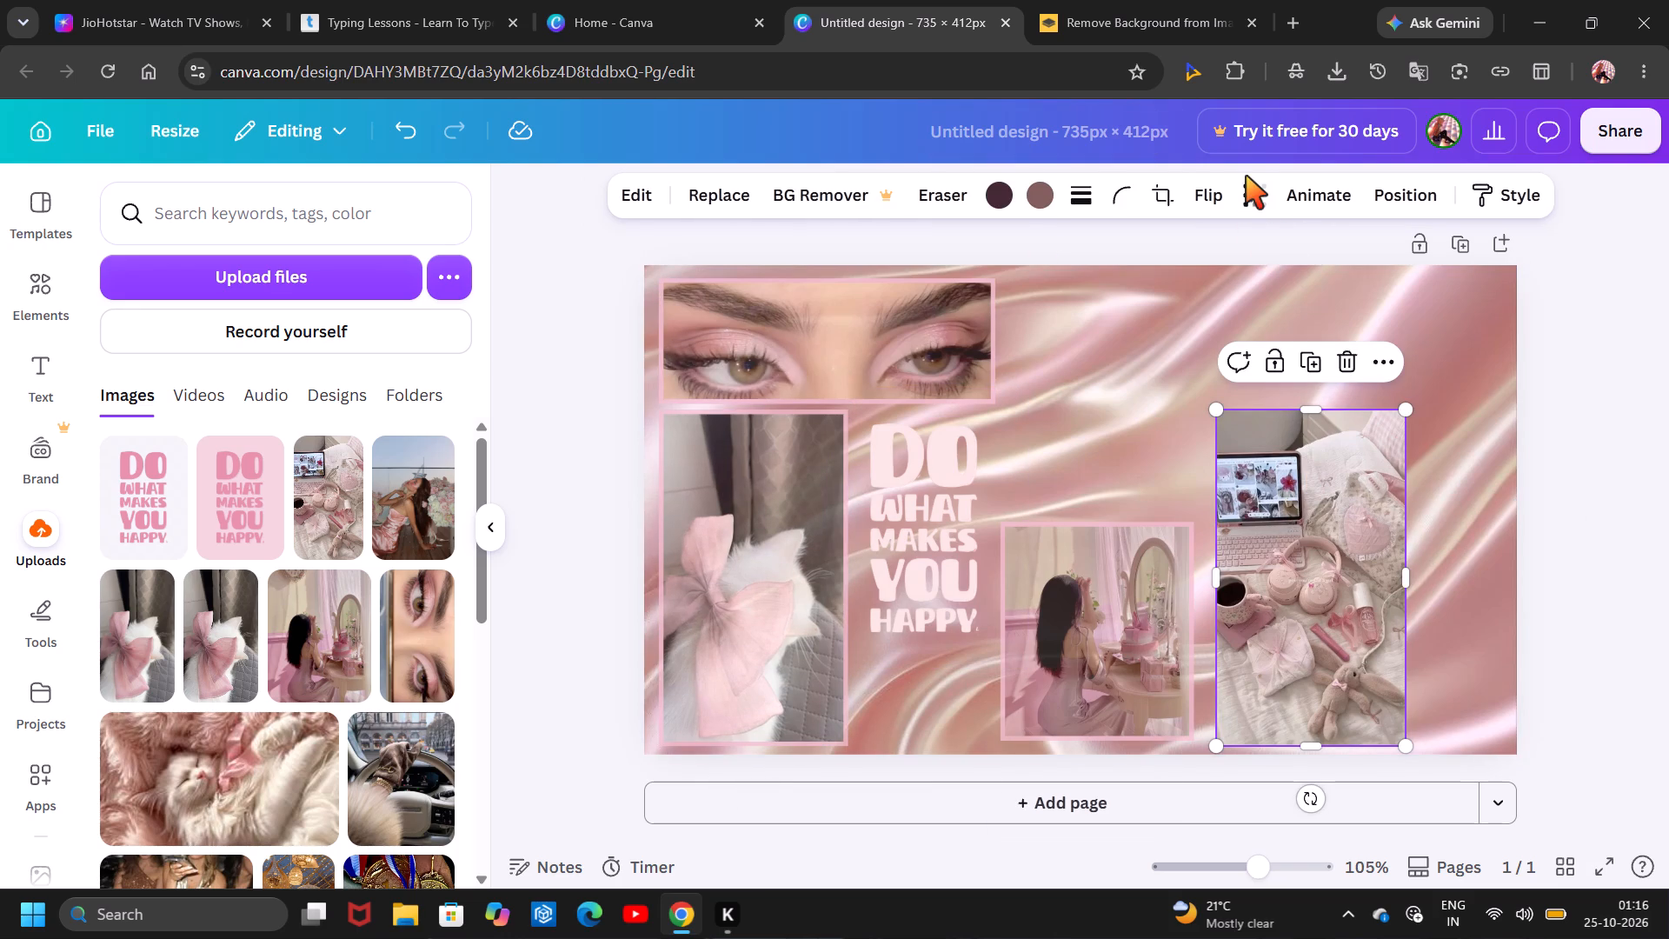
{"action": "left_click", "coordinate": [1246, 176]}
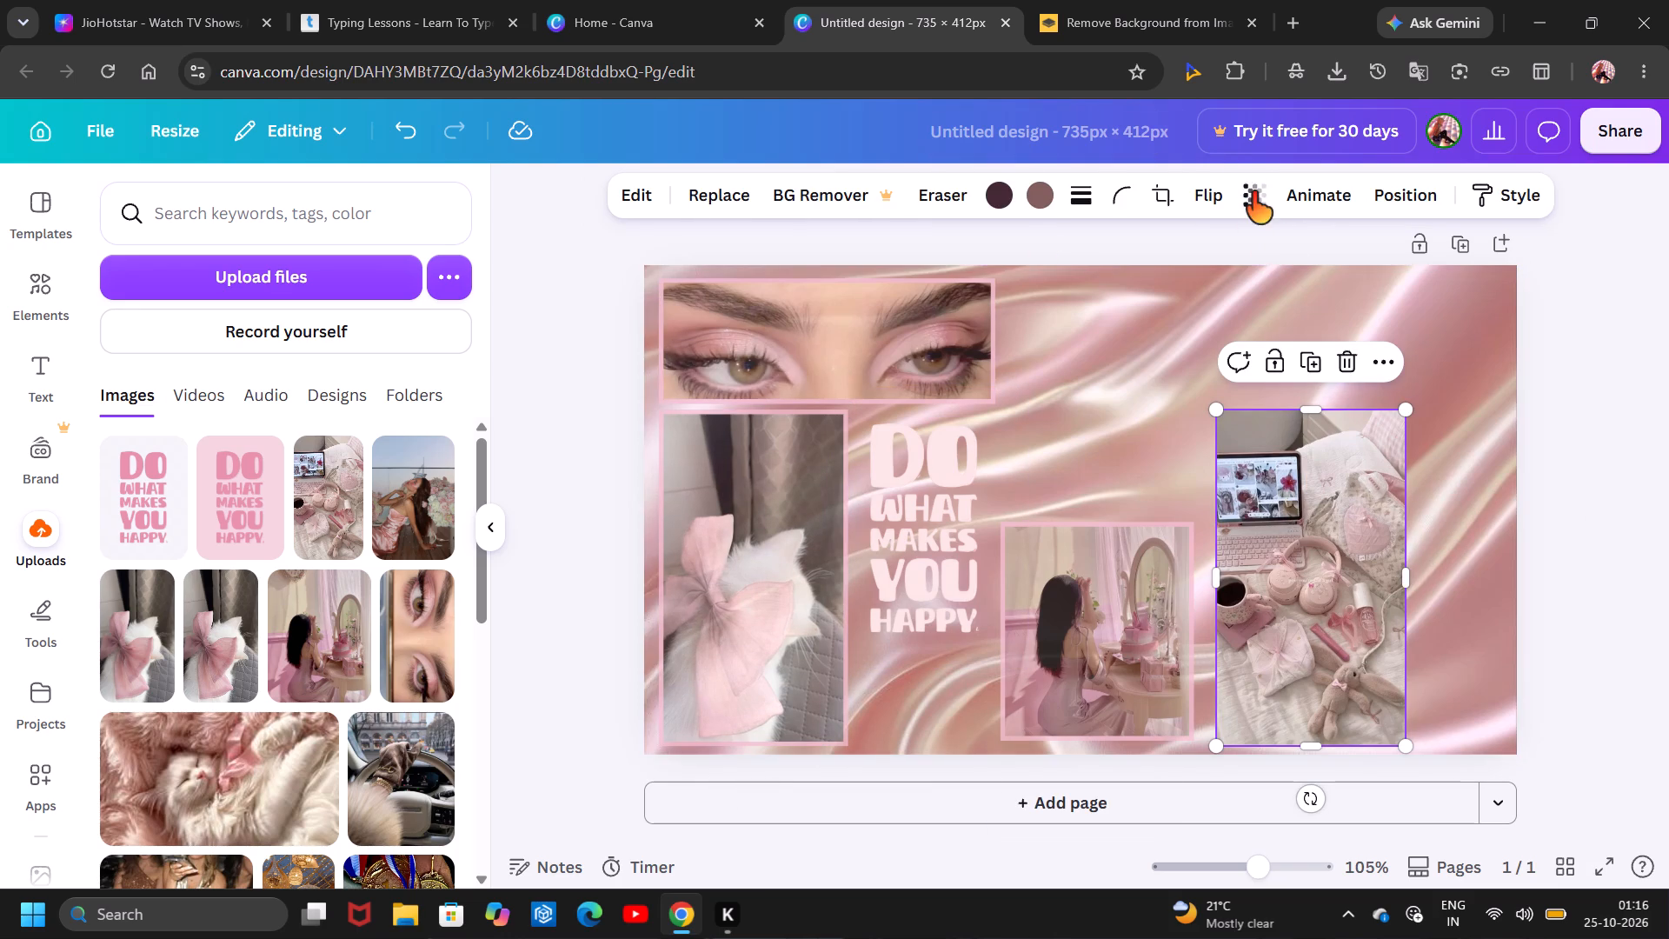
{"action": "left_click", "coordinate": [1252, 192]}
{"action": "left_click", "coordinate": [1271, 290]}
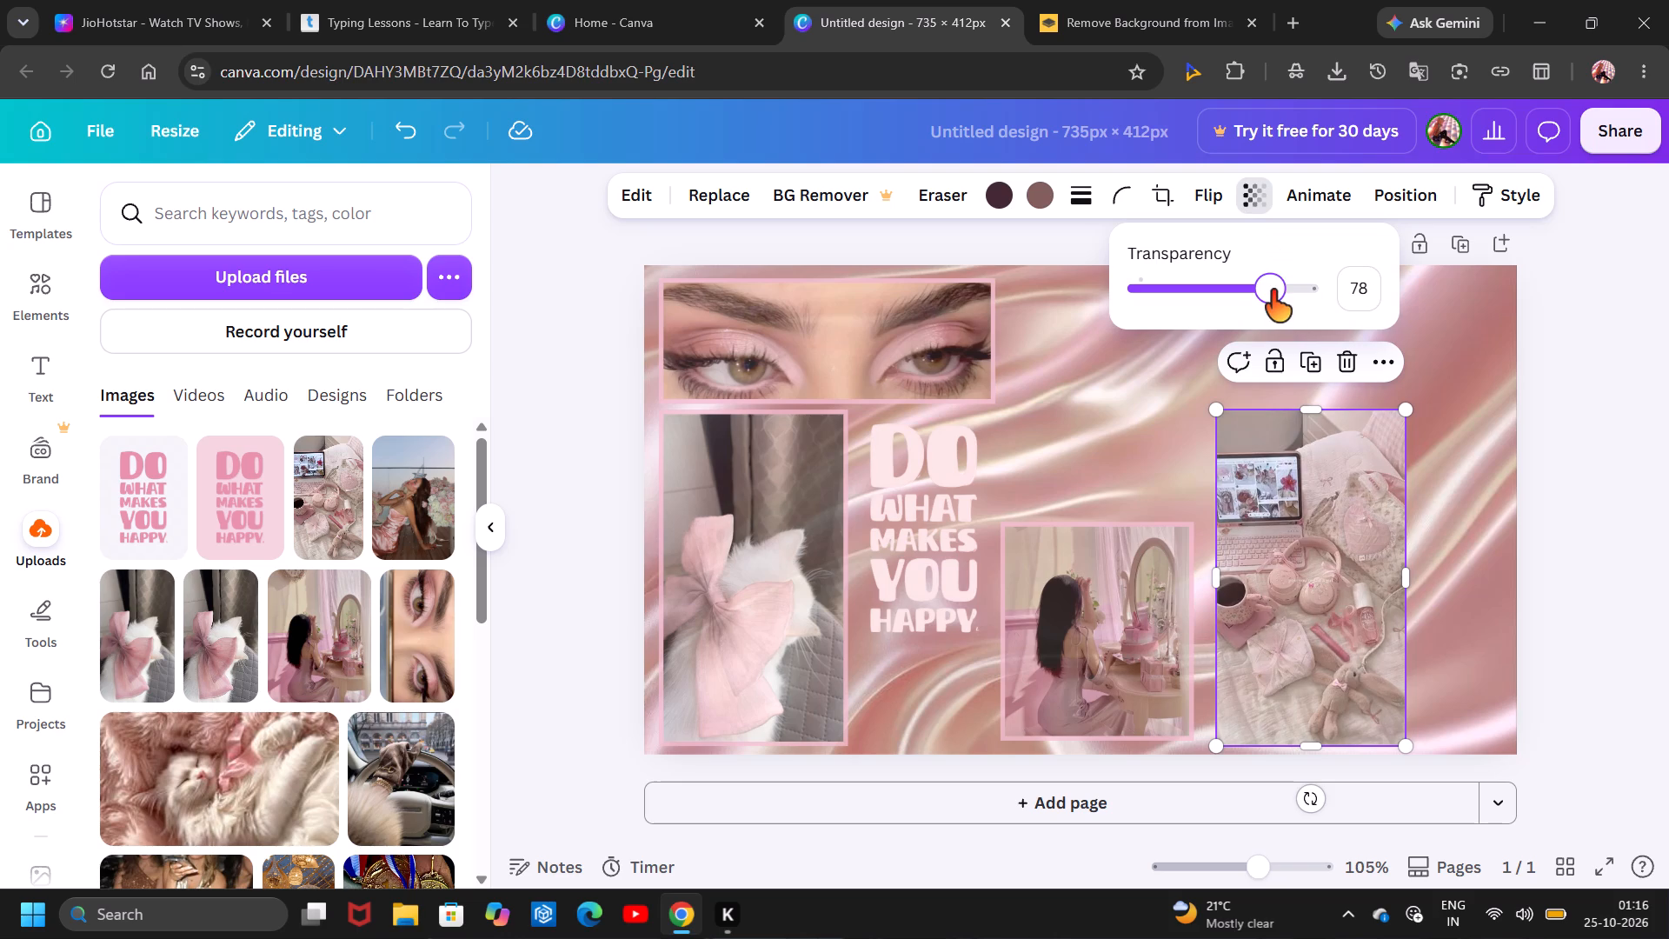
{"action": "left_click", "coordinate": [1281, 292]}
{"action": "left_click", "coordinate": [1281, 292]}
{"action": "left_click", "coordinate": [1613, 501]}
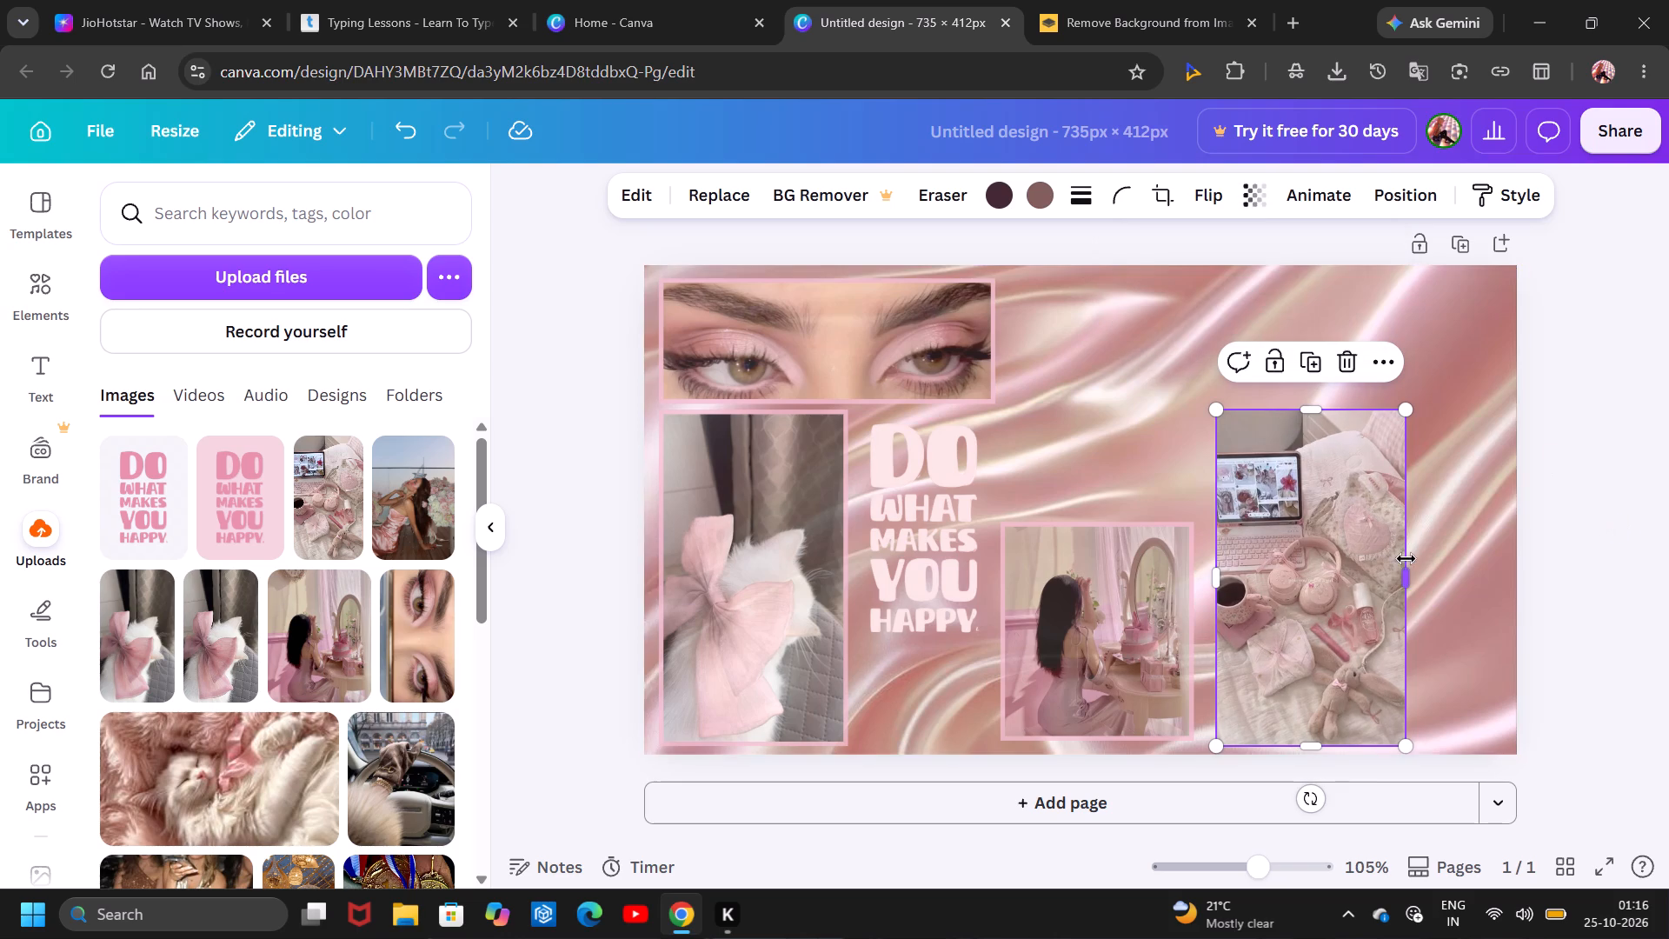
Nudge the laptop flat-lay photo up slightly, aligning its top with the lower edge of the eye photo.
{"action": "left_click", "coordinate": [1489, 588]}
{"action": "left_click", "coordinate": [1294, 617]}
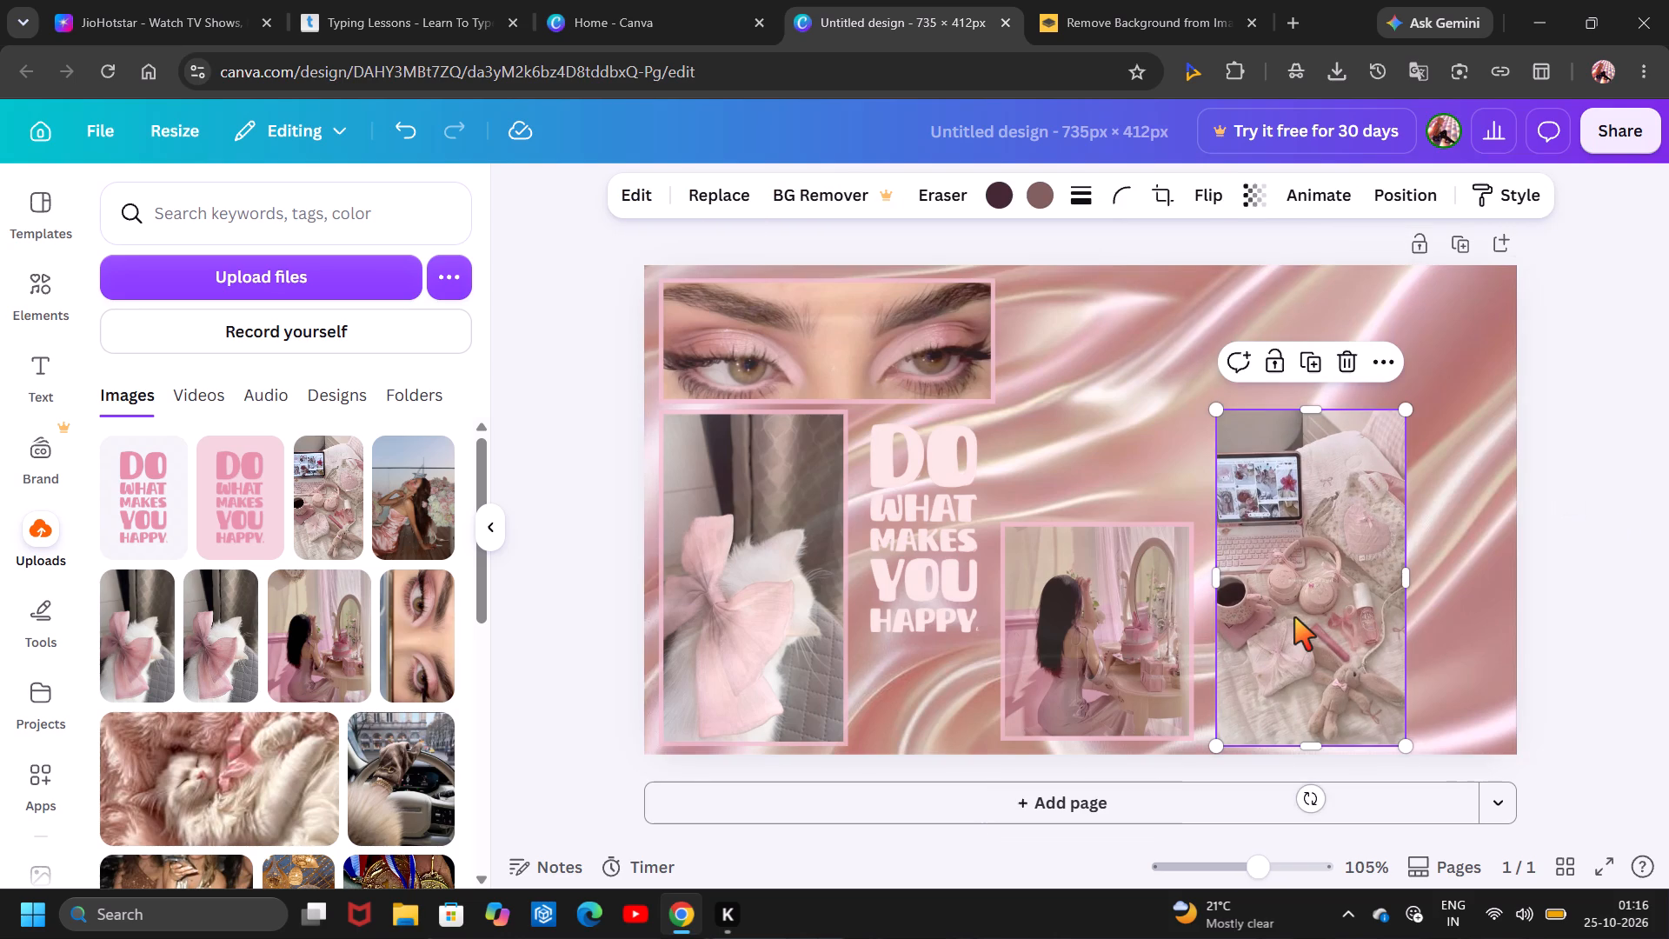
{"action": "left_click", "coordinate": [1260, 569]}
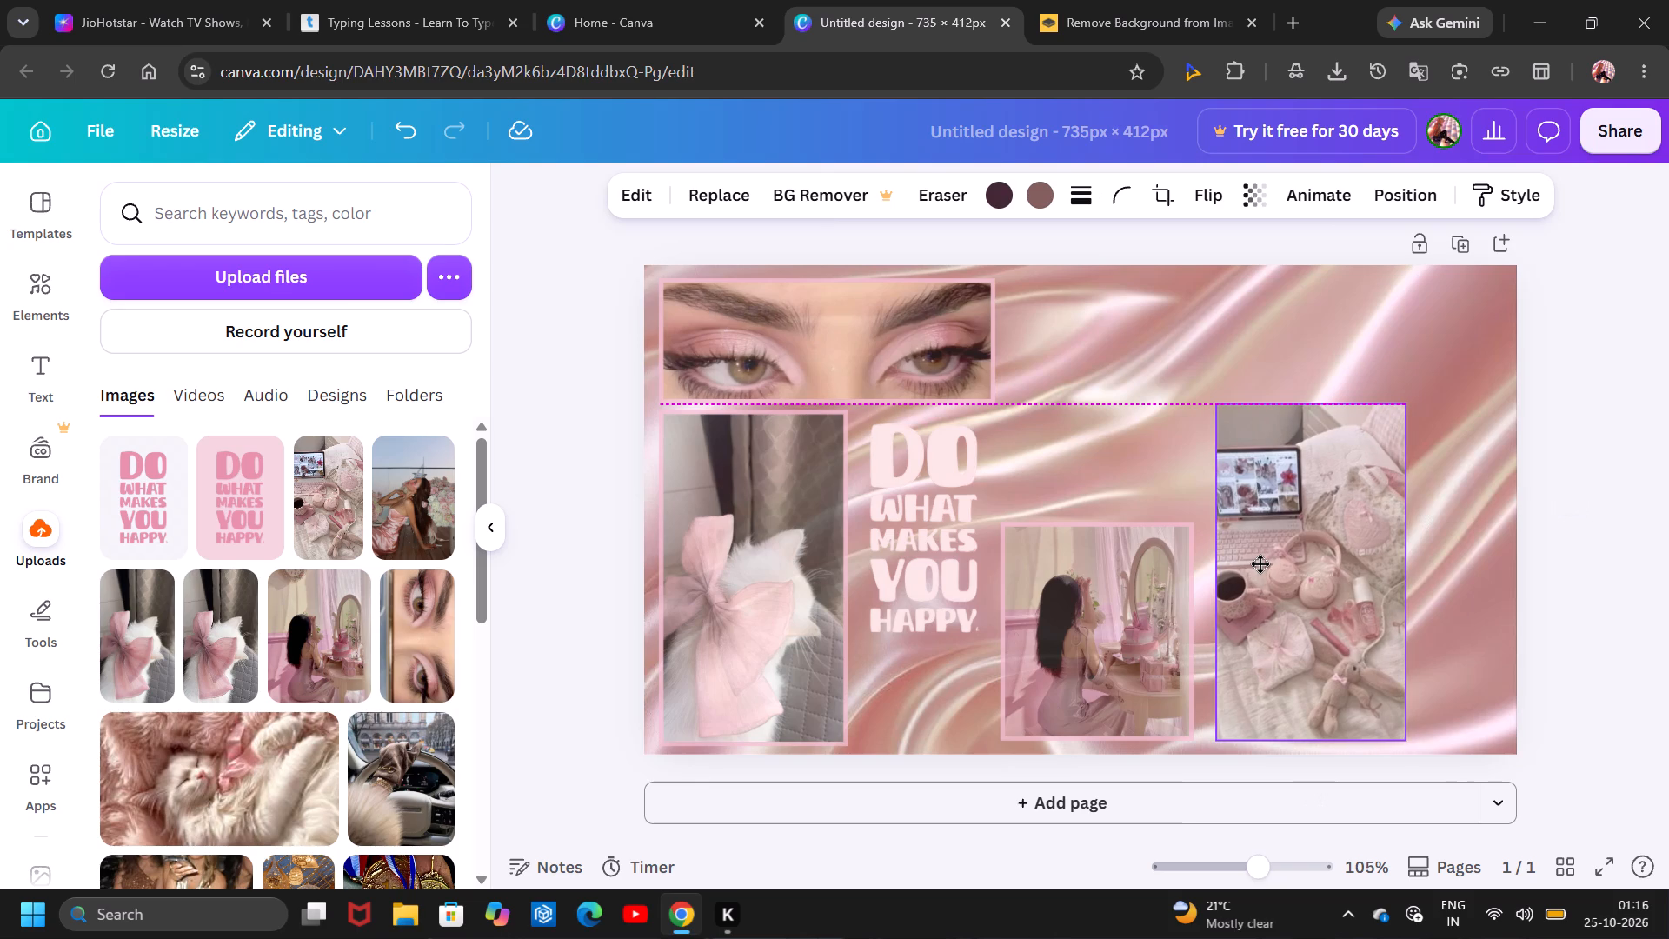
{"action": "left_click", "coordinate": [1427, 688]}
Raise the screen brightness slightly in the Windows quick settings and return to the design.
{"action": "left_click_drag", "start_coordinate": [1497, 936], "coordinate": [1503, 930]}
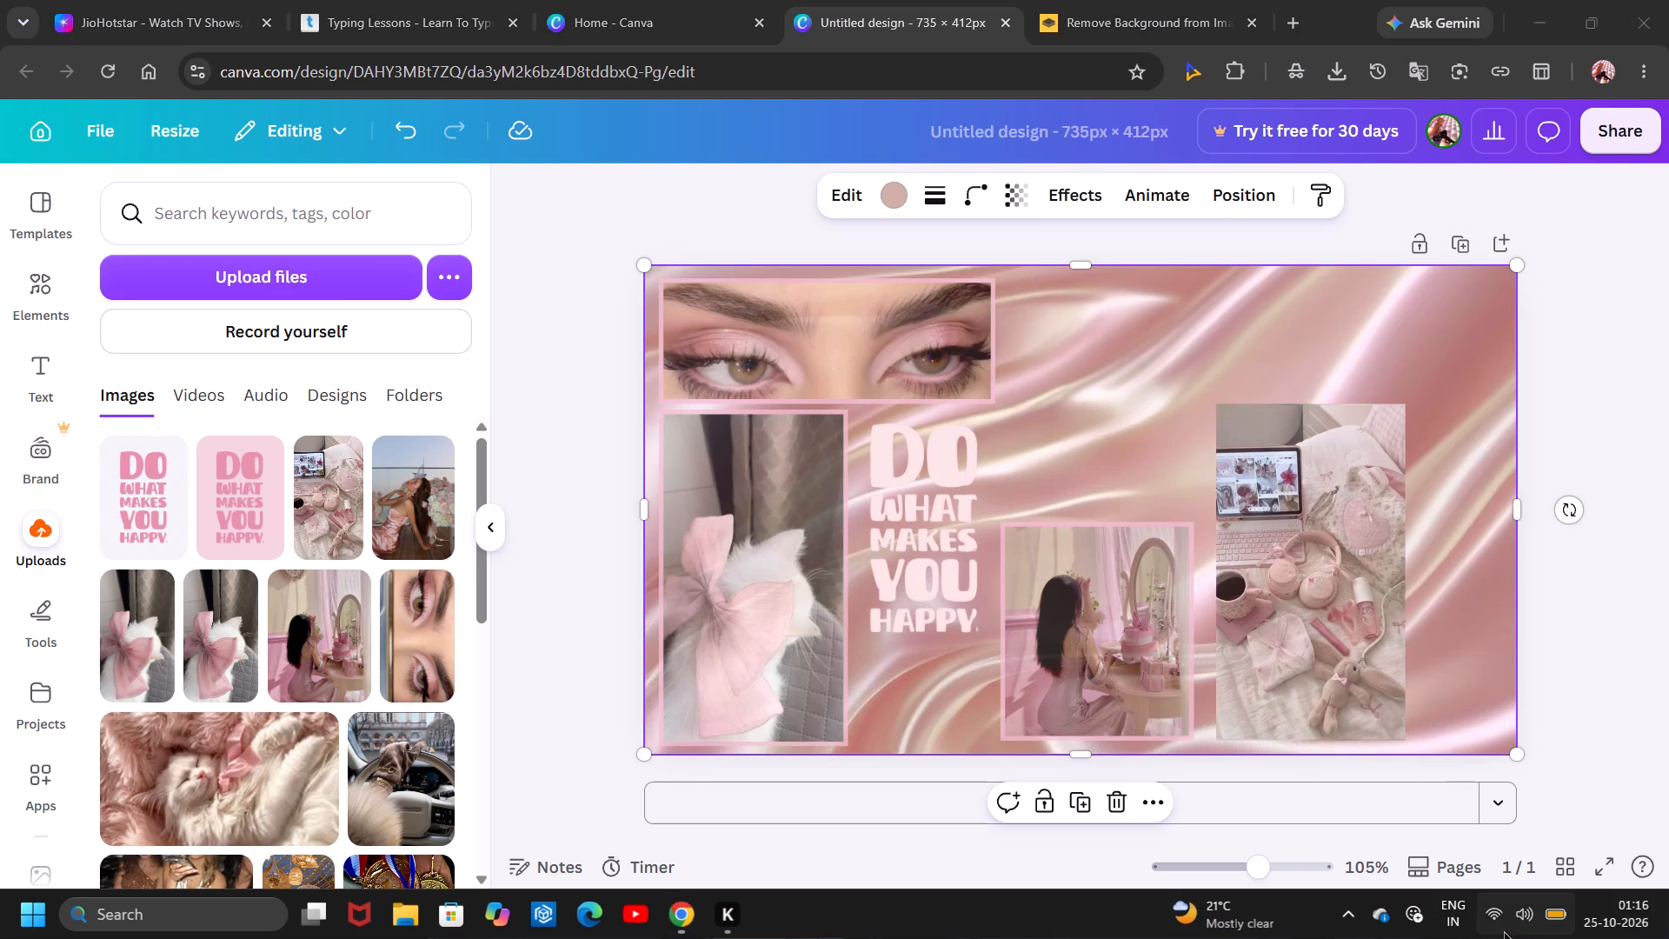
{"action": "left_click_drag", "start_coordinate": [1503, 930], "coordinate": [1507, 927]}
{"action": "left_click", "coordinate": [1507, 927]}
{"action": "left_click", "coordinate": [1504, 923]}
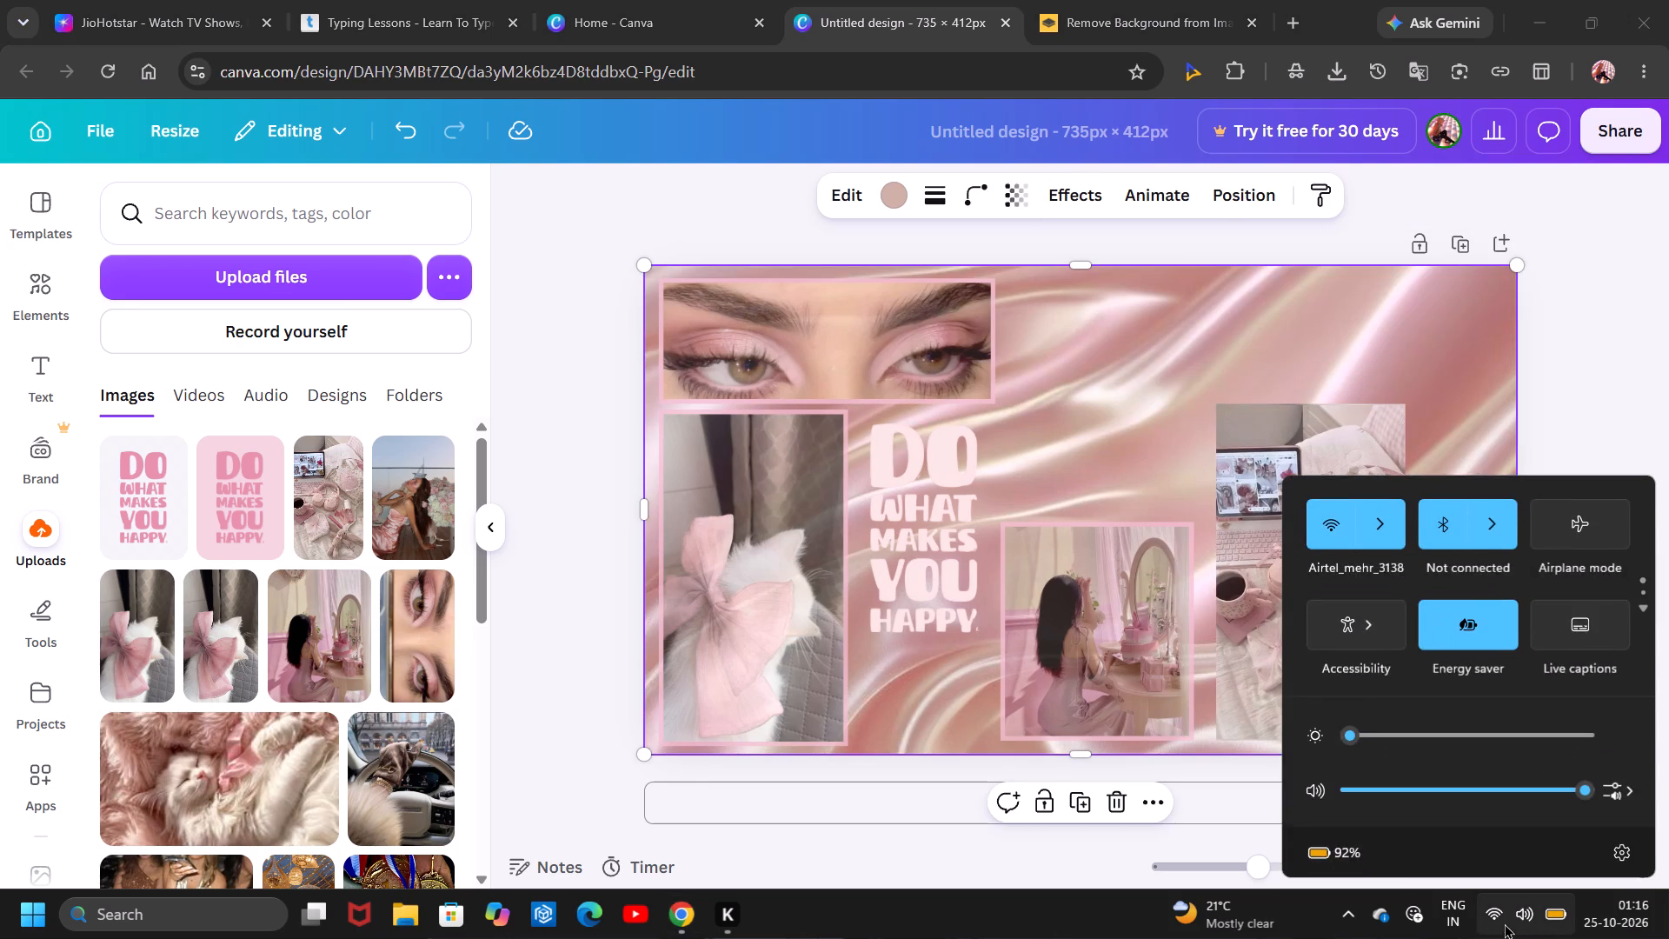
{"action": "left_click", "coordinate": [1366, 735]}
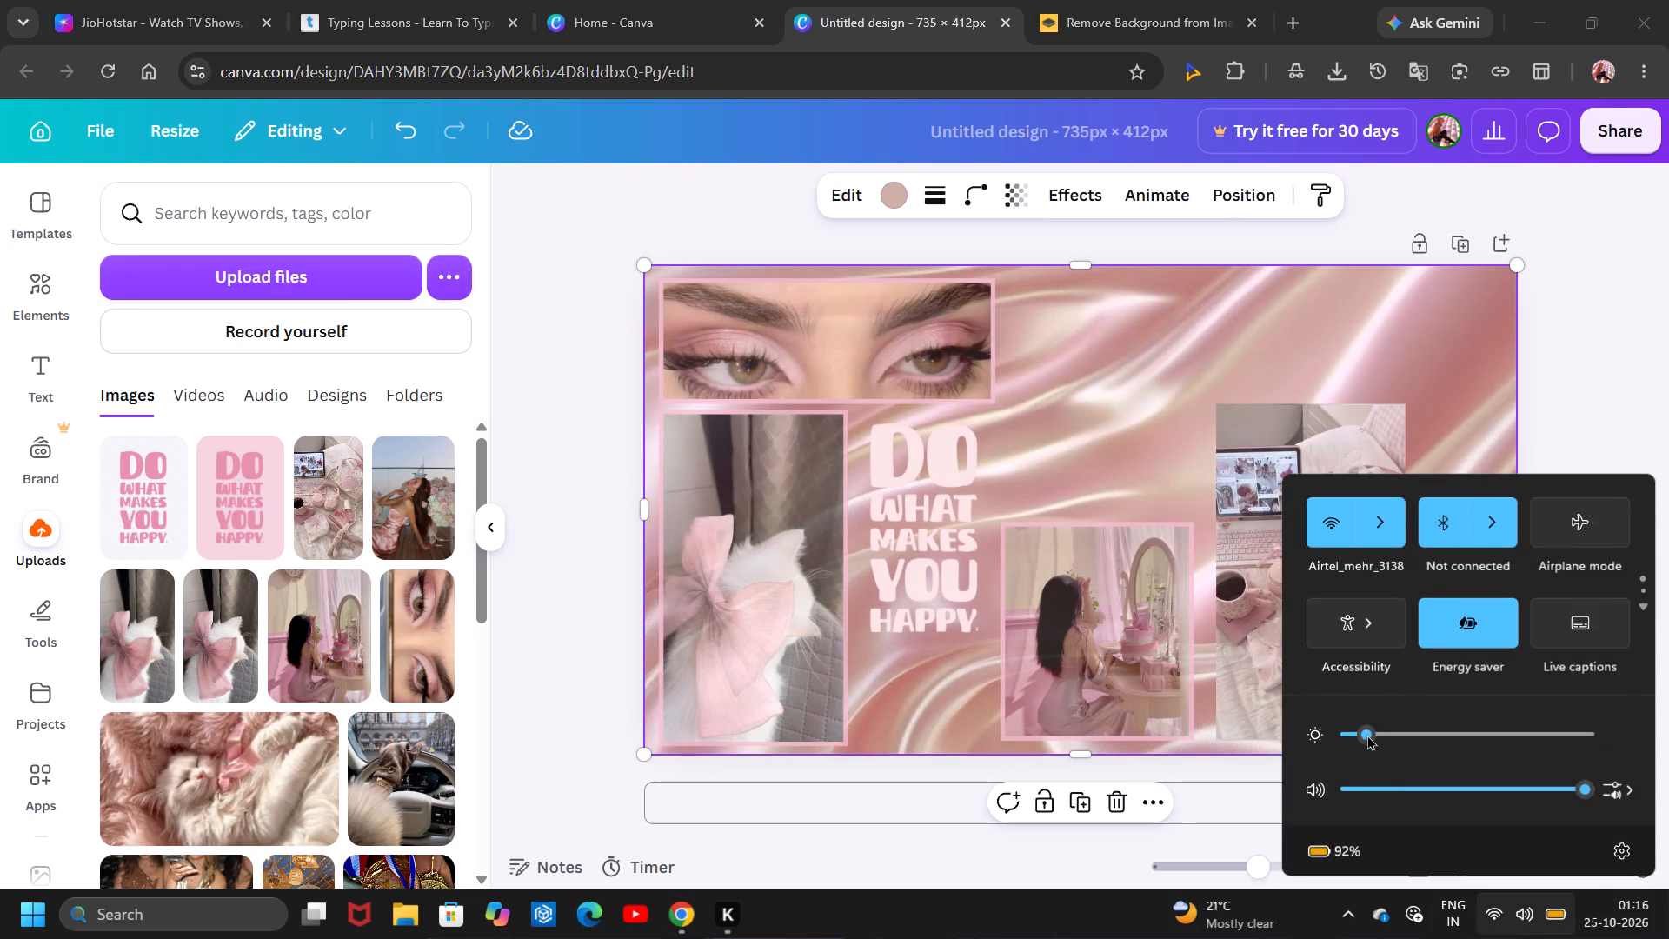
{"action": "left_click", "coordinate": [1645, 343]}
Add a solid border to the laptop flat-lay photo in the same light pink as the other photo borders.
{"action": "left_click", "coordinate": [1289, 483]}
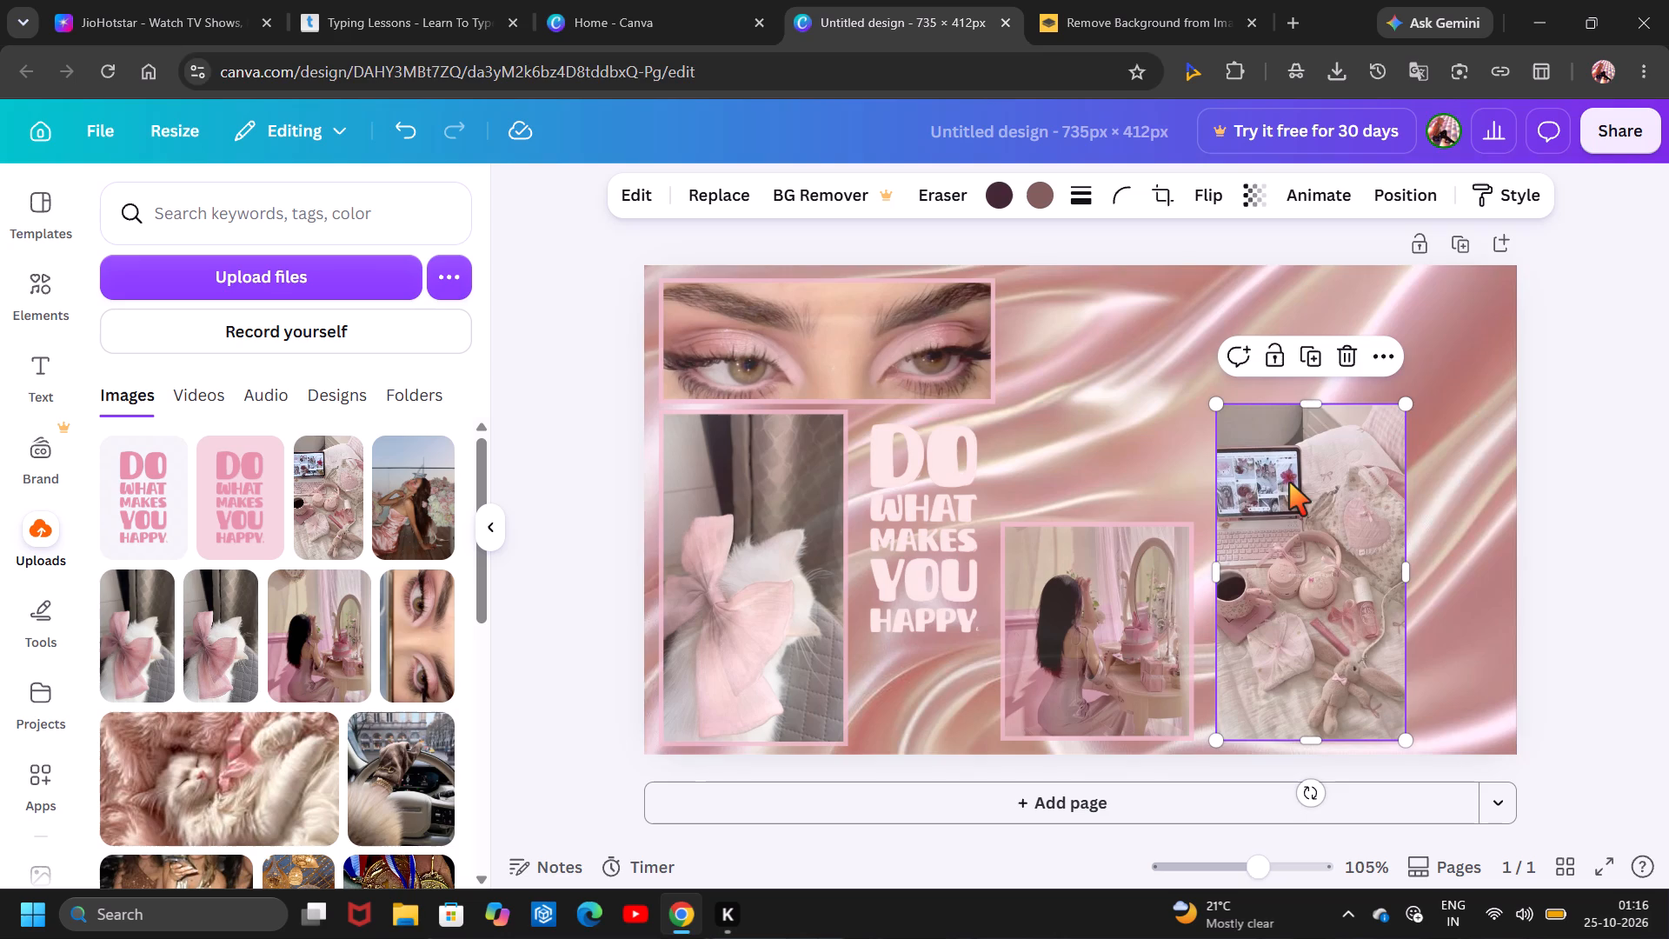
{"action": "left_click", "coordinate": [1244, 207]}
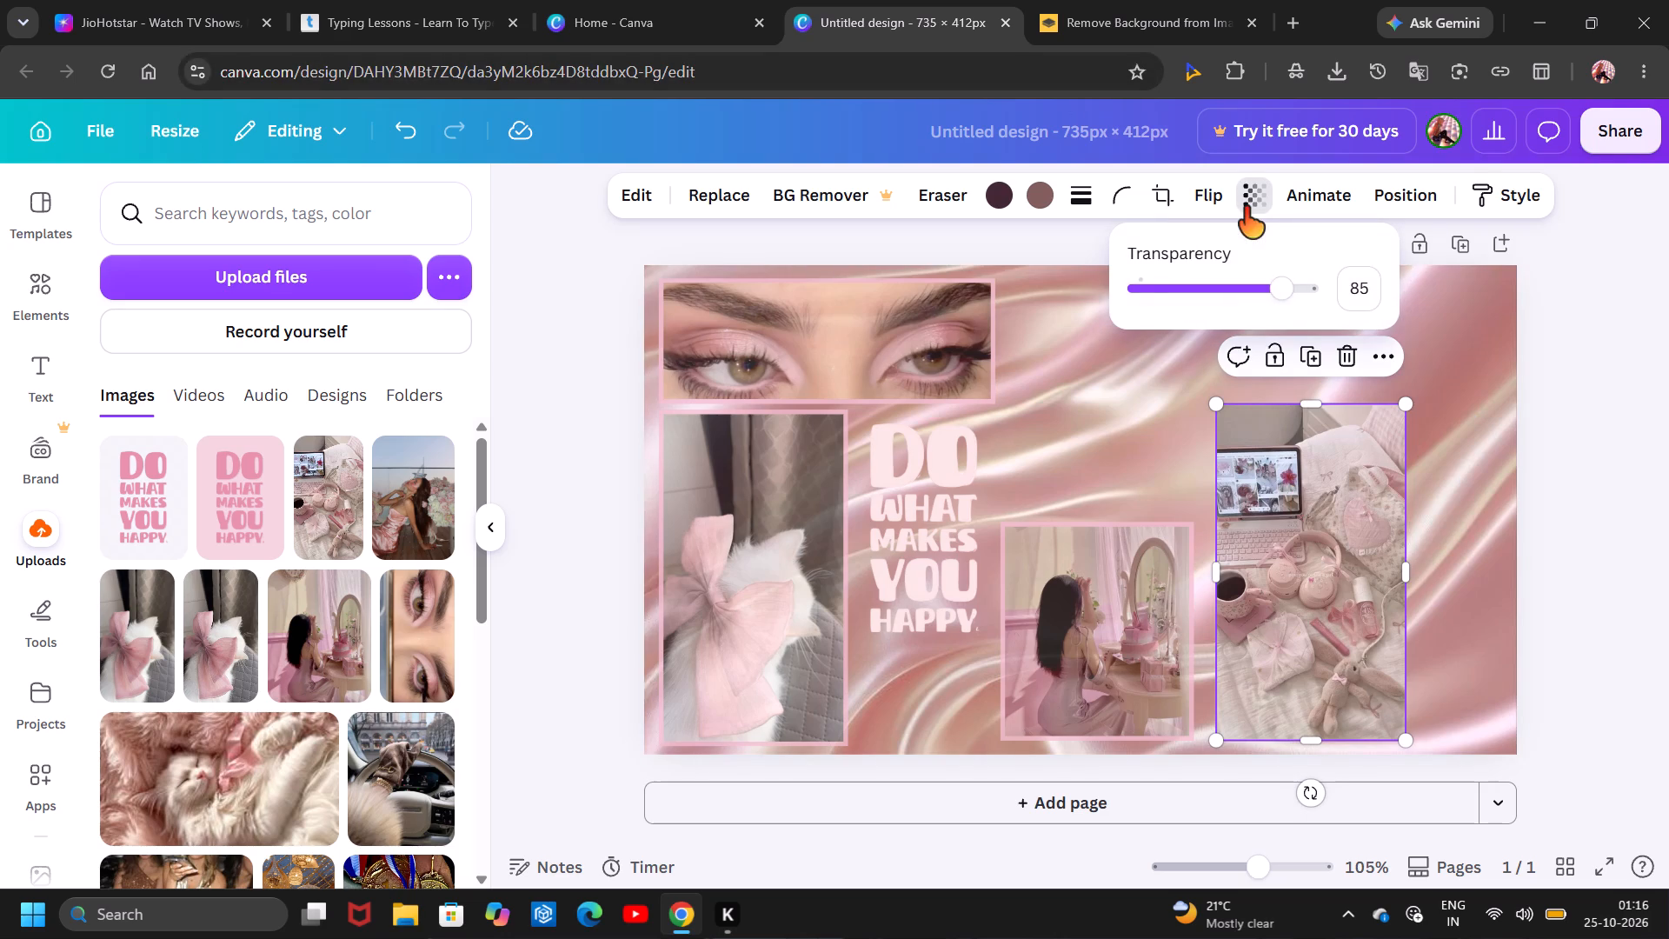
{"action": "left_click", "coordinate": [1240, 197]}
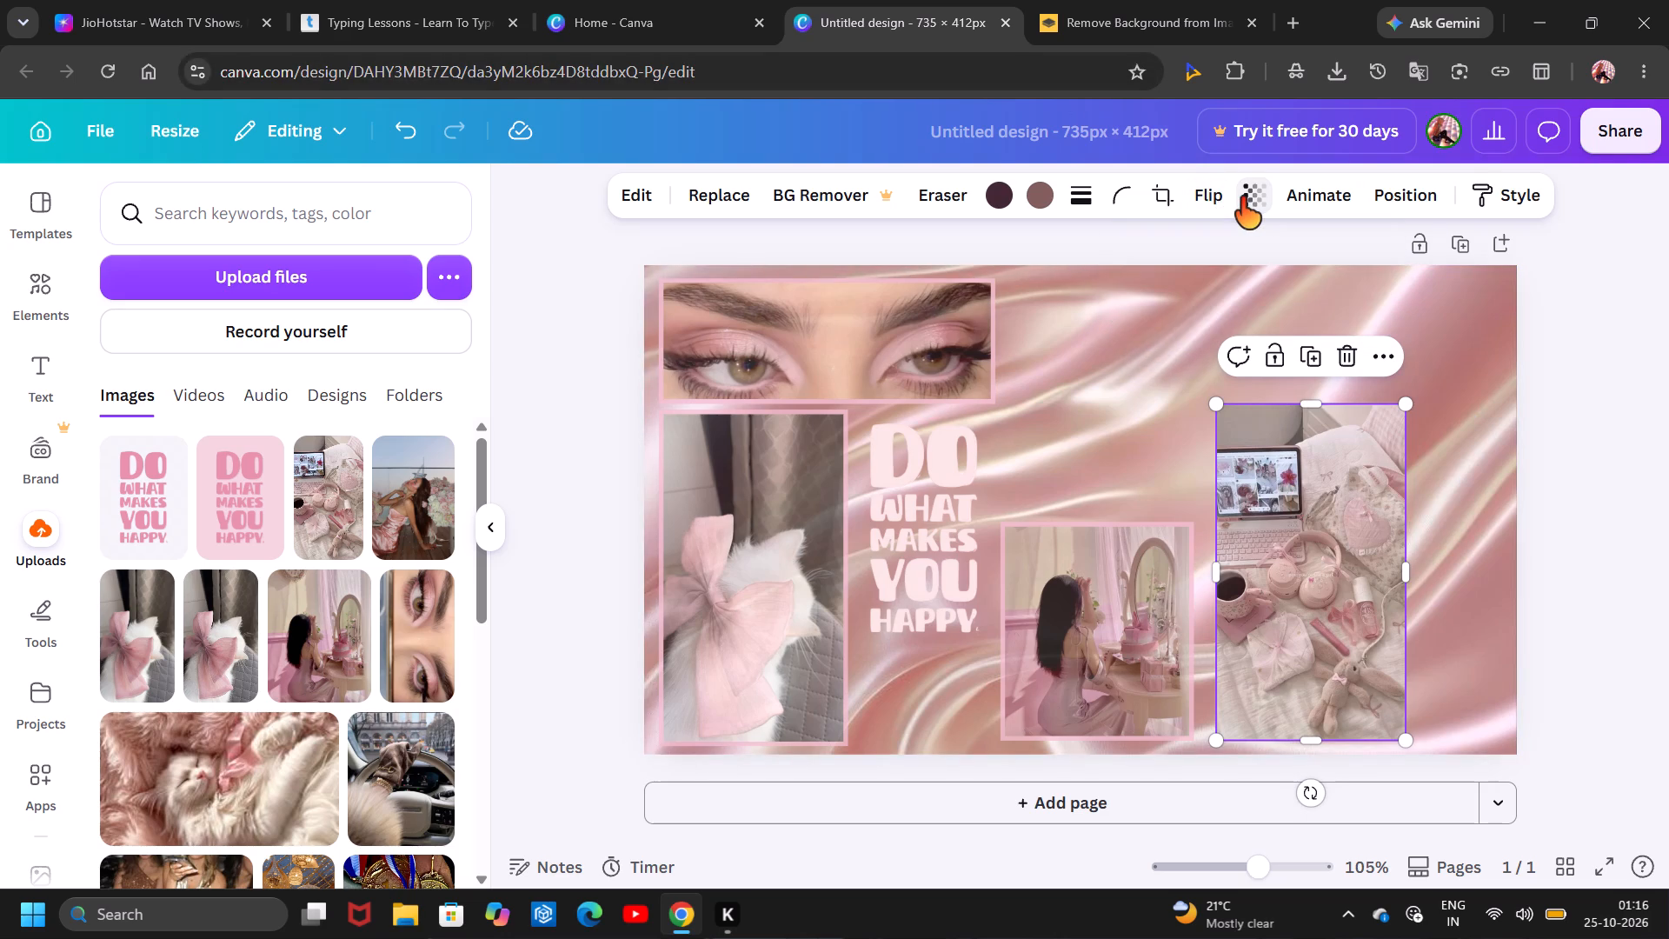
{"action": "left_click", "coordinate": [1240, 197]}
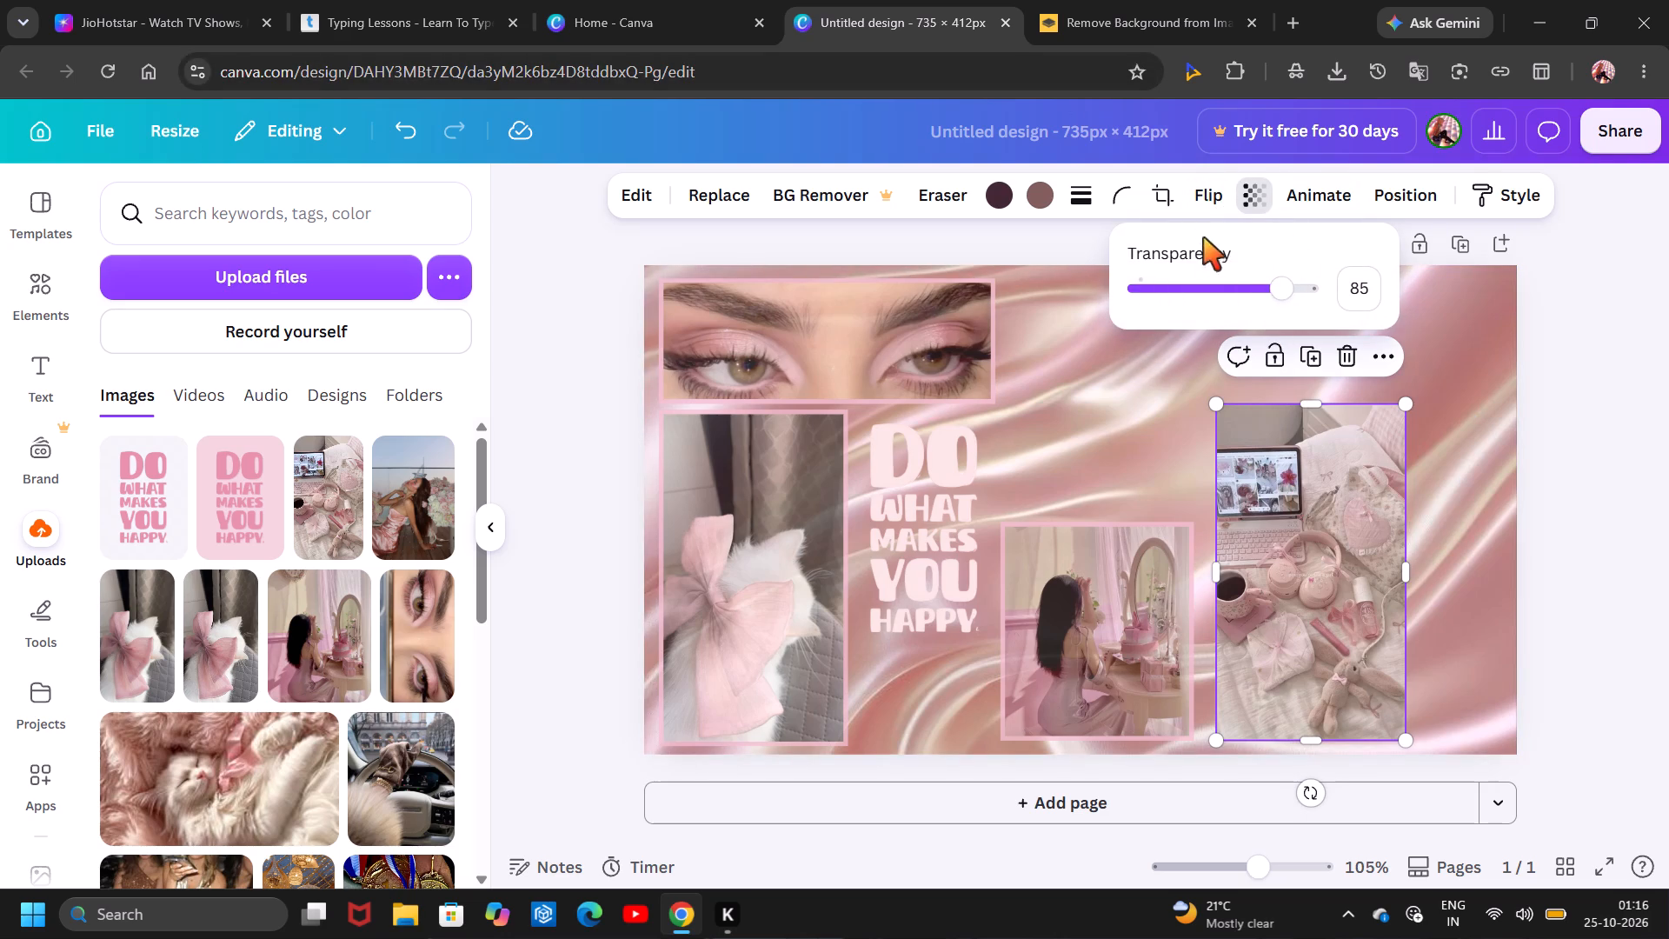
{"action": "left_click", "coordinate": [1064, 190]}
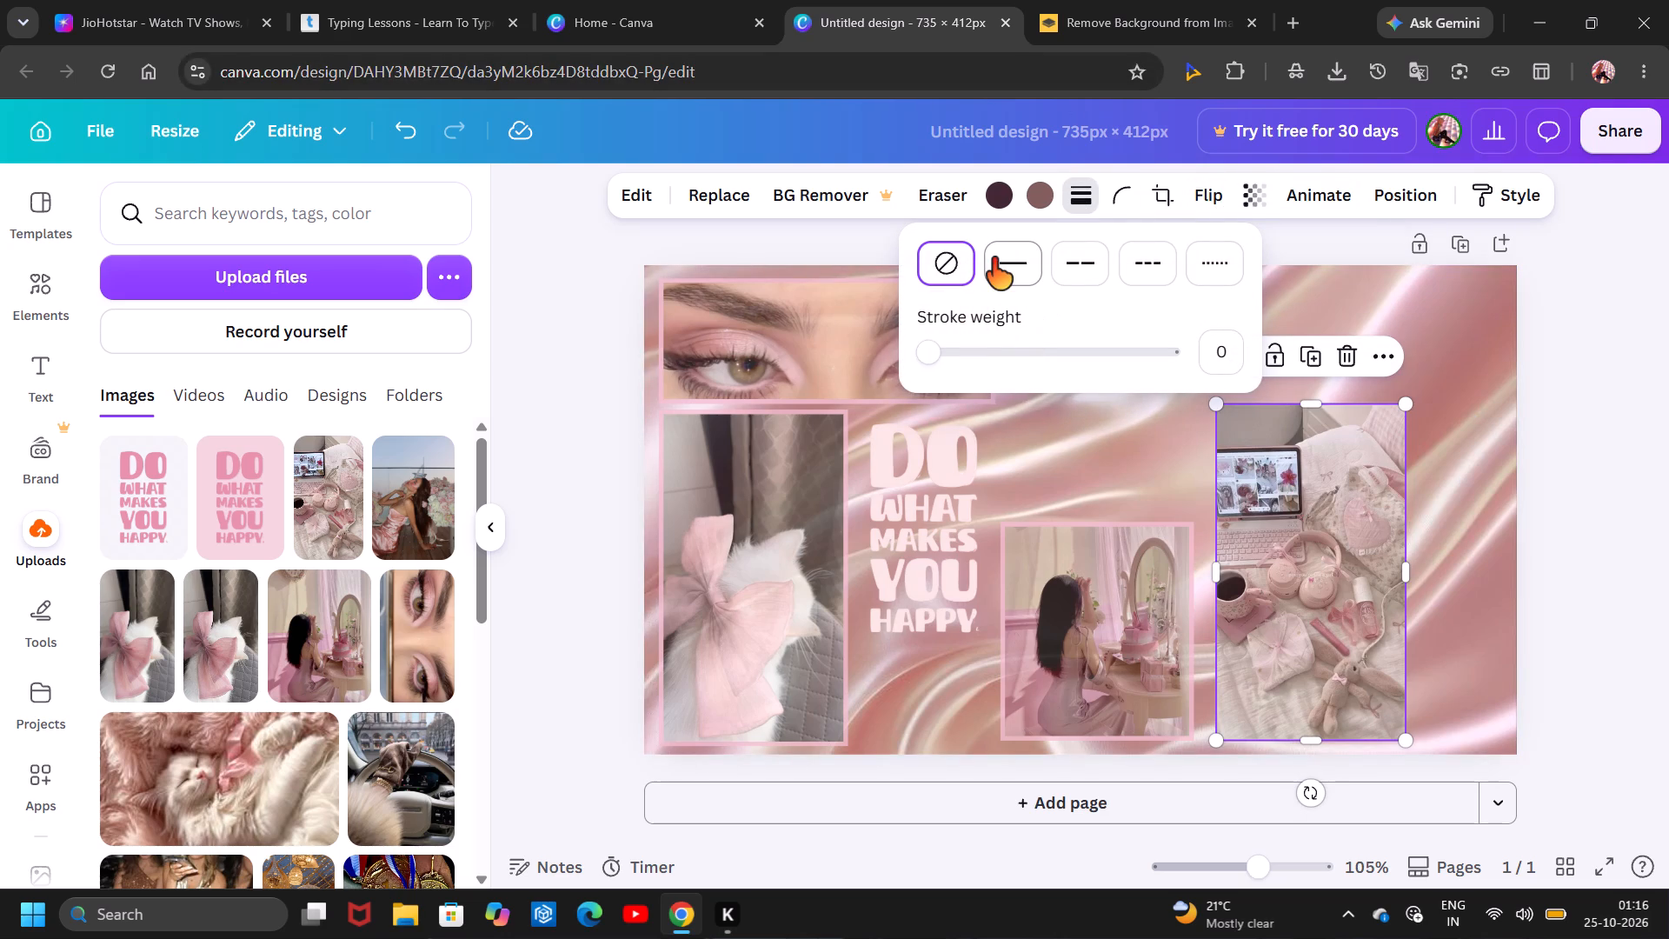
{"action": "left_click", "coordinate": [994, 257]}
{"action": "left_click", "coordinate": [1048, 203]}
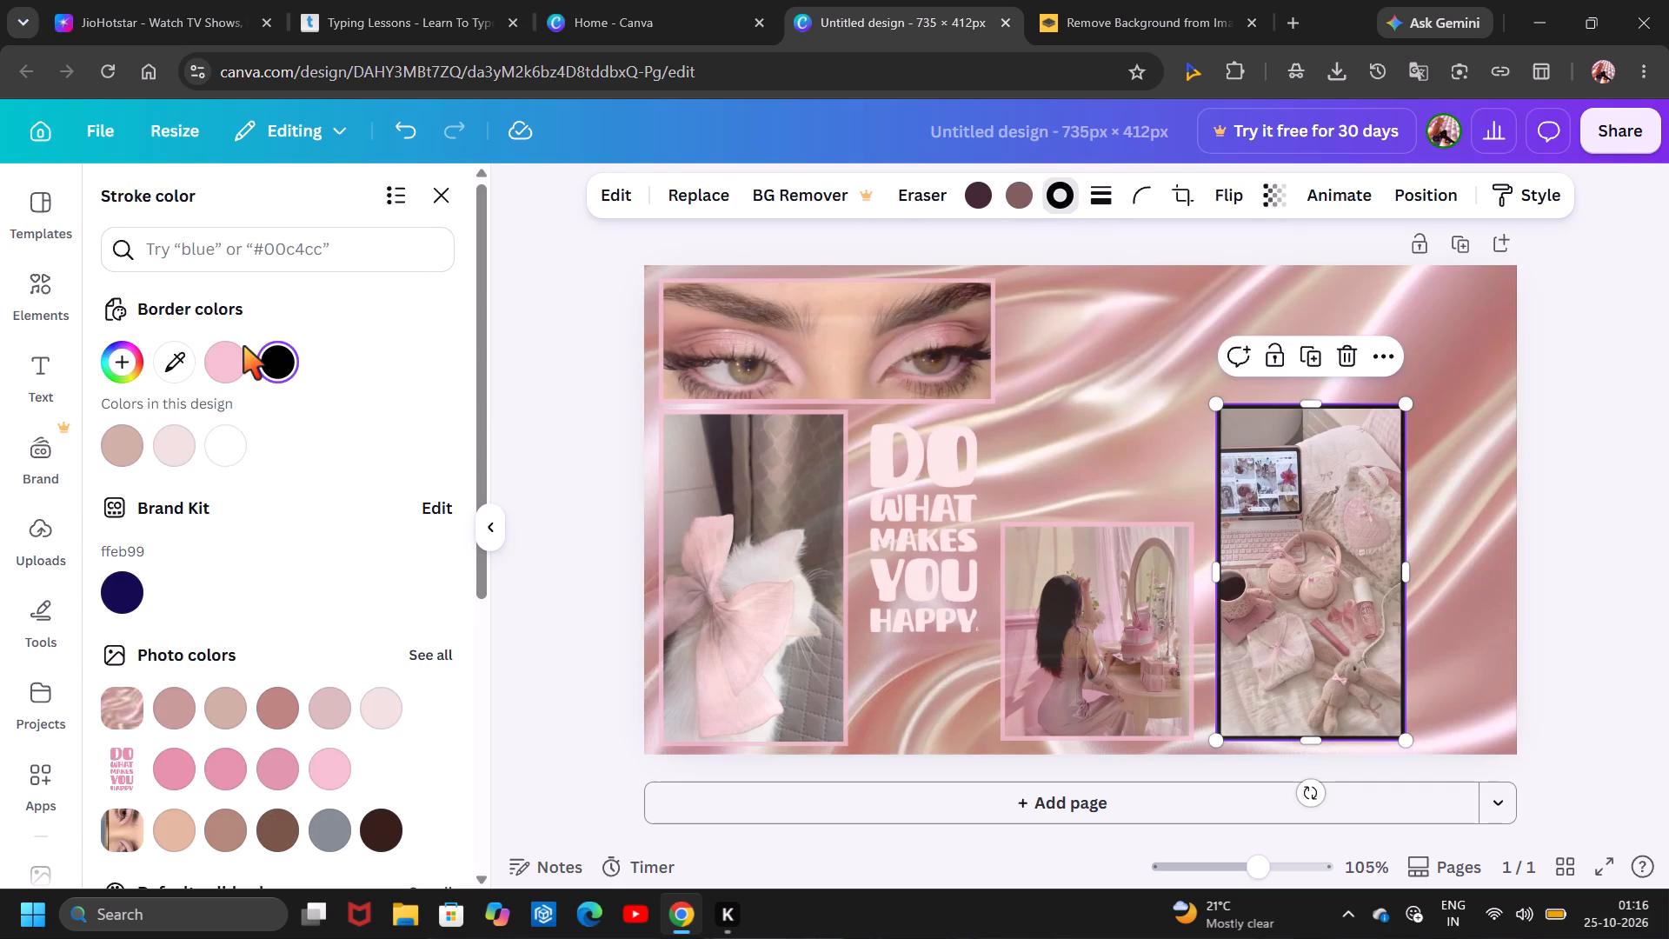
{"action": "left_click", "coordinate": [235, 351]}
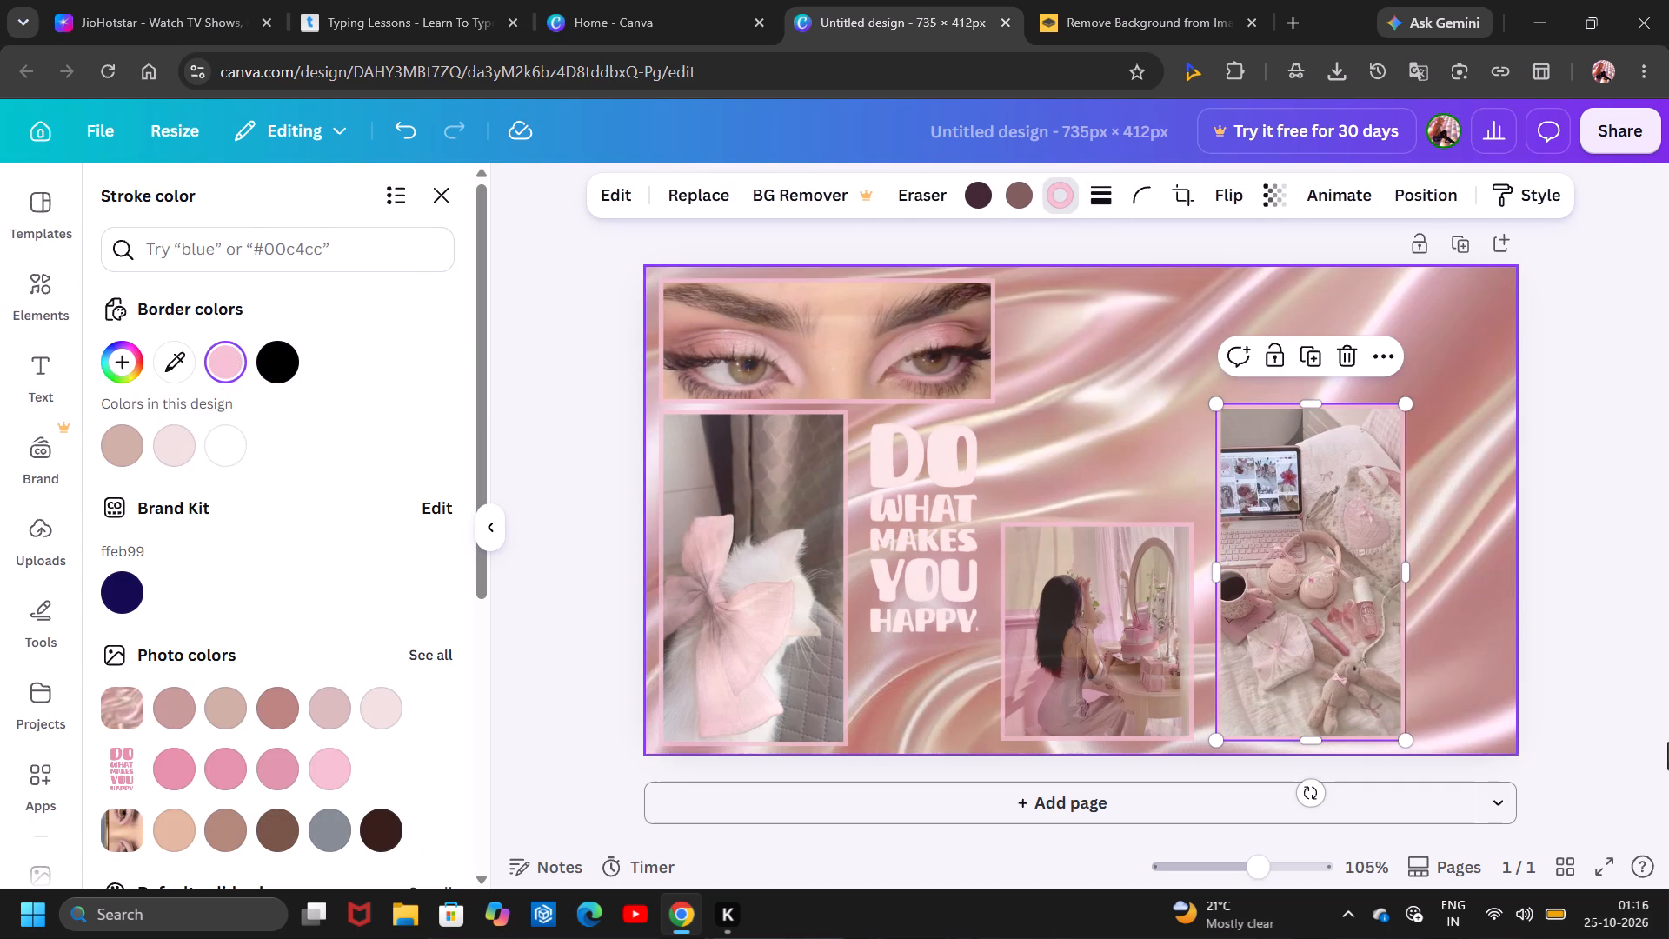
{"action": "left_click", "coordinate": [1668, 743]}
{"action": "left_click", "coordinate": [1612, 645]}
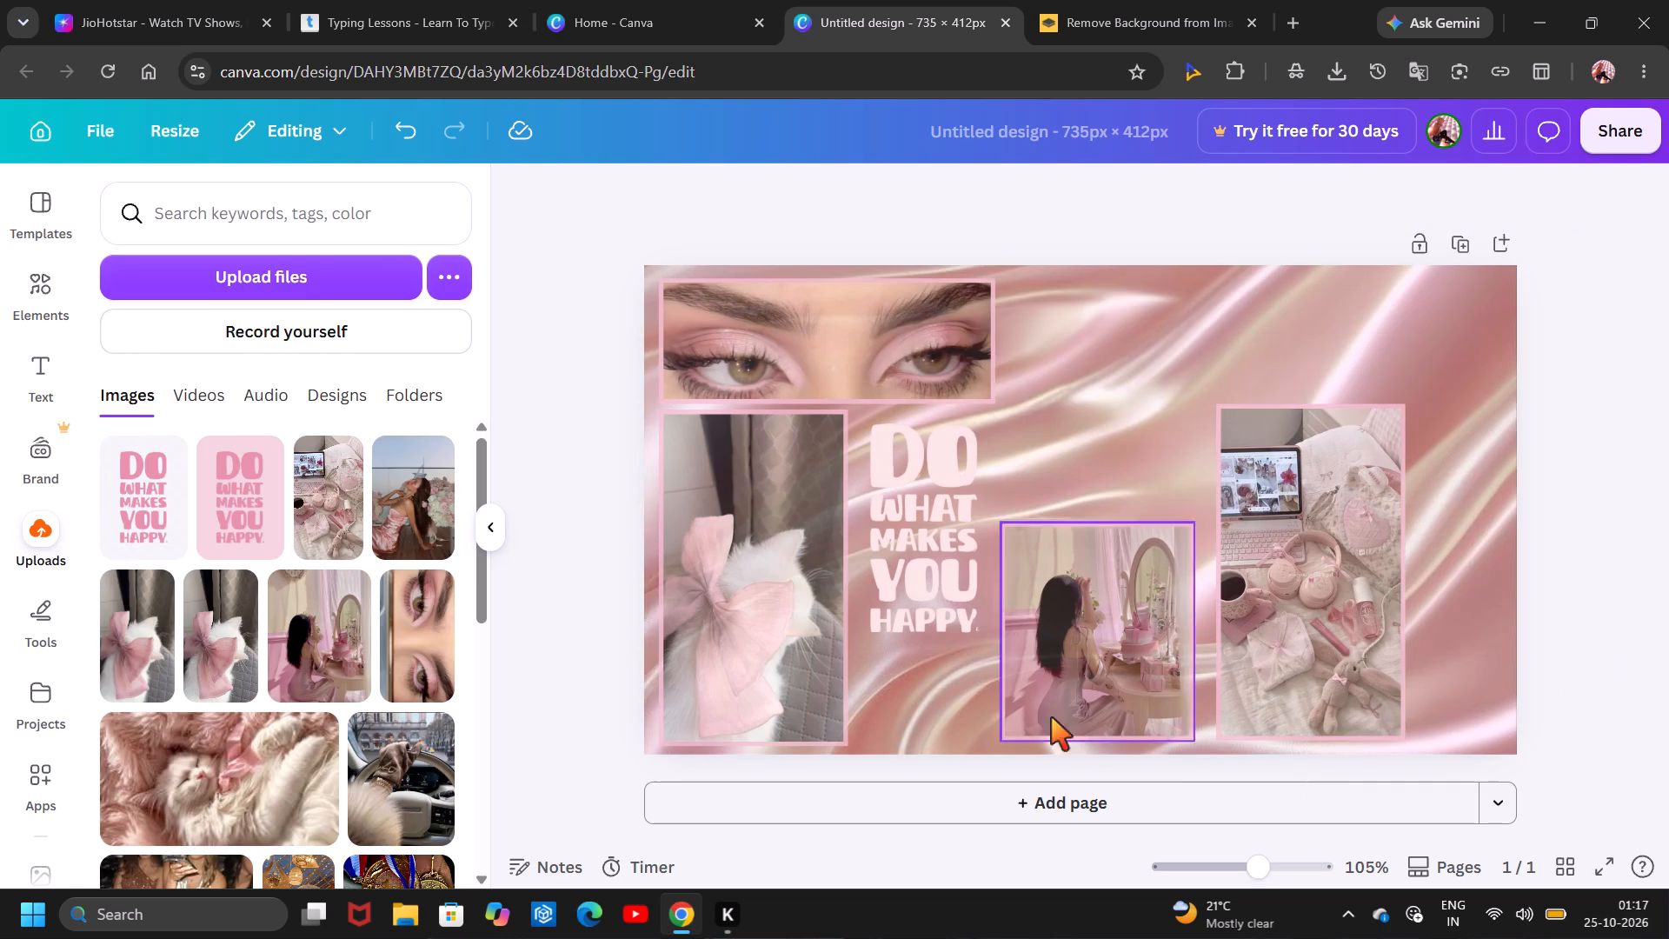
Enlarge the "Do What Makes You Happy" quote and position it between the bow cat photo and the vanity photo.
{"action": "left_click", "coordinate": [894, 575]}
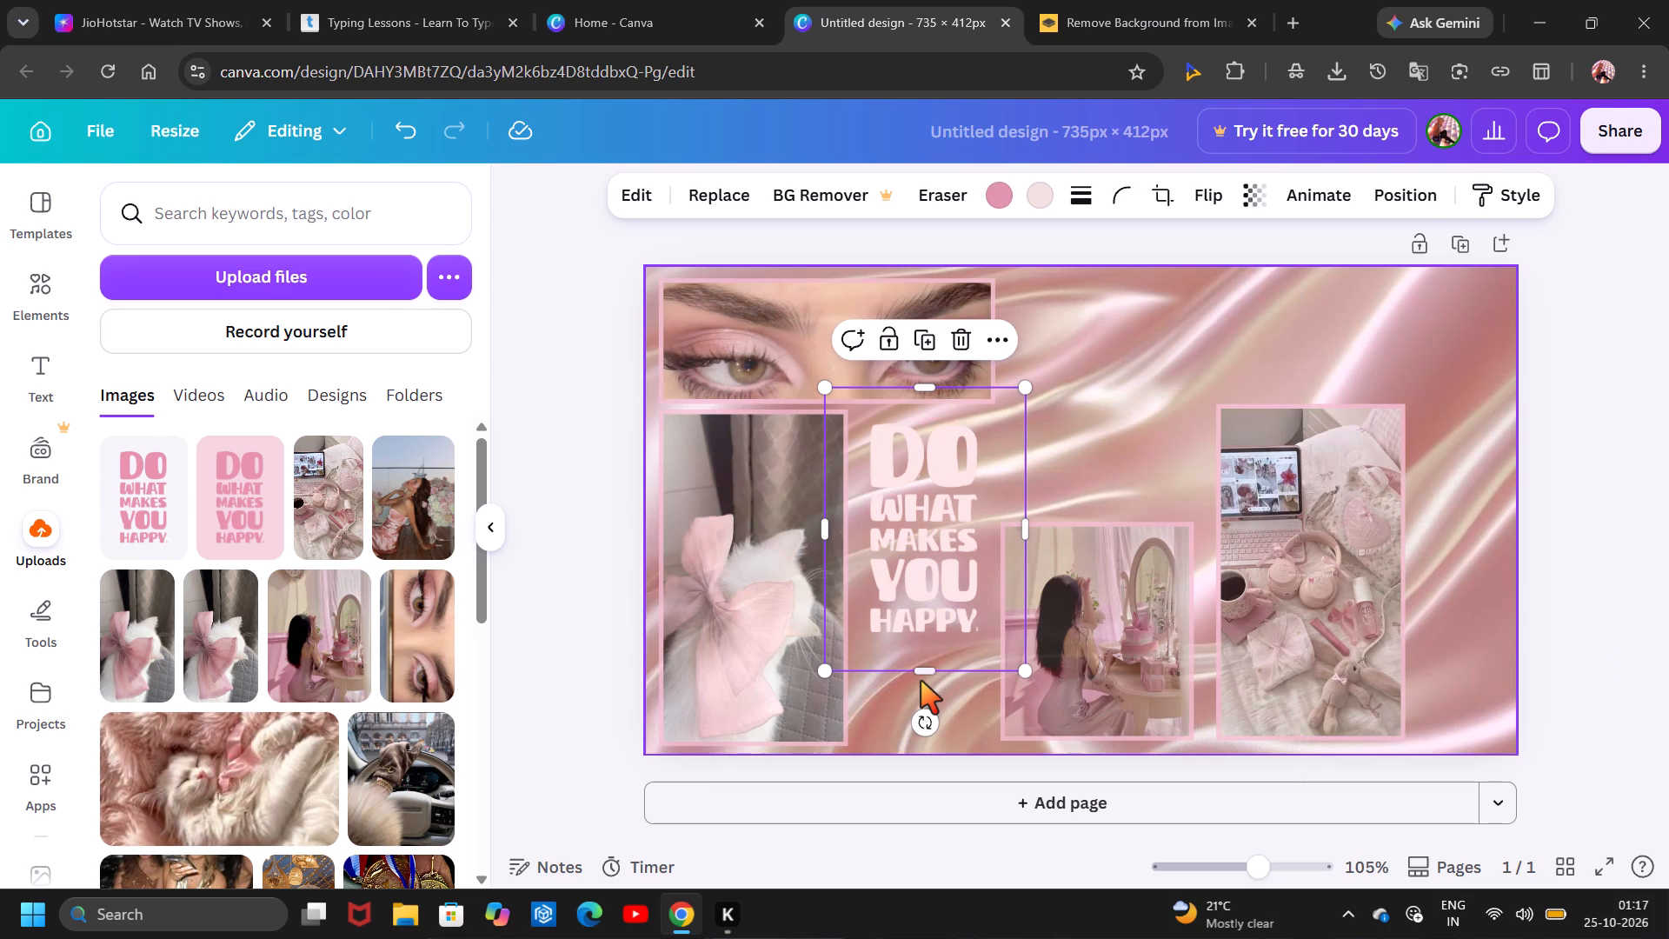
{"action": "left_click_drag", "start_coordinate": [921, 669], "coordinate": [922, 765]}
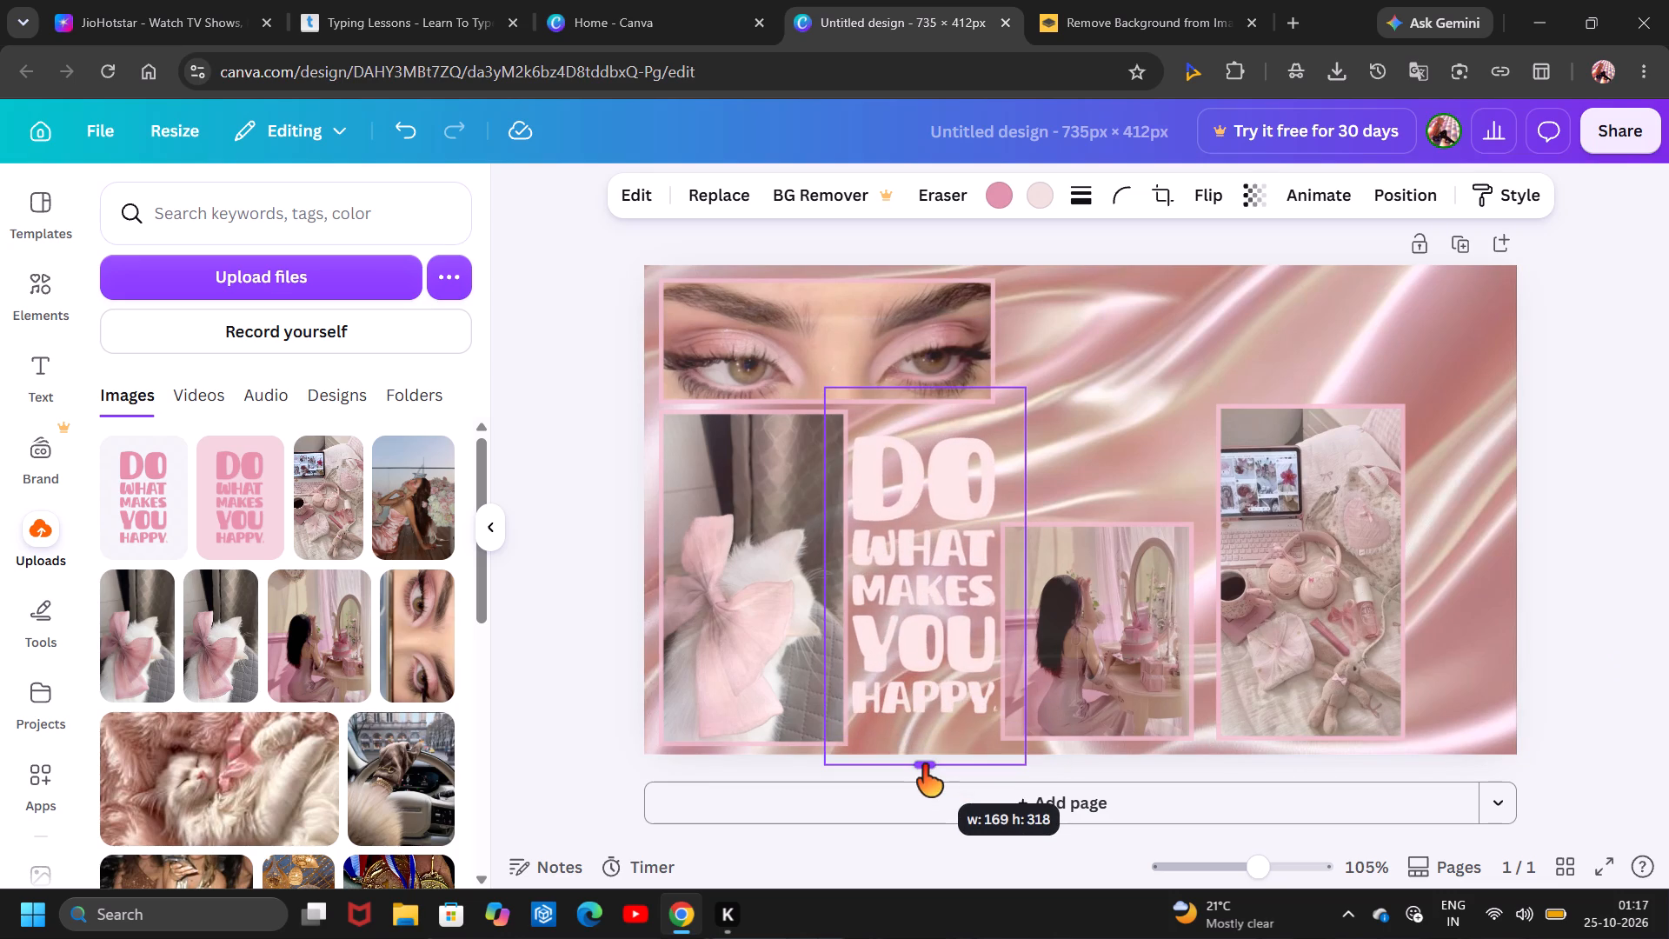
{"action": "left_click_drag", "start_coordinate": [922, 765], "coordinate": [919, 747]}
{"action": "left_click_drag", "start_coordinate": [944, 585], "coordinate": [944, 616]}
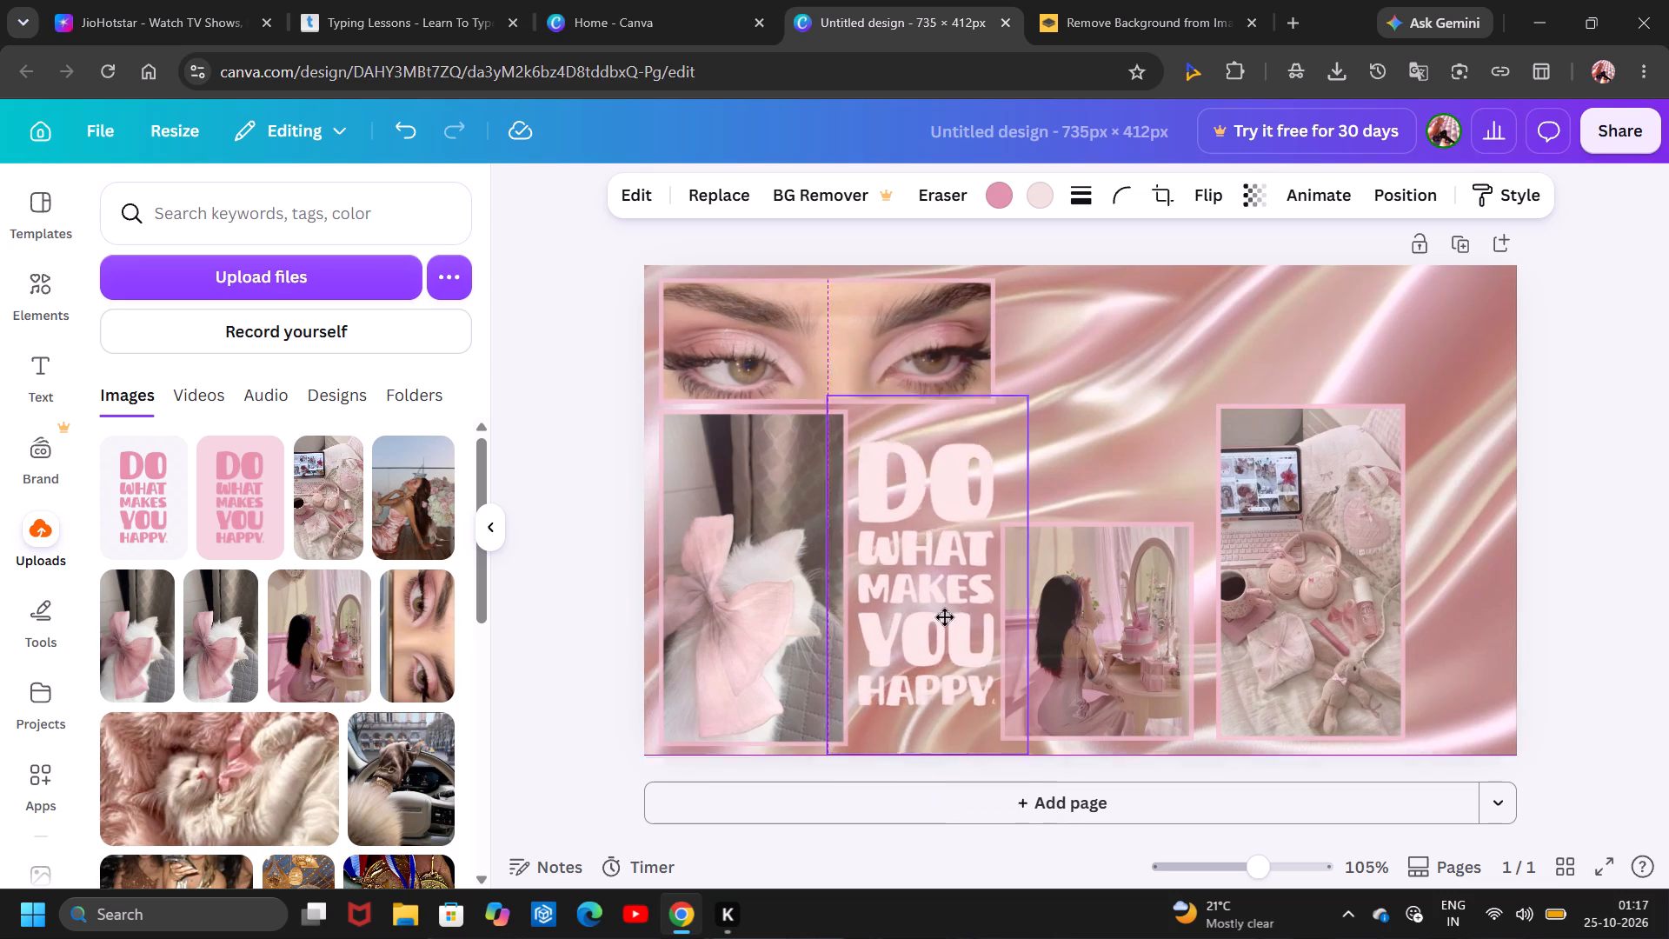
{"action": "left_click_drag", "start_coordinate": [944, 616], "coordinate": [941, 575]}
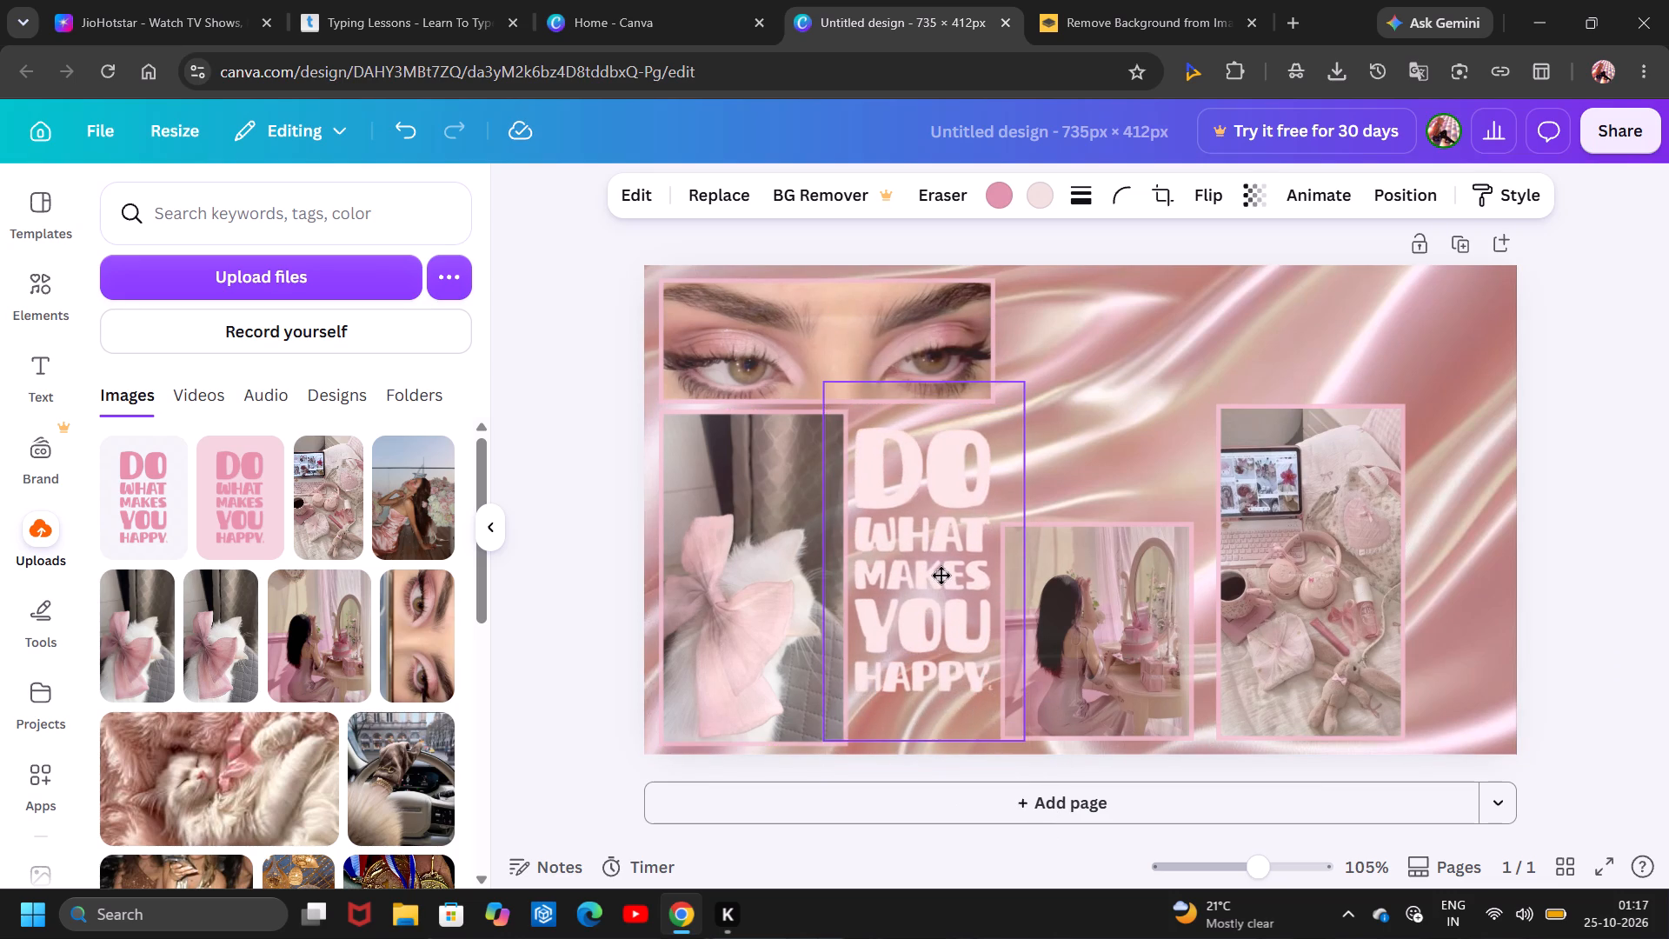
{"action": "left_click_drag", "start_coordinate": [941, 575], "coordinate": [940, 576]}
{"action": "left_click_drag", "start_coordinate": [940, 576], "coordinate": [950, 600]}
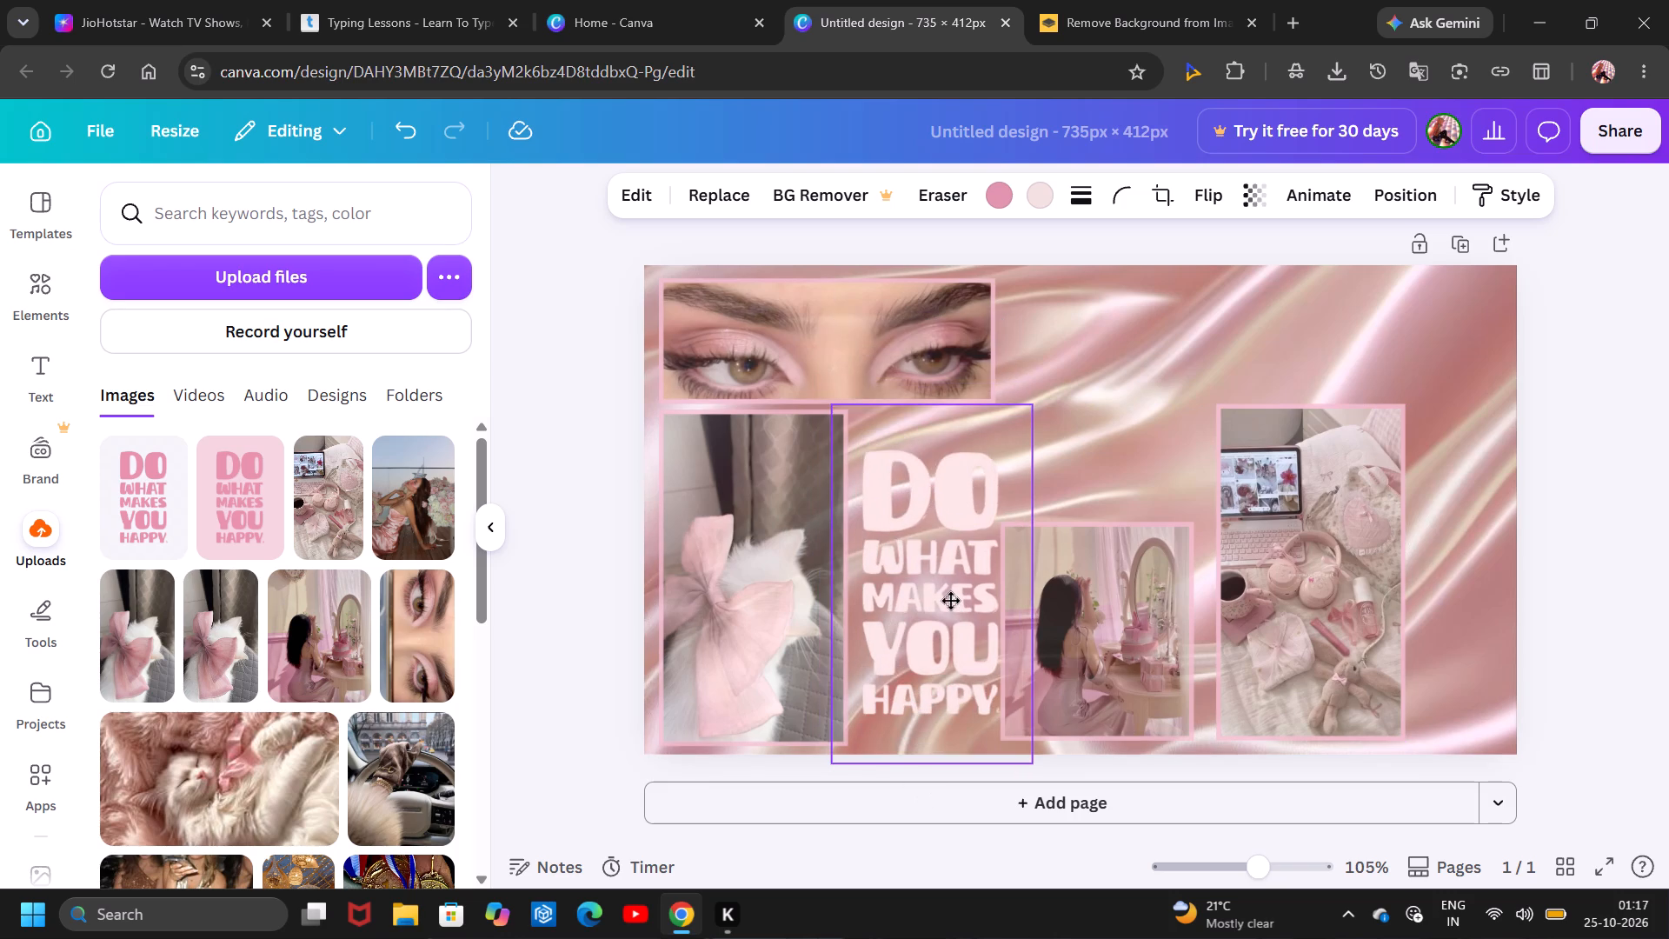
{"action": "left_click_drag", "start_coordinate": [950, 600], "coordinate": [948, 614]}
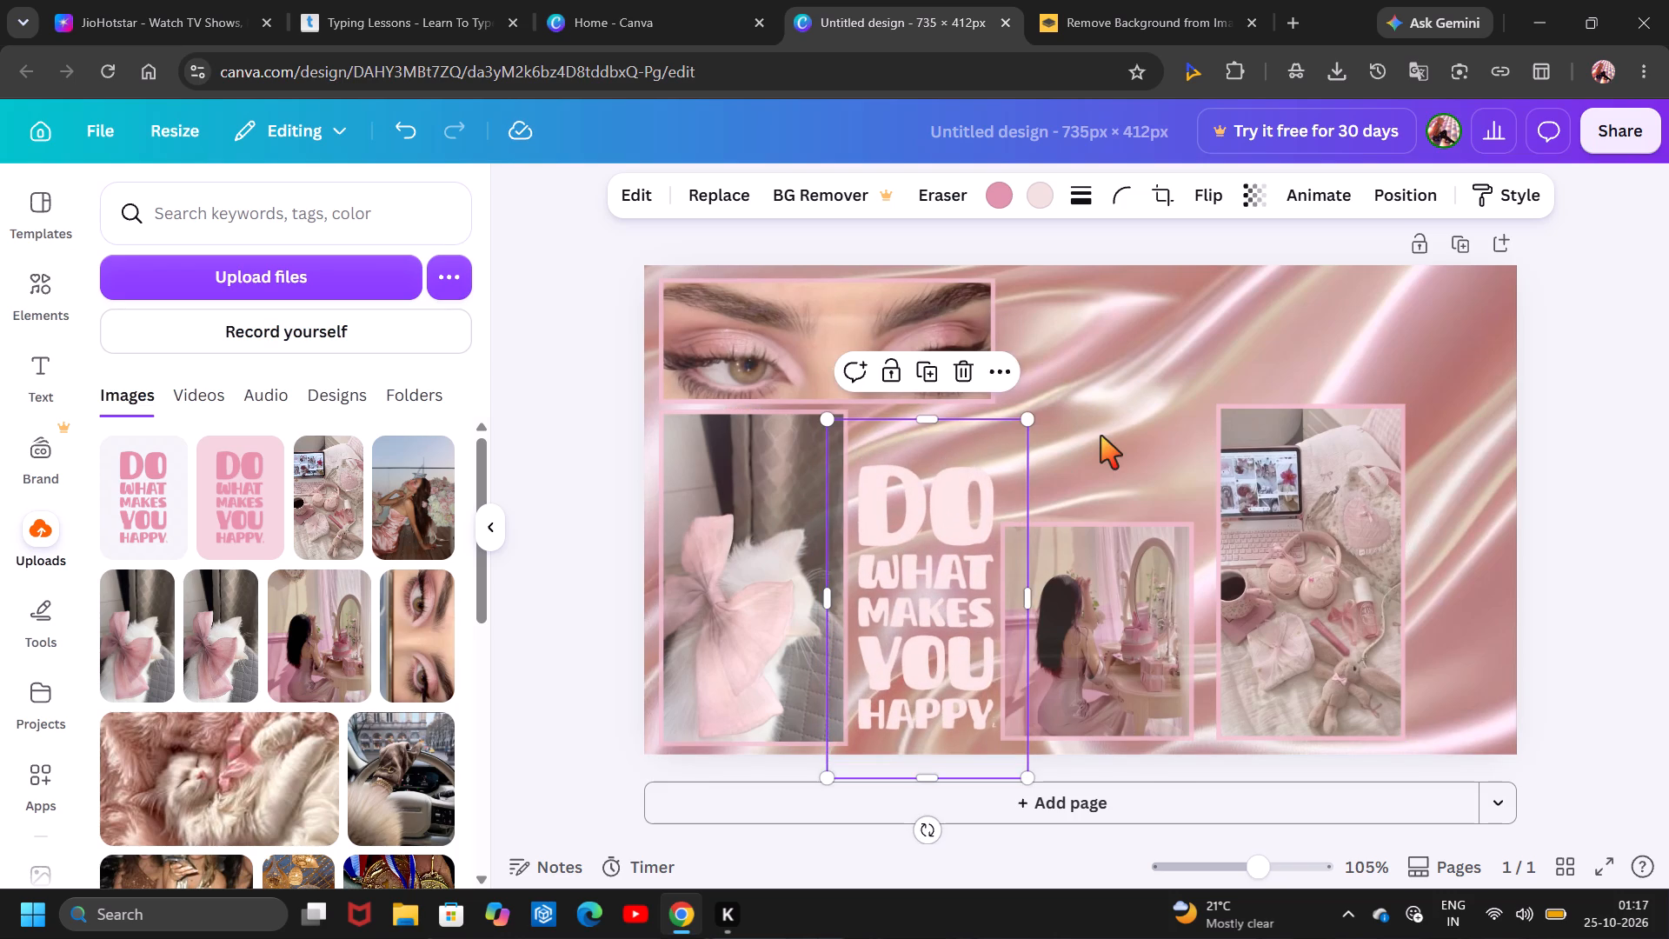
{"action": "left_click", "coordinate": [1100, 436]}
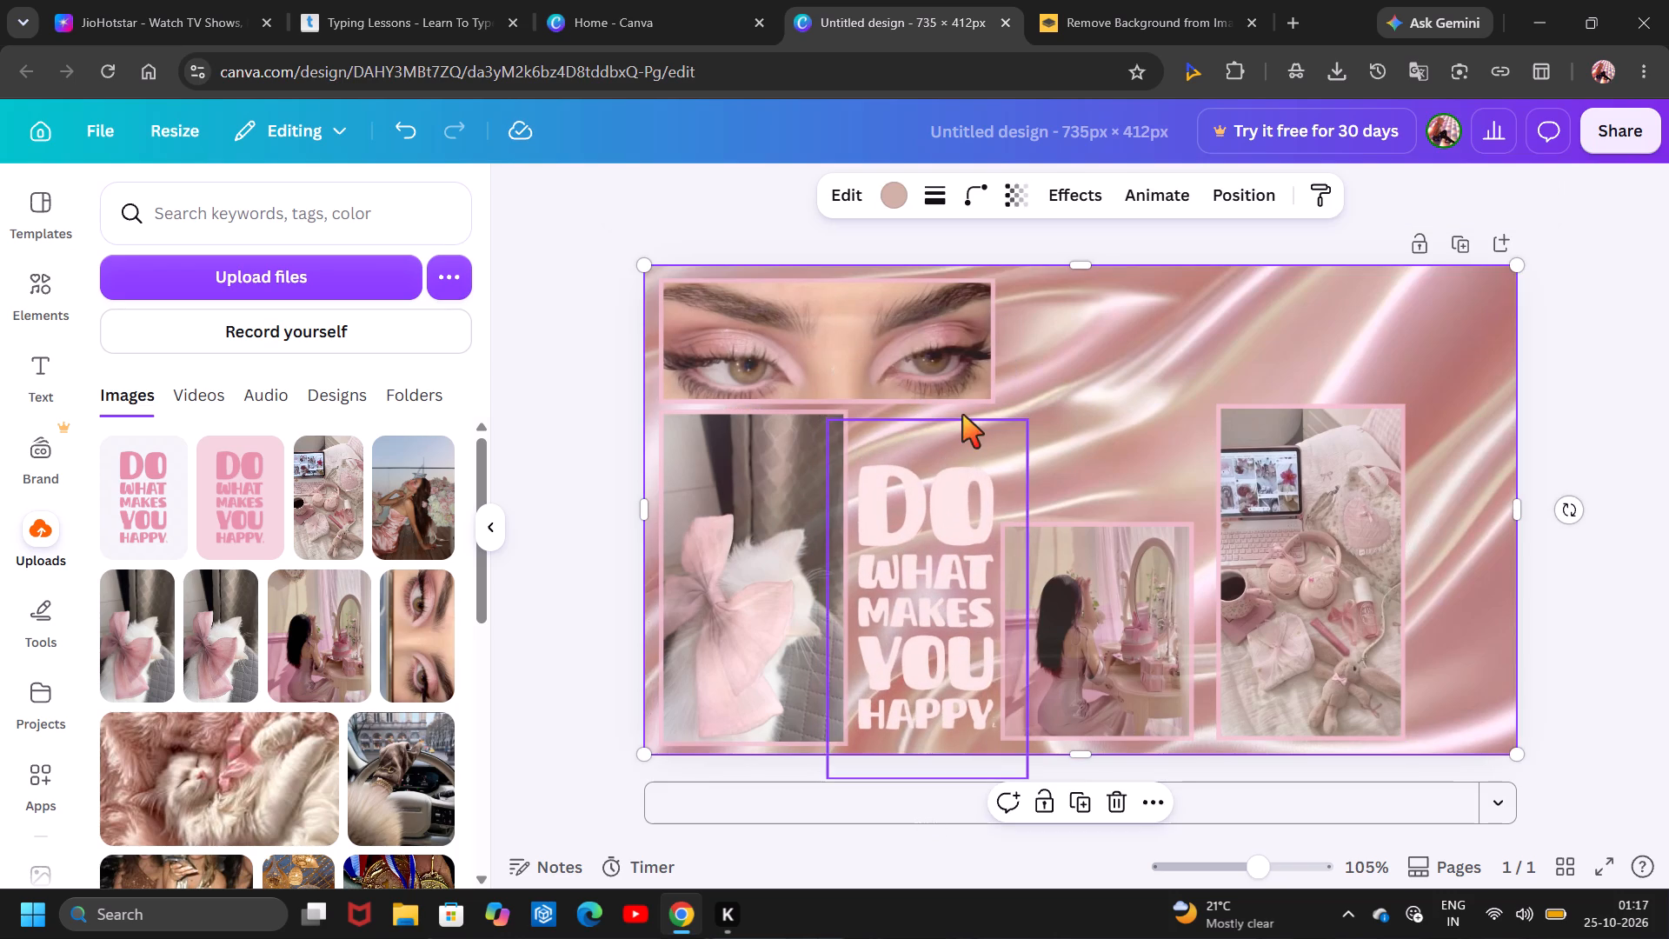
Shrink the bow cat photo, widen it to meet the quote's left side, and lower its top edge to match the quote's top.
{"action": "left_click", "coordinate": [828, 461]}
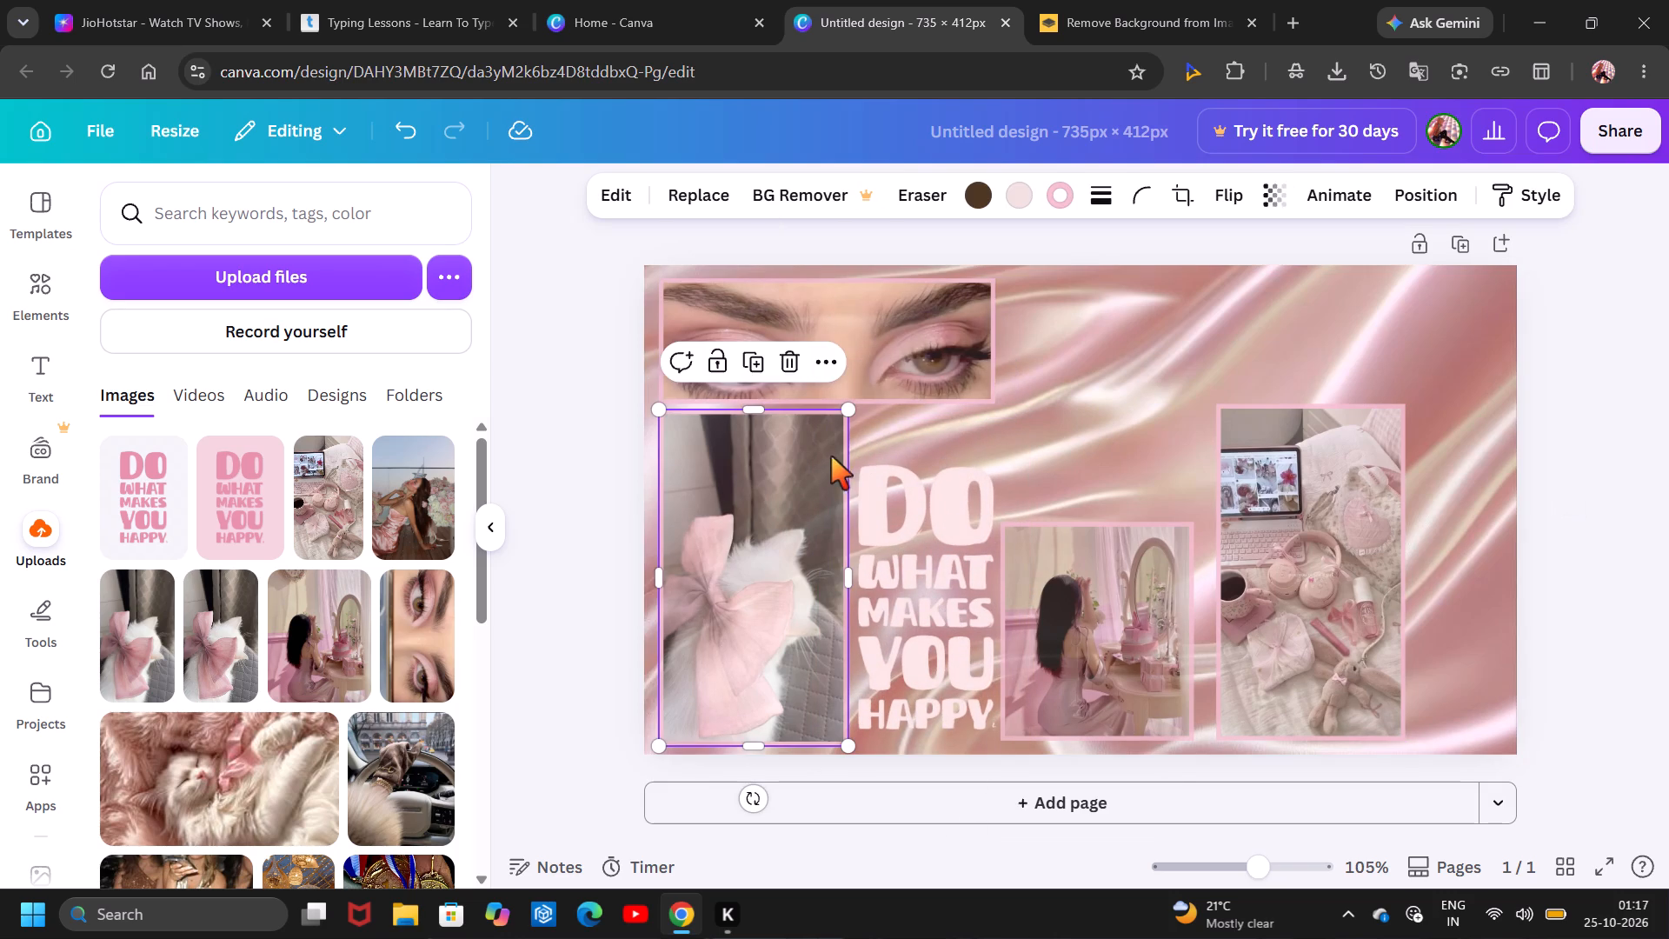
{"action": "left_click_drag", "start_coordinate": [849, 414], "coordinate": [849, 431]}
{"action": "left_click_drag", "start_coordinate": [849, 431], "coordinate": [883, 486]}
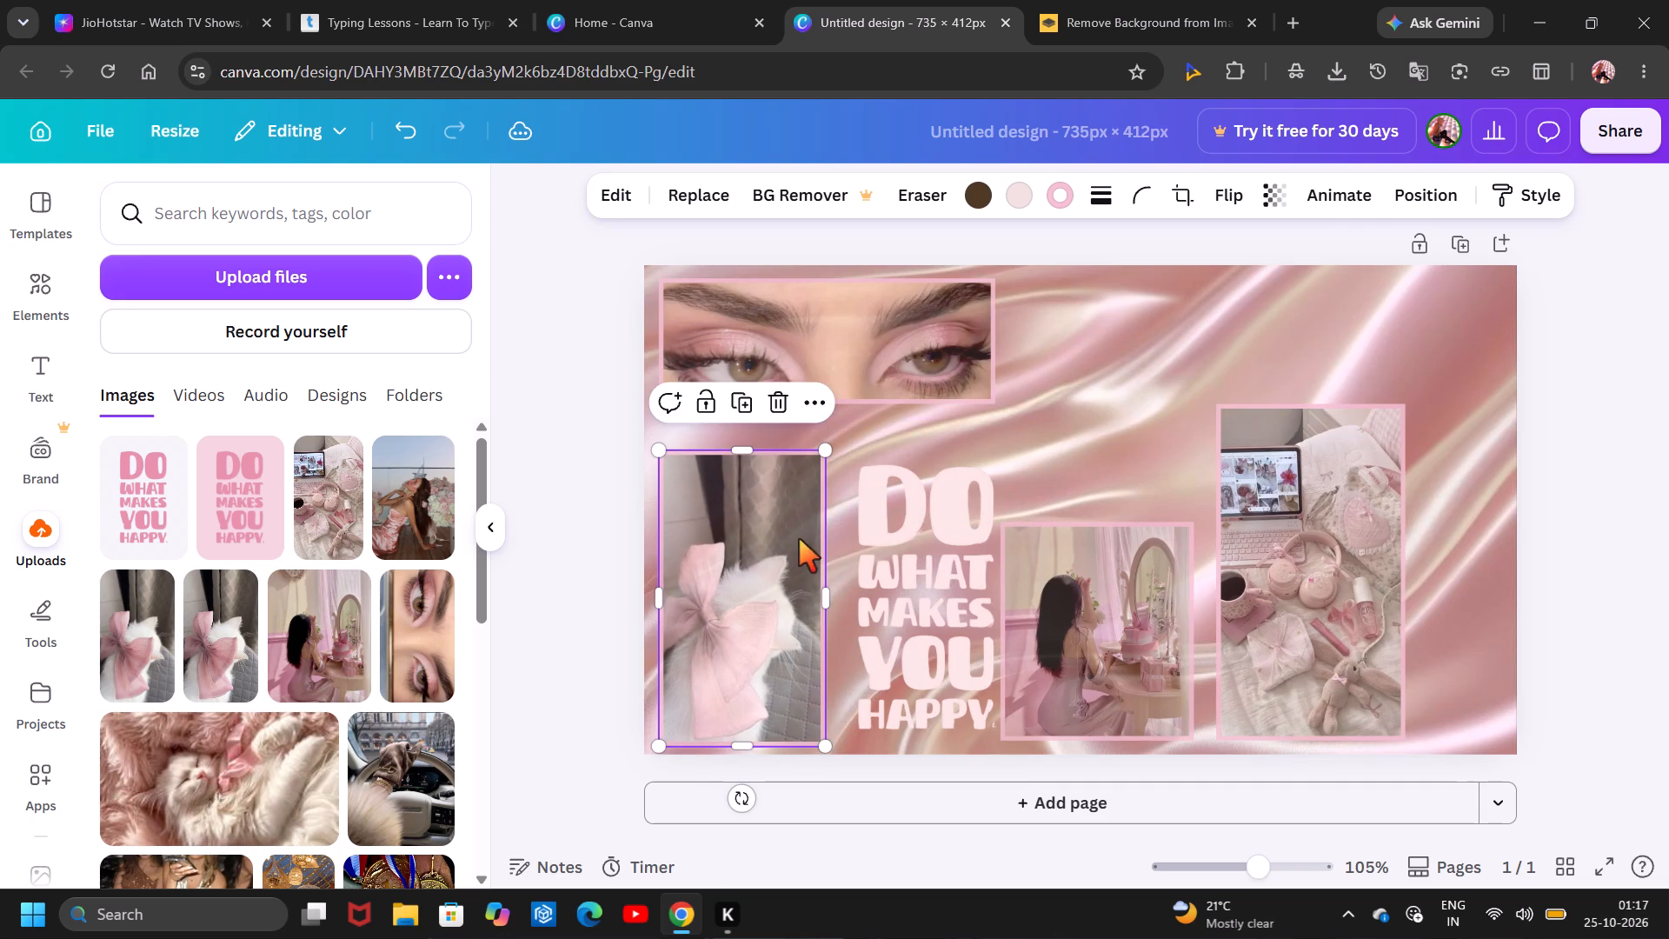
{"action": "left_click", "coordinate": [810, 595]}
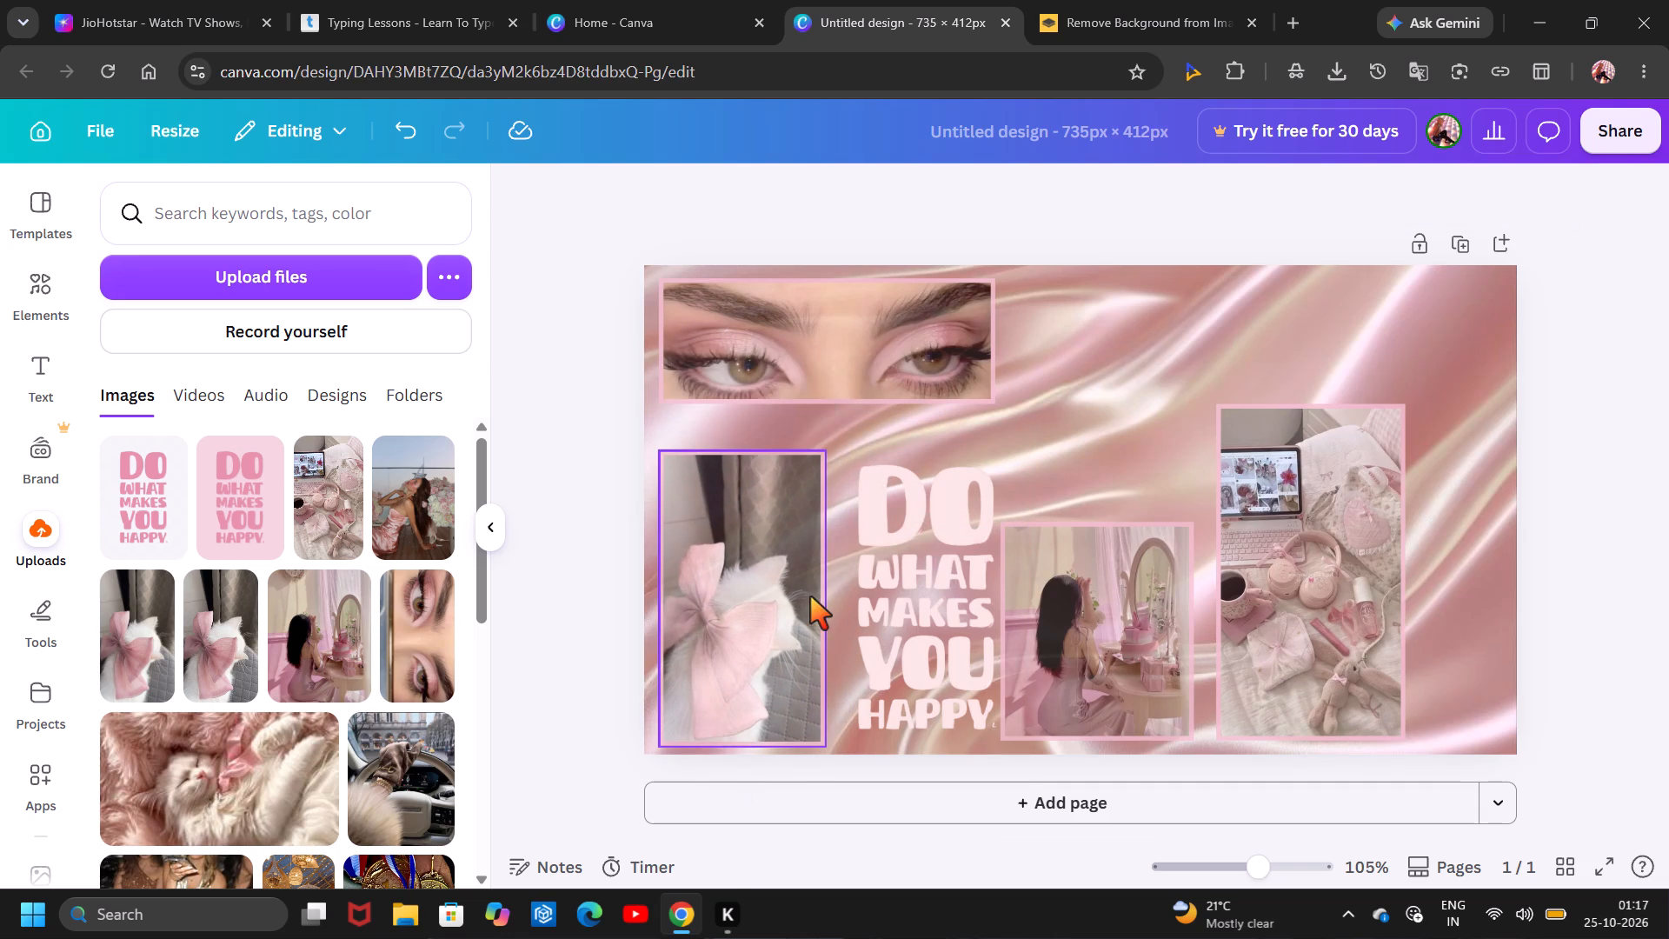
{"action": "left_click", "coordinate": [801, 608]}
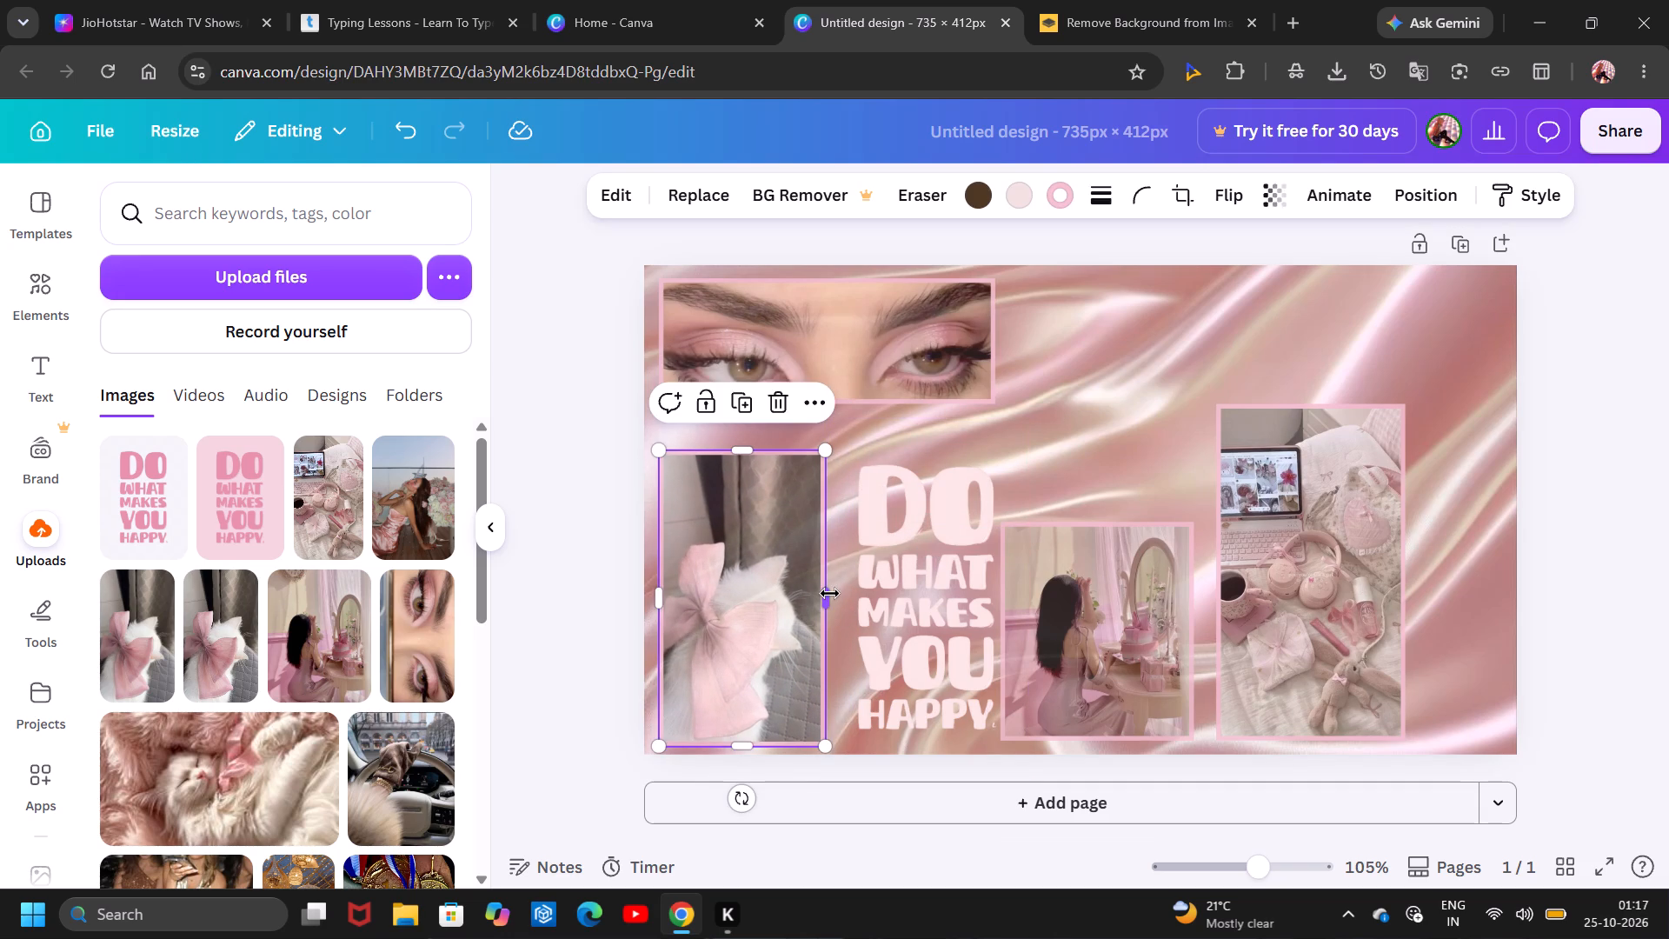
{"action": "left_click_drag", "start_coordinate": [828, 594], "coordinate": [850, 596]}
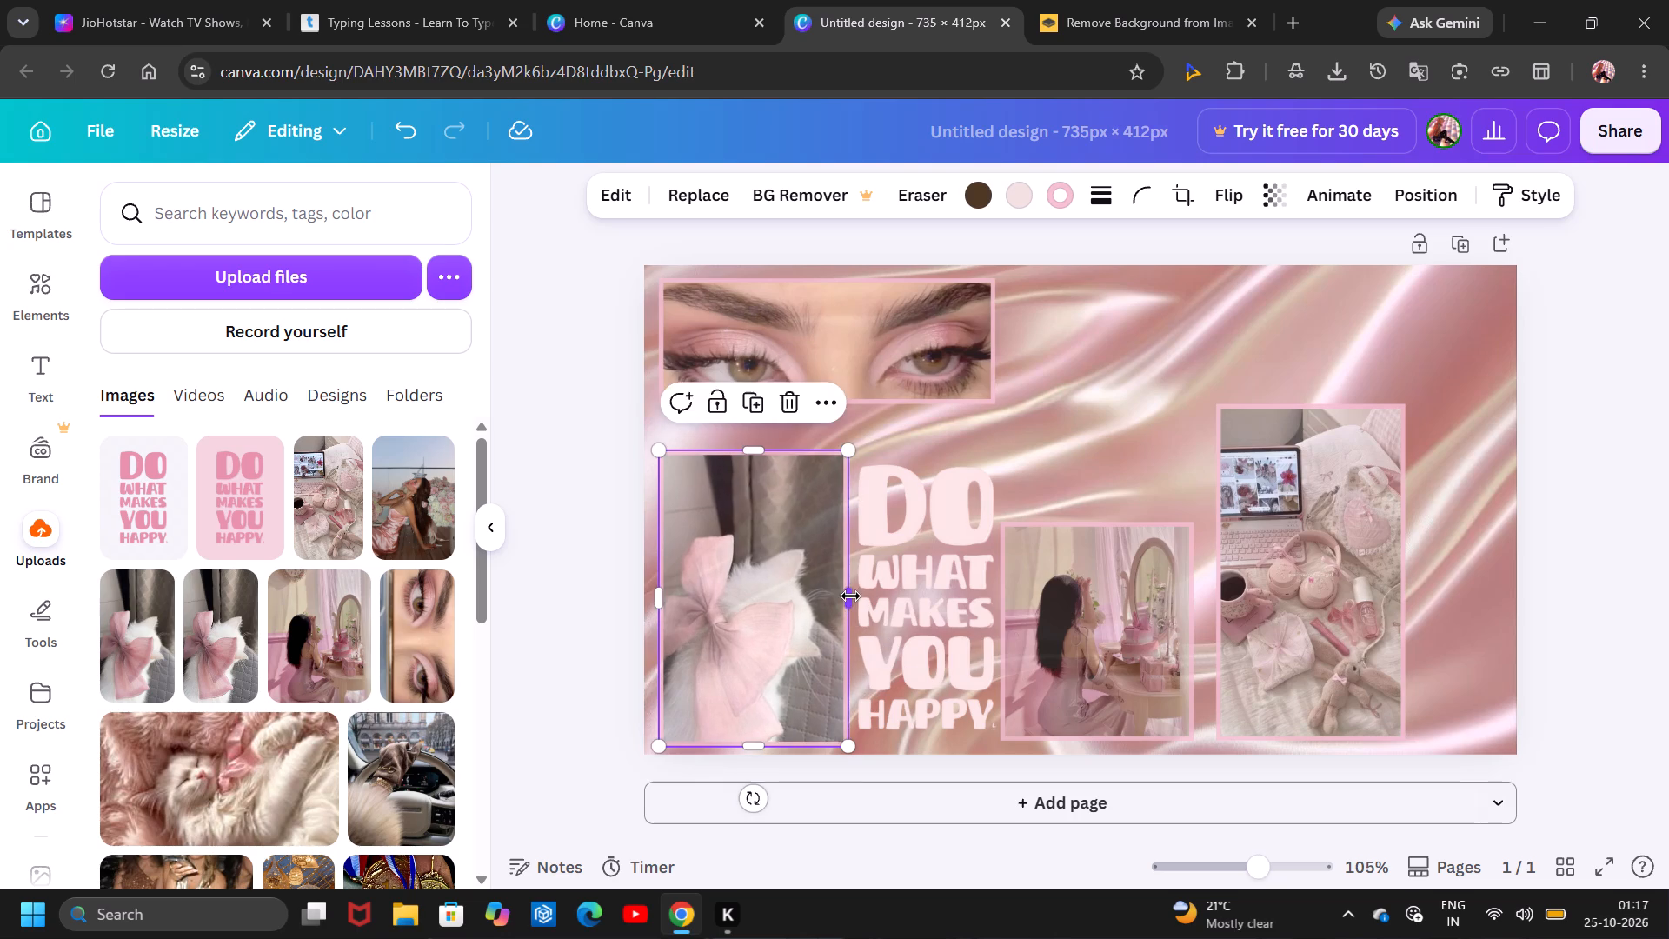
{"action": "left_click_drag", "start_coordinate": [747, 457], "coordinate": [750, 471]}
{"action": "left_click", "coordinate": [1116, 421]}
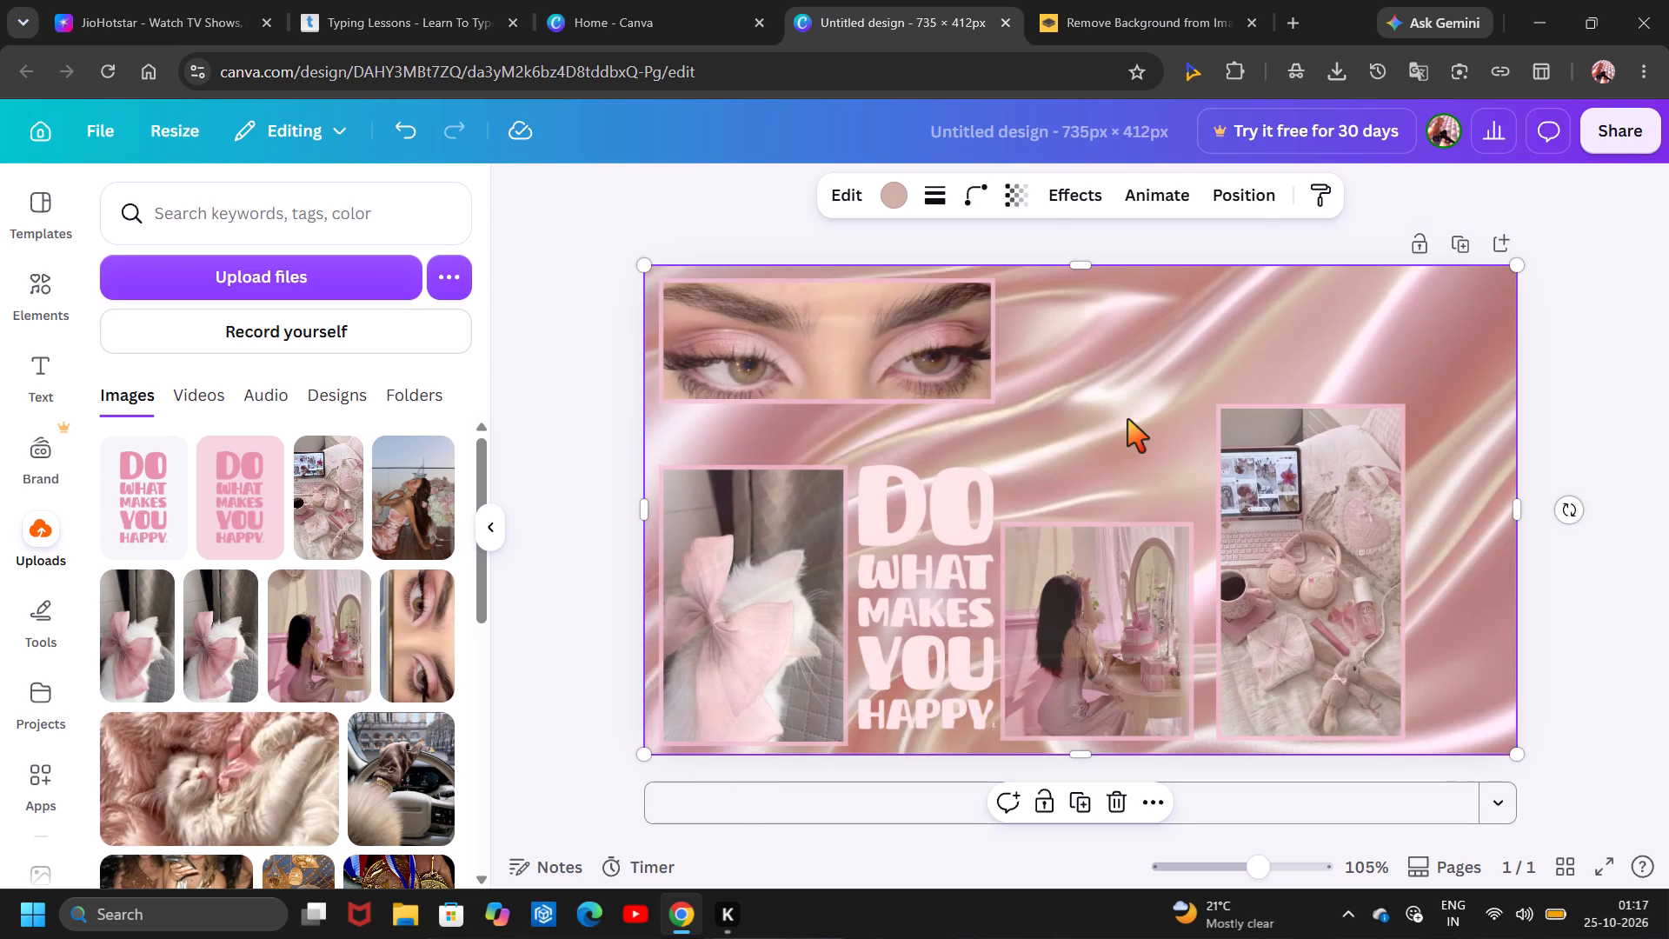
Shift the eye photo slightly down and right, and nudge the bow cat photo up to line up with its left edge.
{"action": "left_click", "coordinate": [933, 370]}
{"action": "left_click_drag", "start_coordinate": [933, 370], "coordinate": [941, 402]}
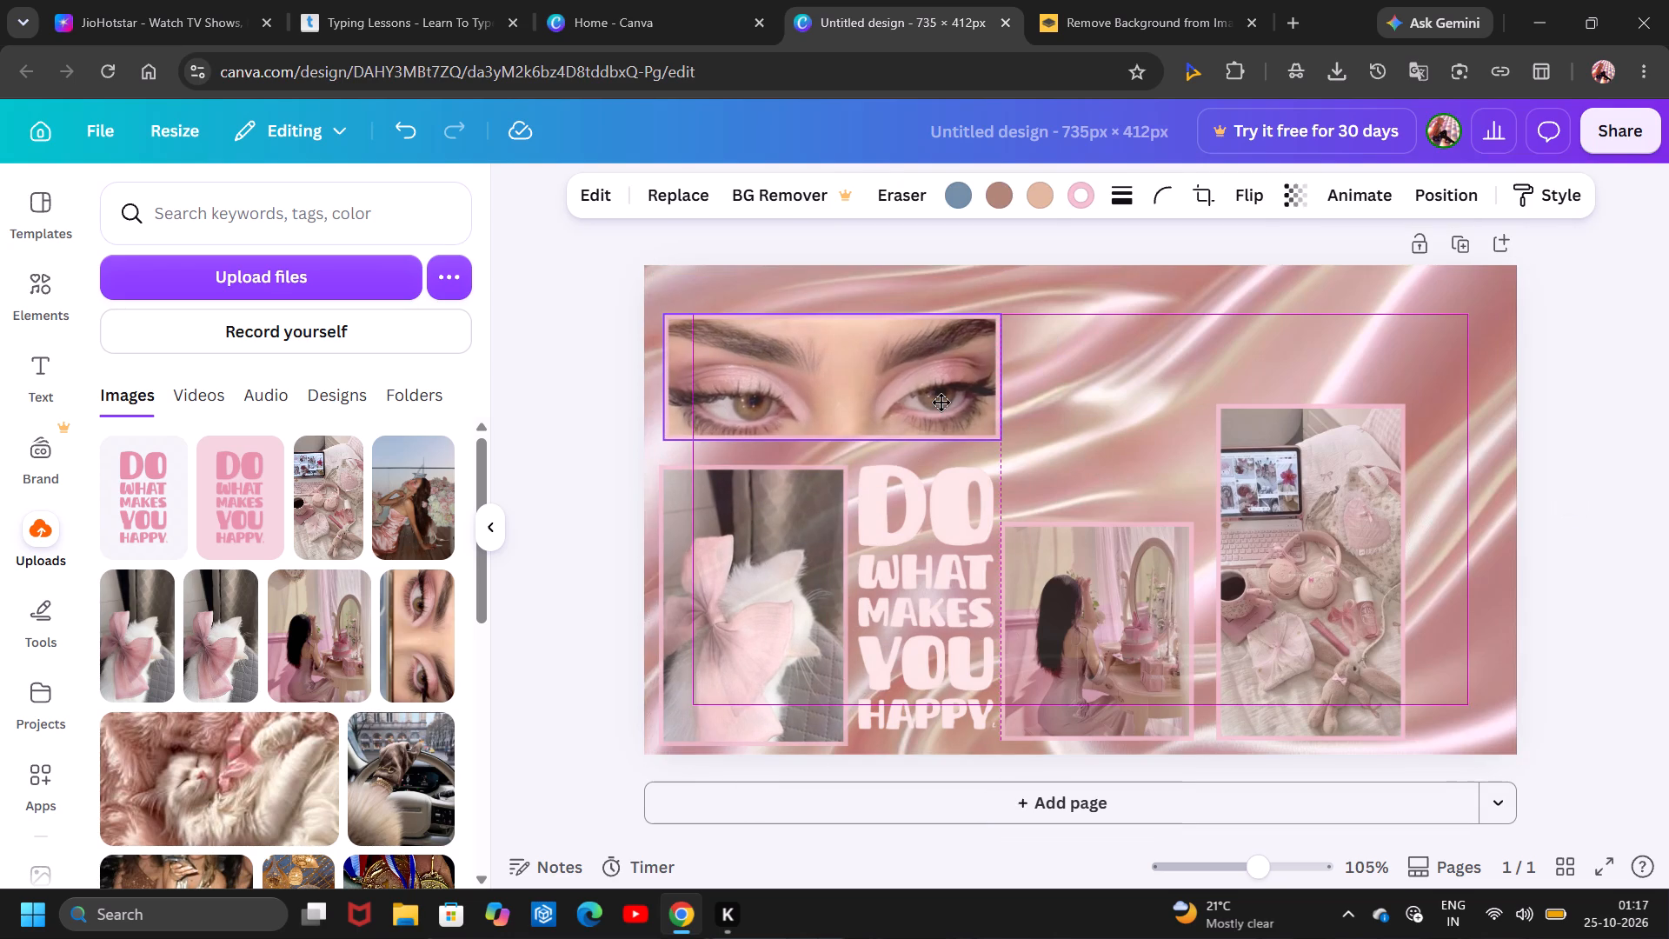
{"action": "left_click_drag", "start_coordinate": [941, 402], "coordinate": [943, 382]}
{"action": "left_click_drag", "start_coordinate": [767, 546], "coordinate": [767, 533]}
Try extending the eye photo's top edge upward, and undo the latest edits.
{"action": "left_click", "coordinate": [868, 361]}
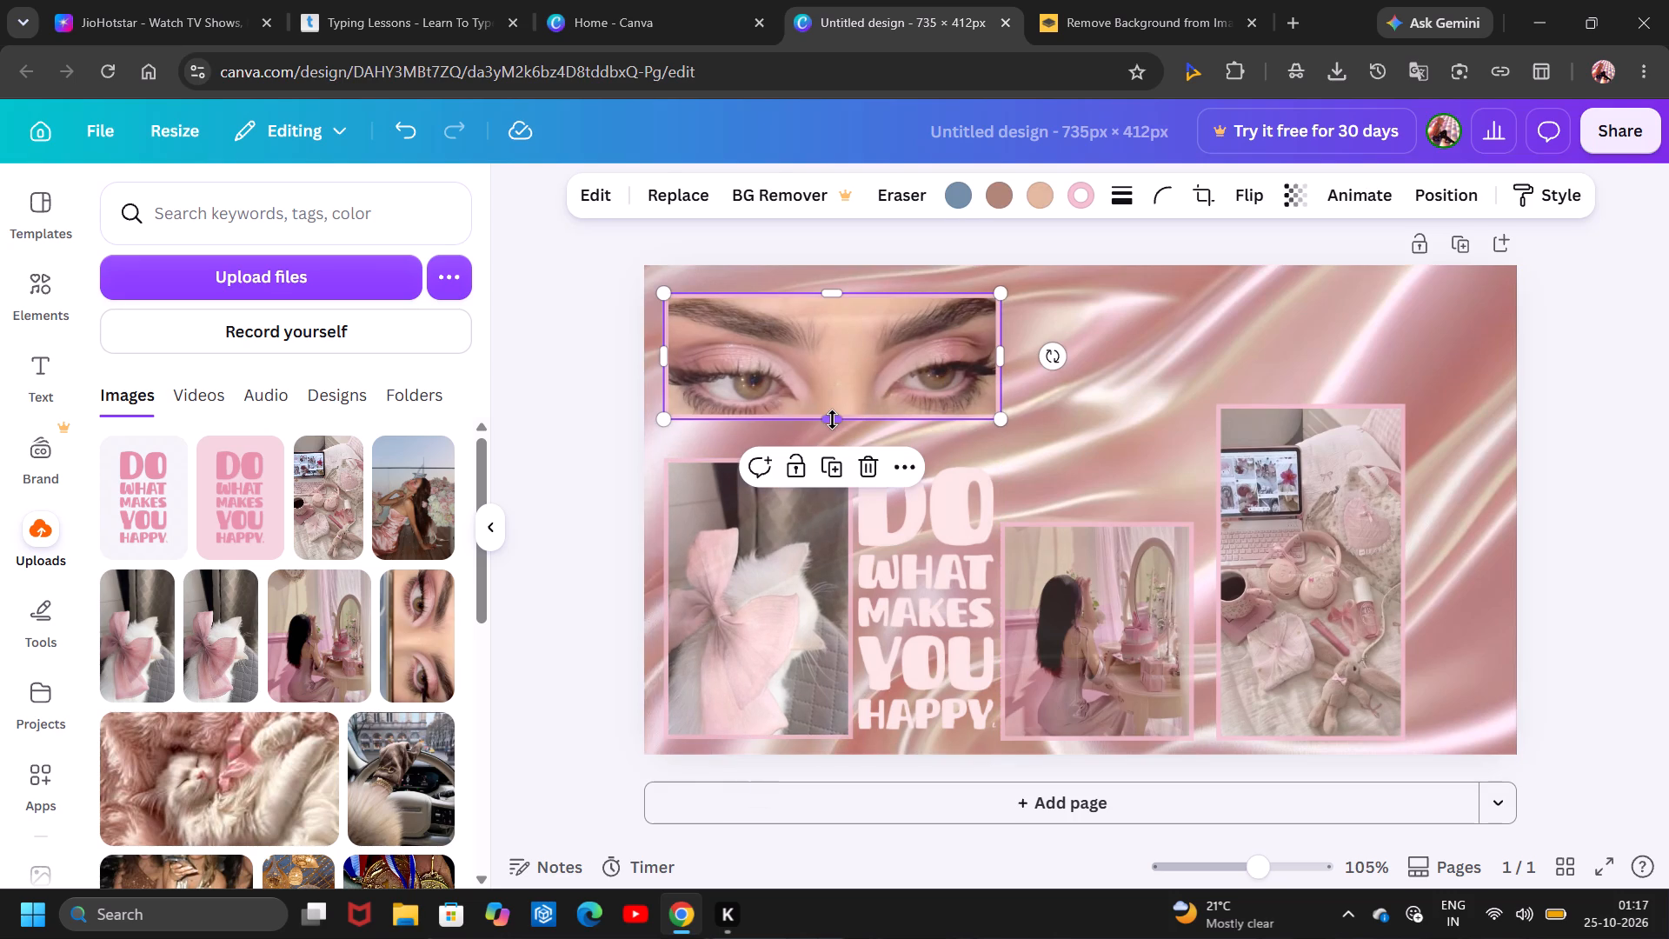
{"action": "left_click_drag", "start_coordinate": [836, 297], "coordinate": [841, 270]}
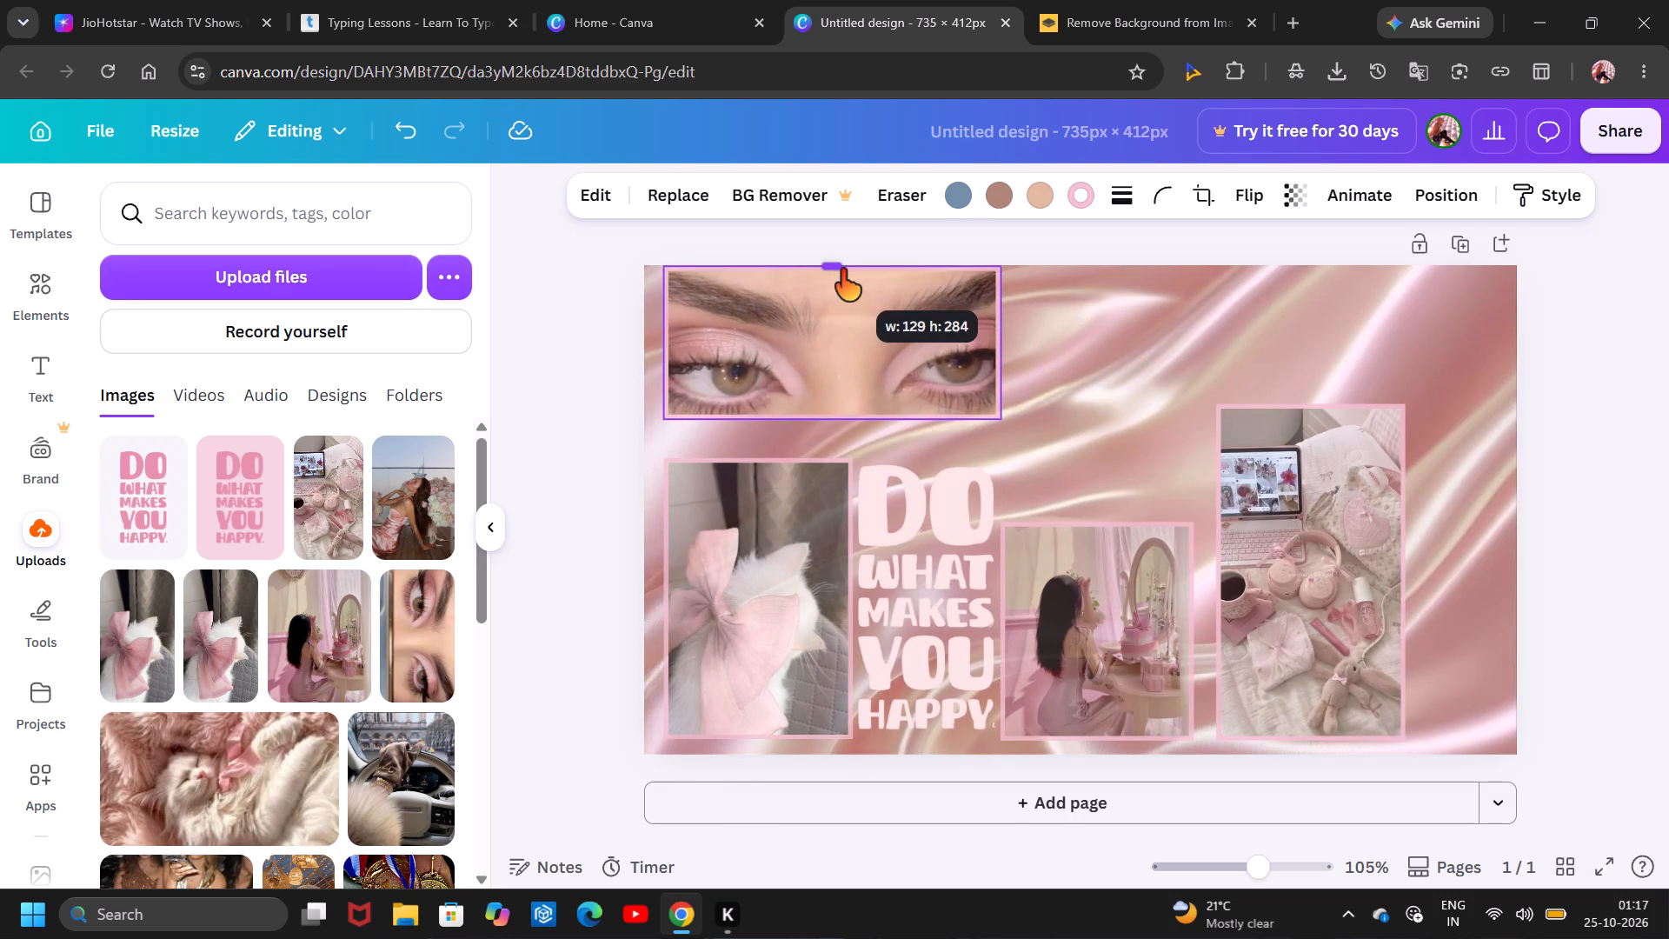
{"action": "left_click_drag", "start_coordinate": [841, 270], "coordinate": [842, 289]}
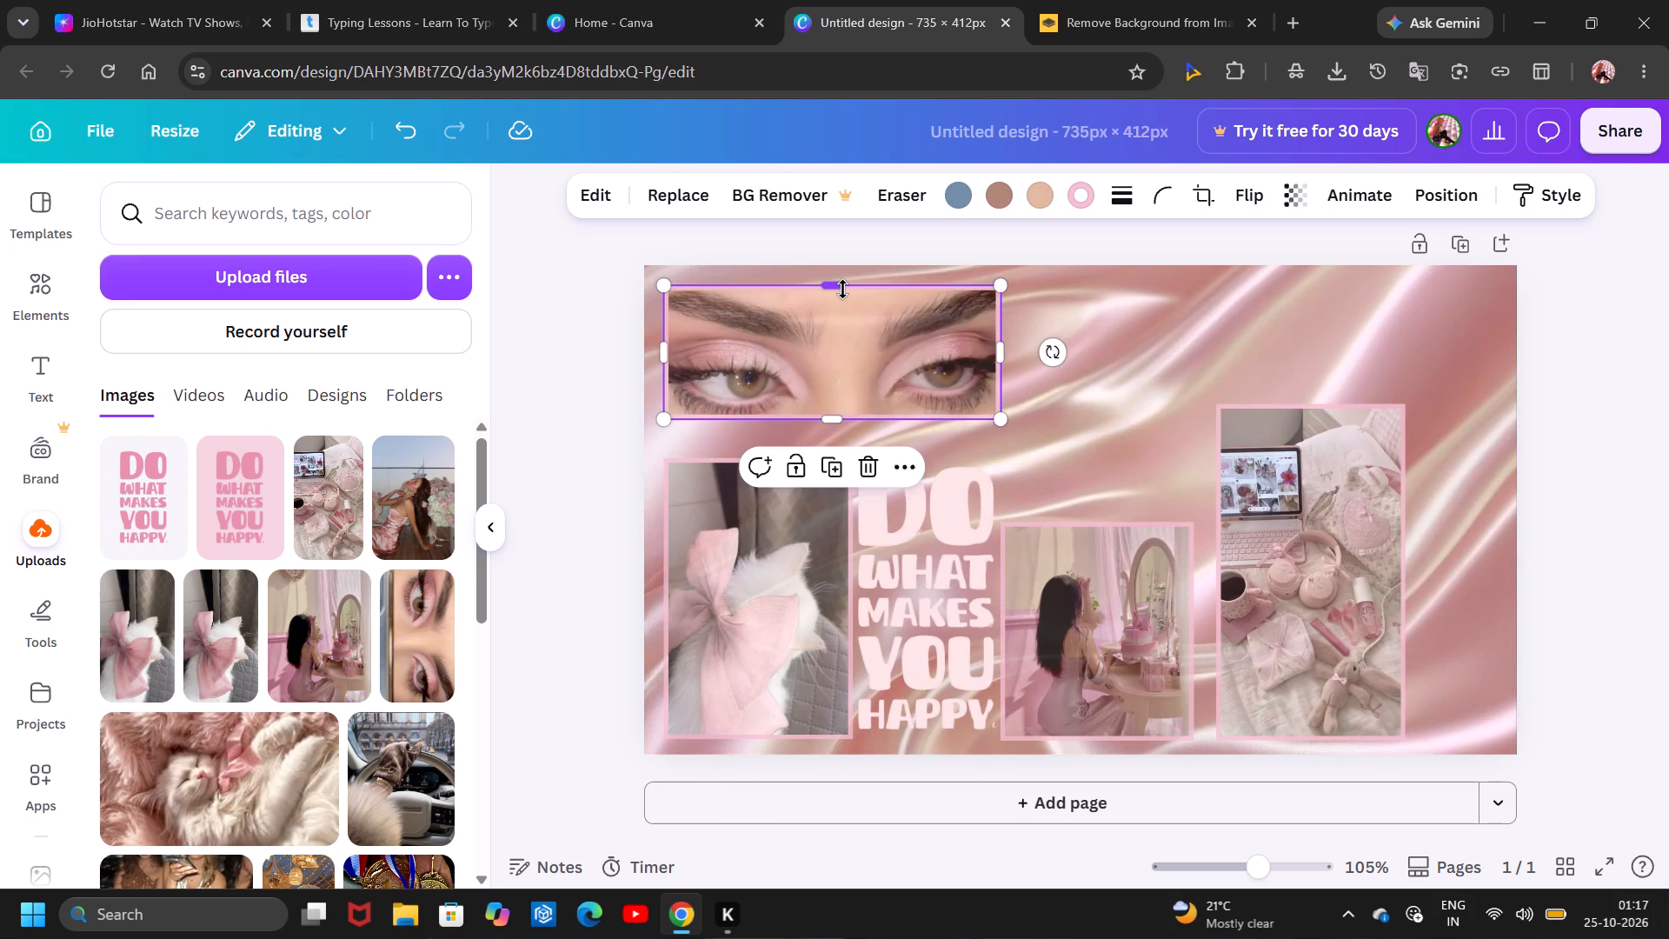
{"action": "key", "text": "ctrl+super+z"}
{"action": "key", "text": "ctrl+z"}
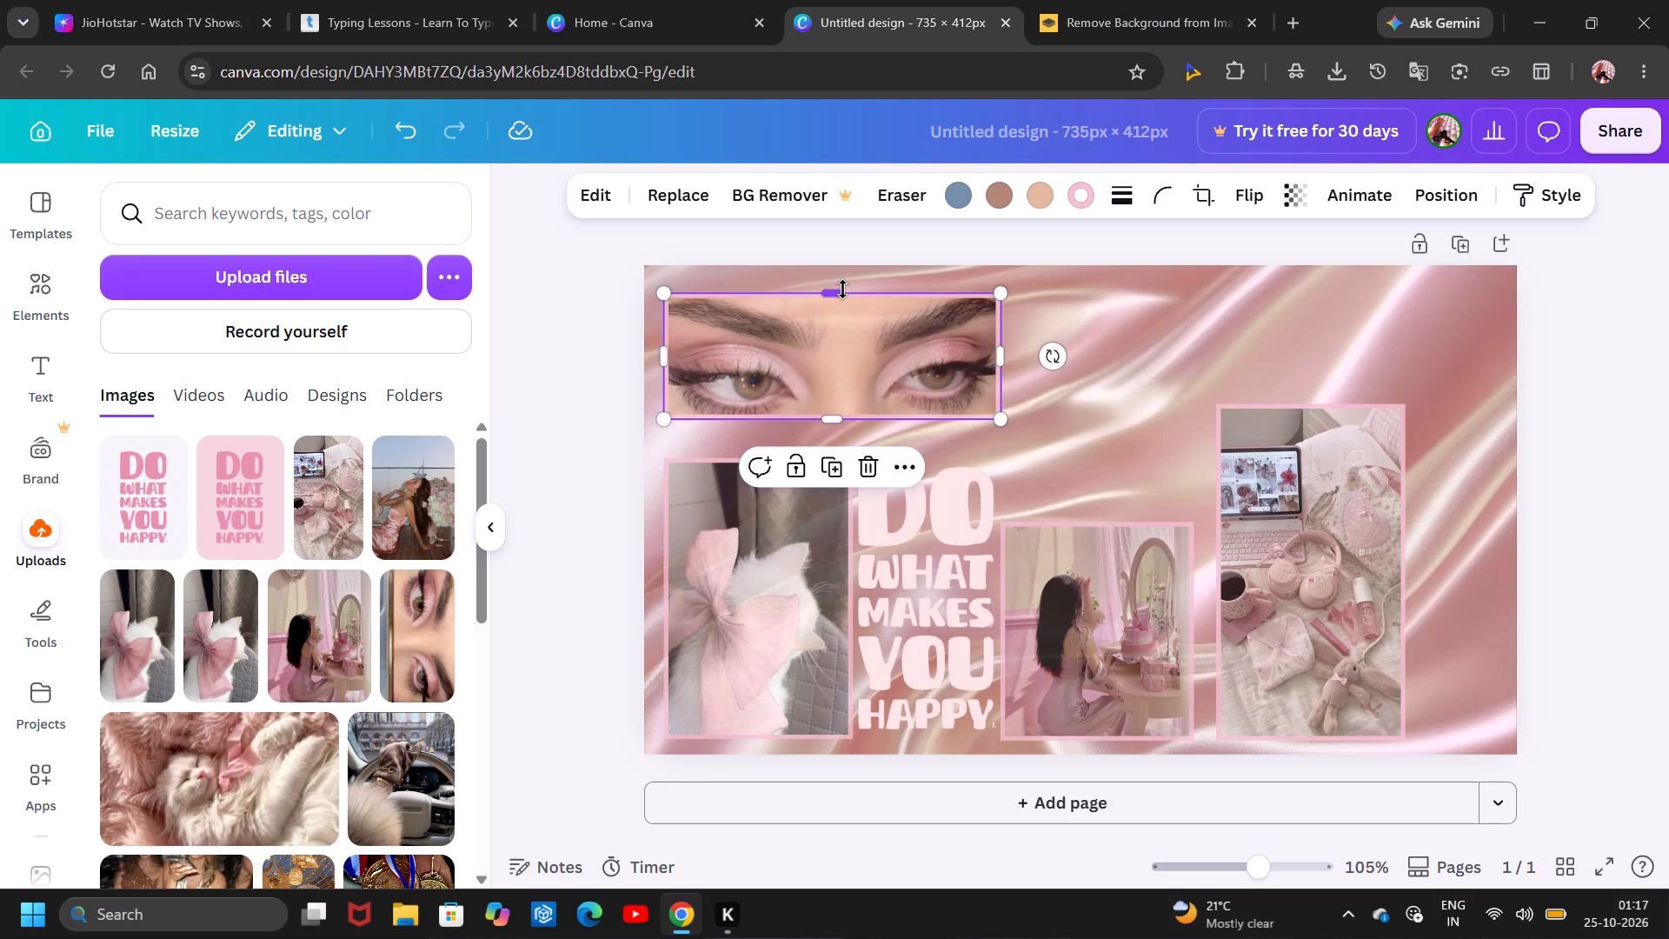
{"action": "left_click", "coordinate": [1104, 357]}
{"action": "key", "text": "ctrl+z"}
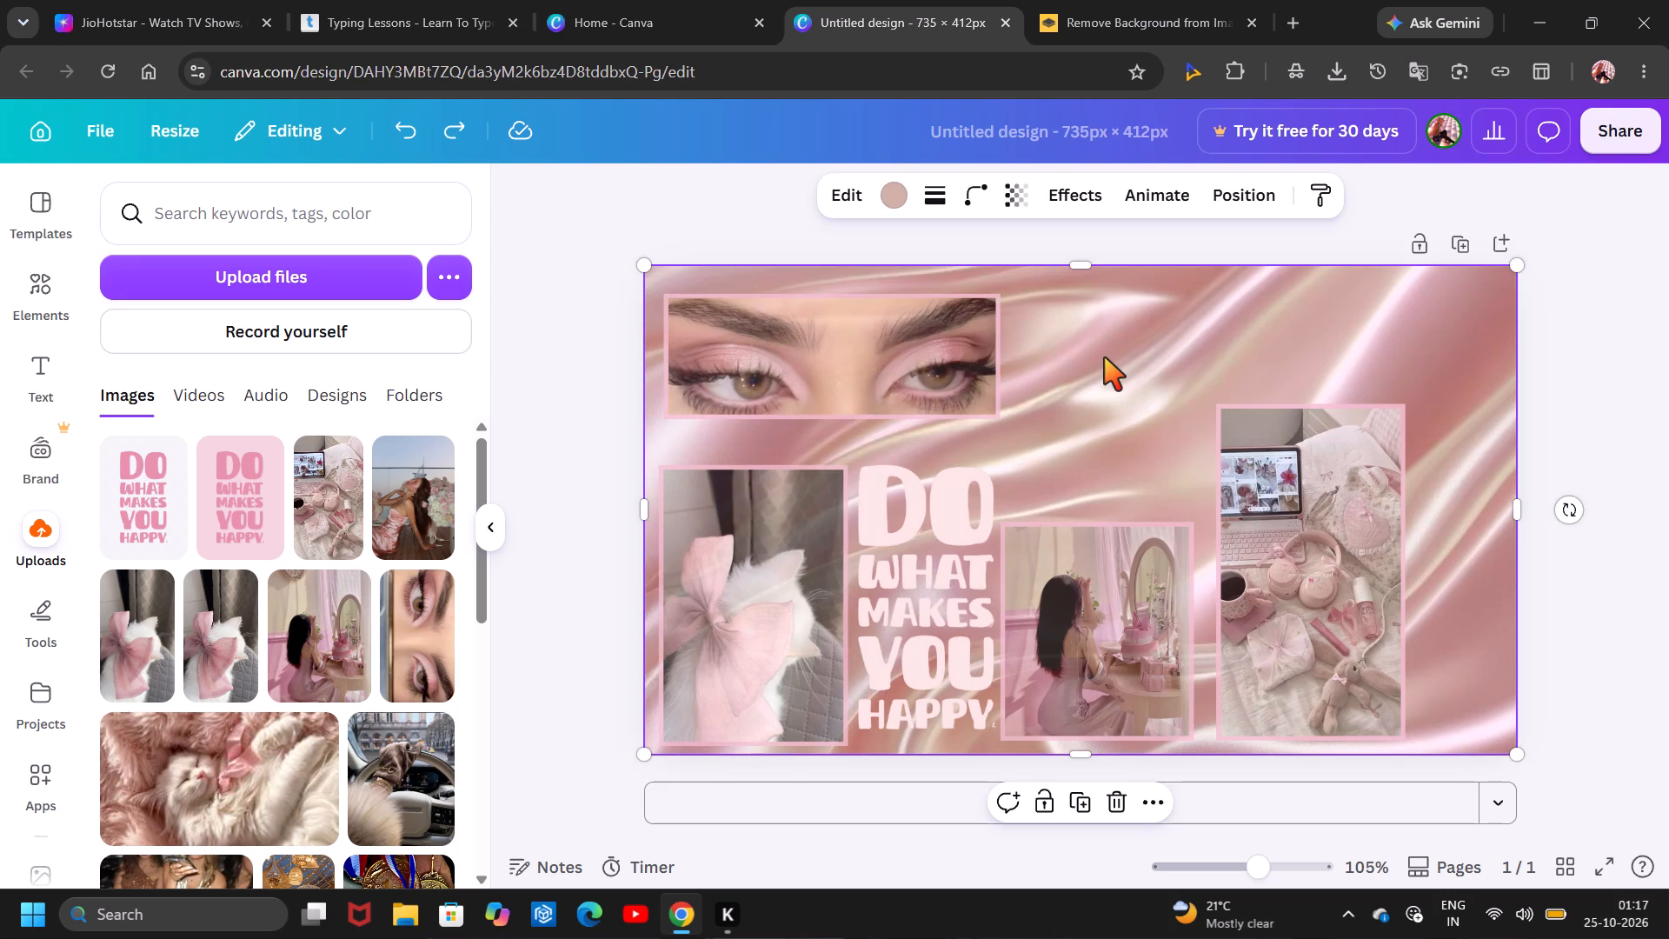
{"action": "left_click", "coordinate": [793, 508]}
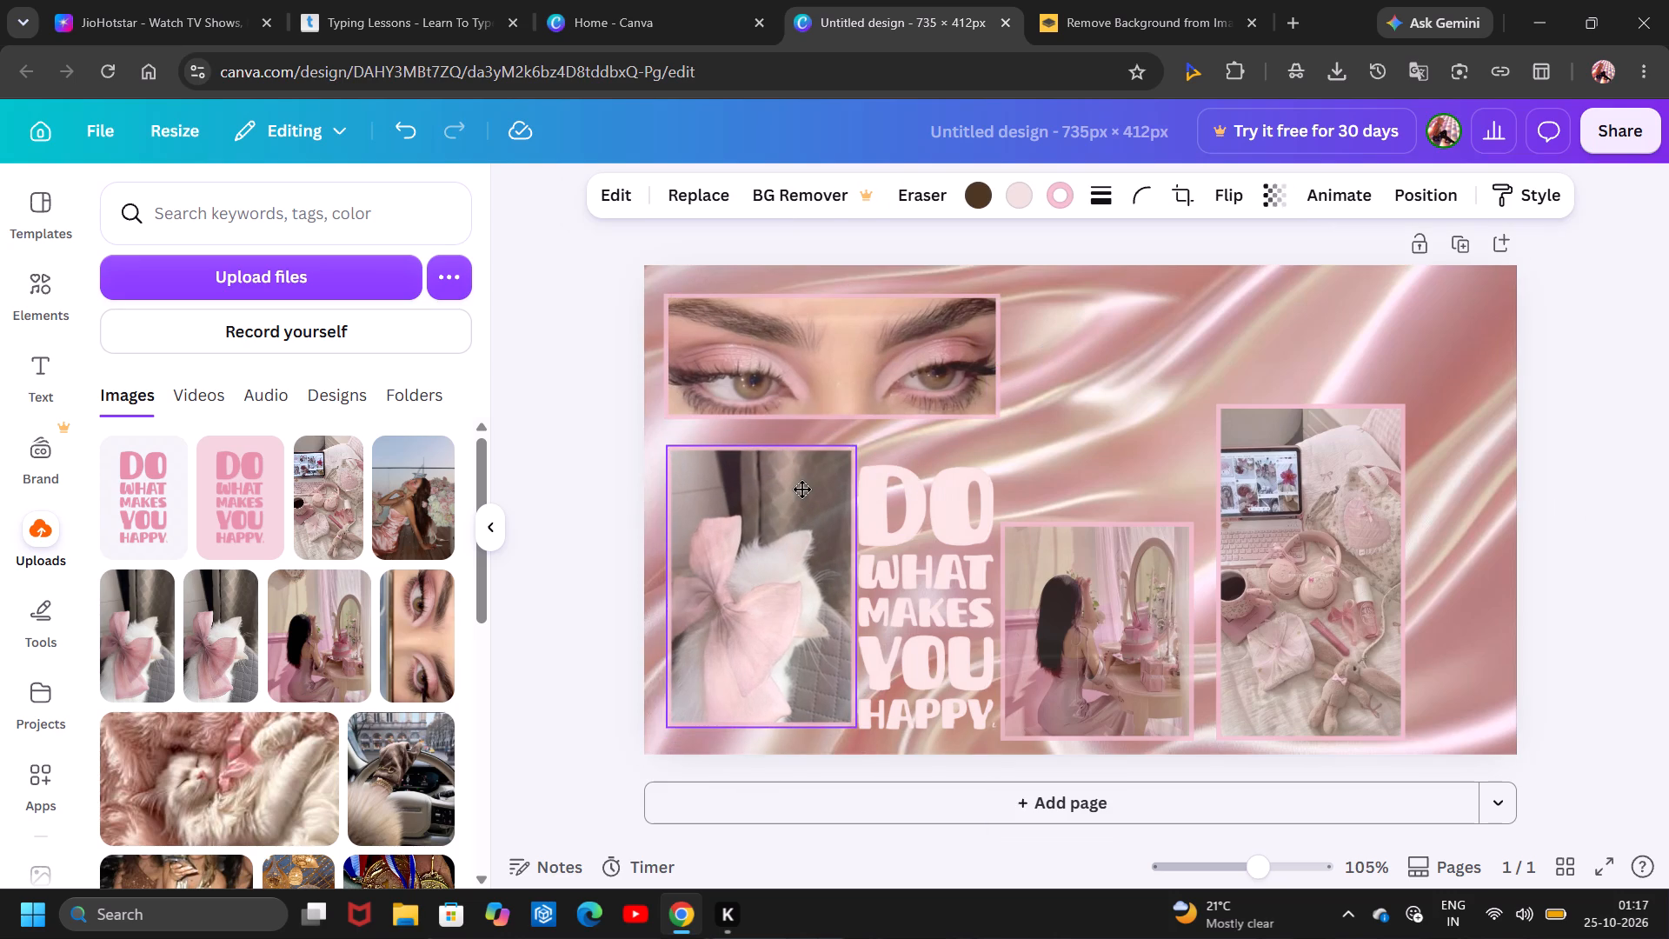
Make the eye photo taller by extending its bottom edge, and nudge the photo slightly up and right.
{"action": "left_click", "coordinate": [876, 329]}
{"action": "left_click_drag", "start_coordinate": [835, 425], "coordinate": [835, 428]}
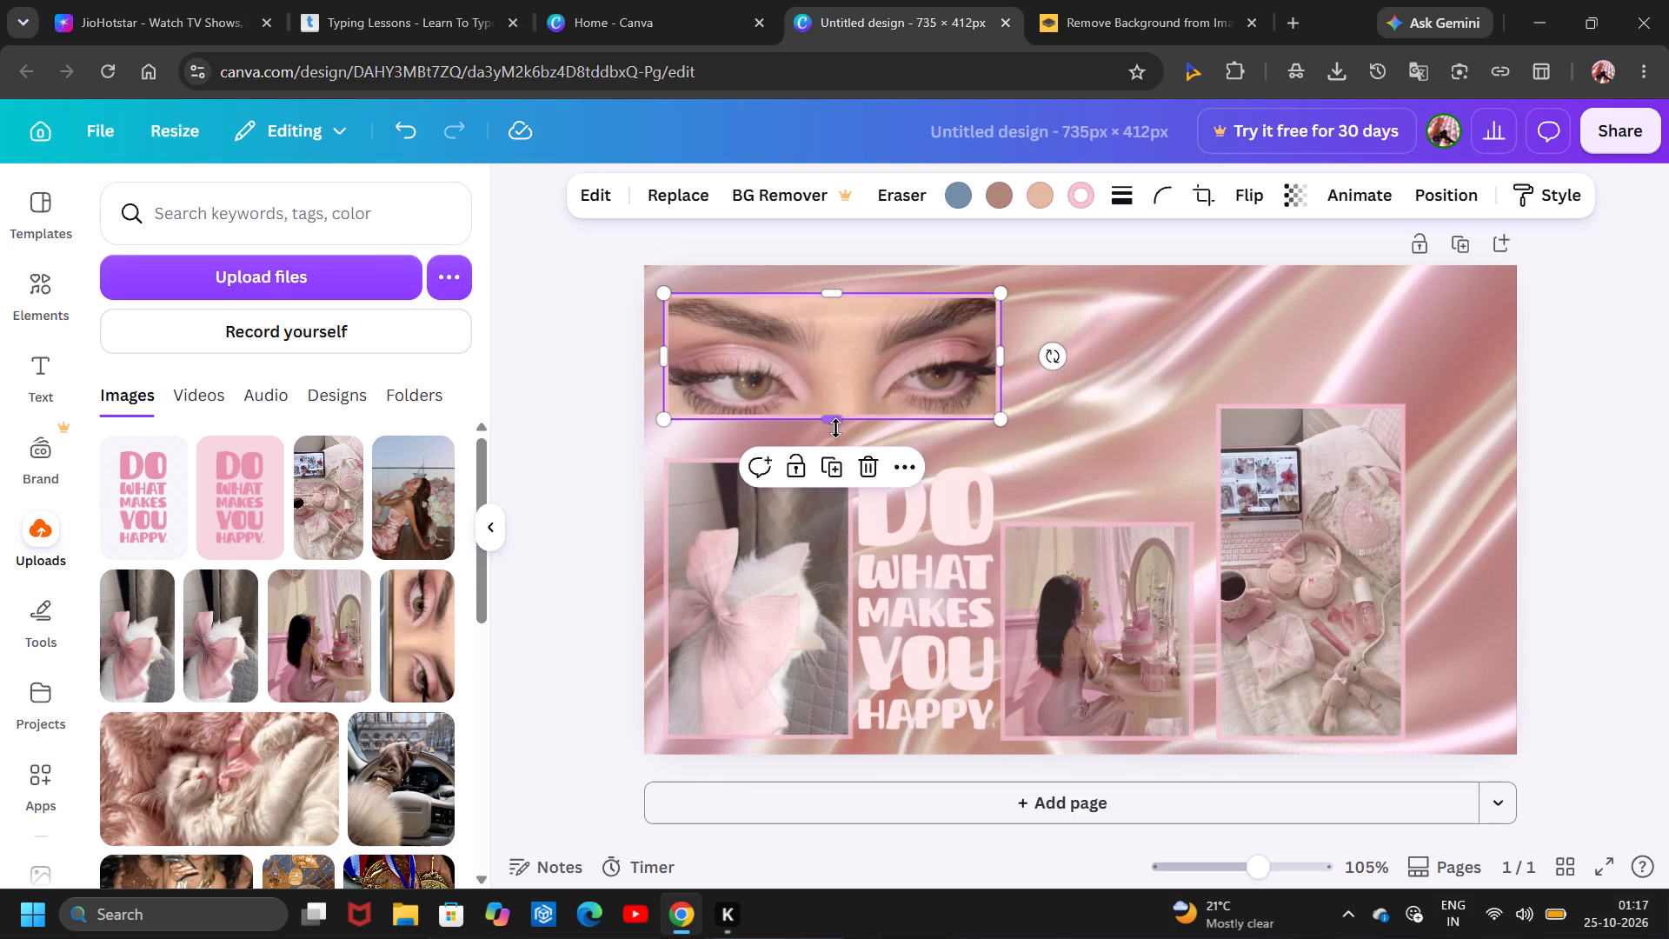
{"action": "left_click_drag", "start_coordinate": [835, 428], "coordinate": [835, 448]}
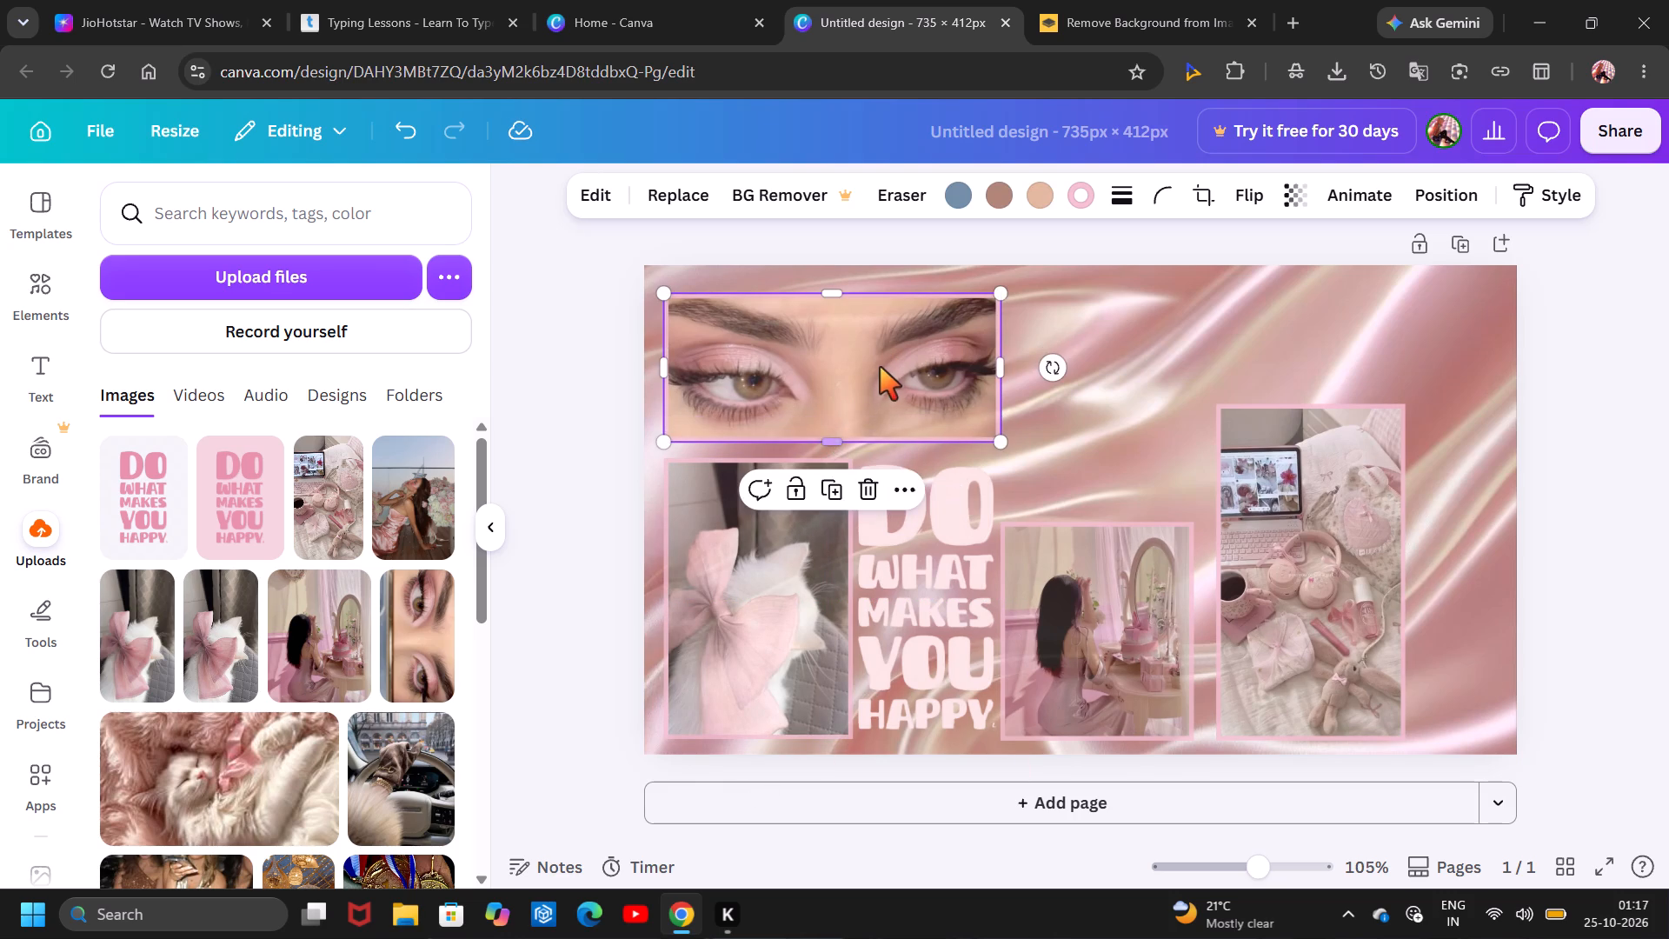
{"action": "left_click_drag", "start_coordinate": [884, 362], "coordinate": [893, 350]}
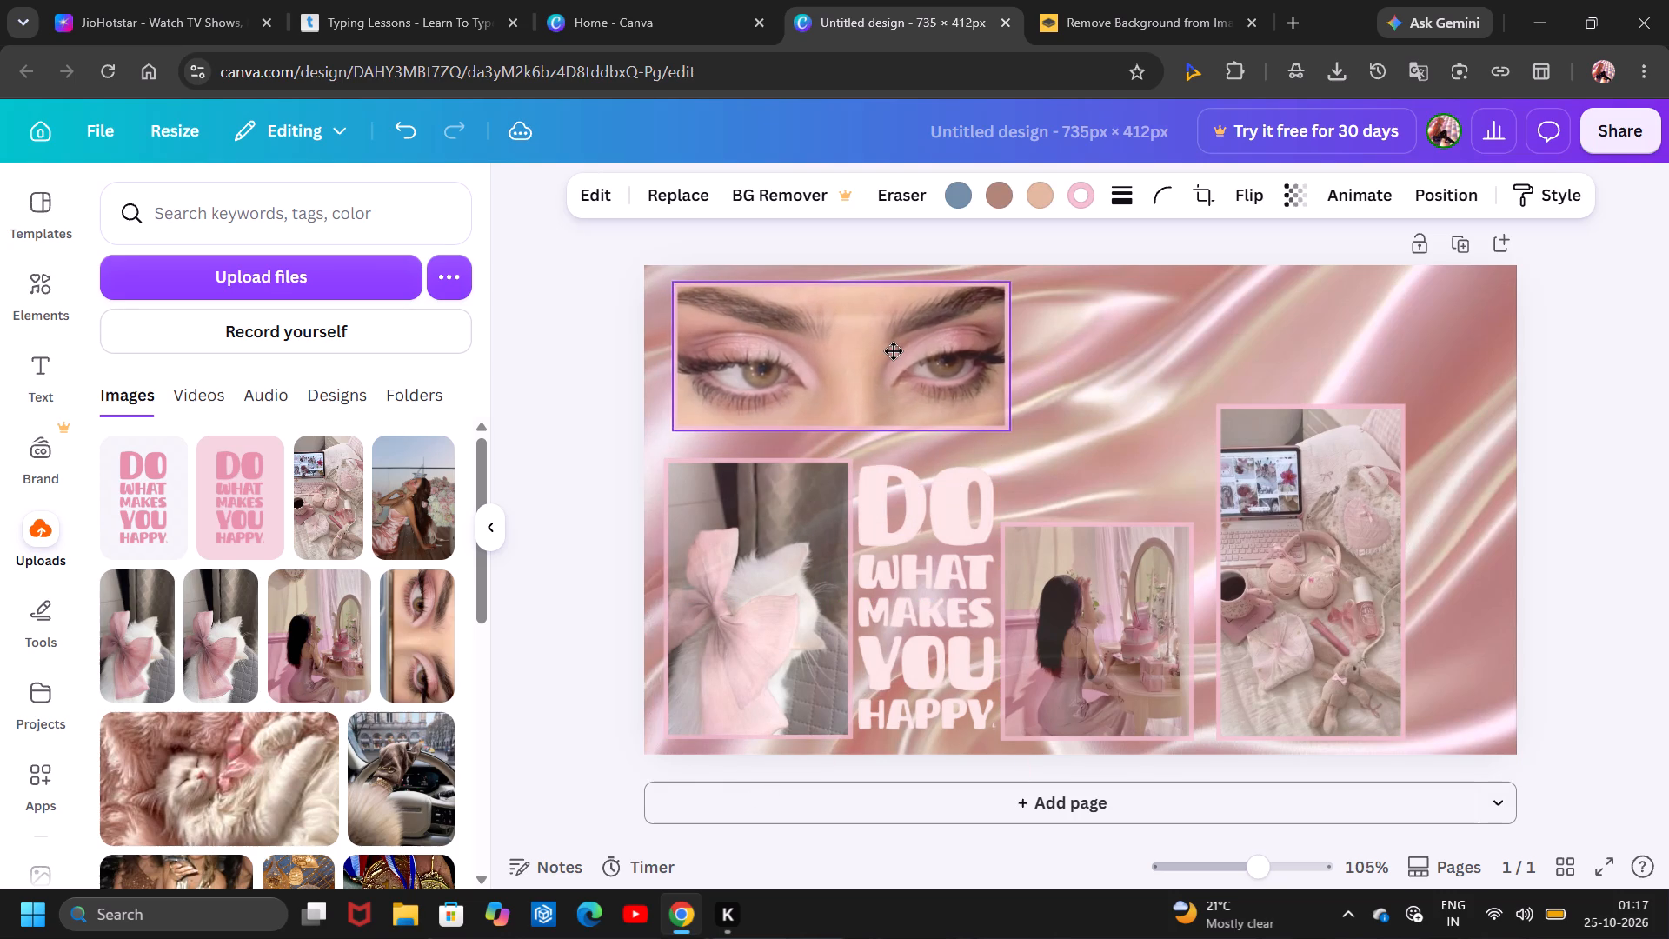
{"action": "left_click_drag", "start_coordinate": [893, 350], "coordinate": [892, 351]}
Nudge the bow cat photo up so it sits just beneath the eye photo.
{"action": "left_click", "coordinate": [780, 518]}
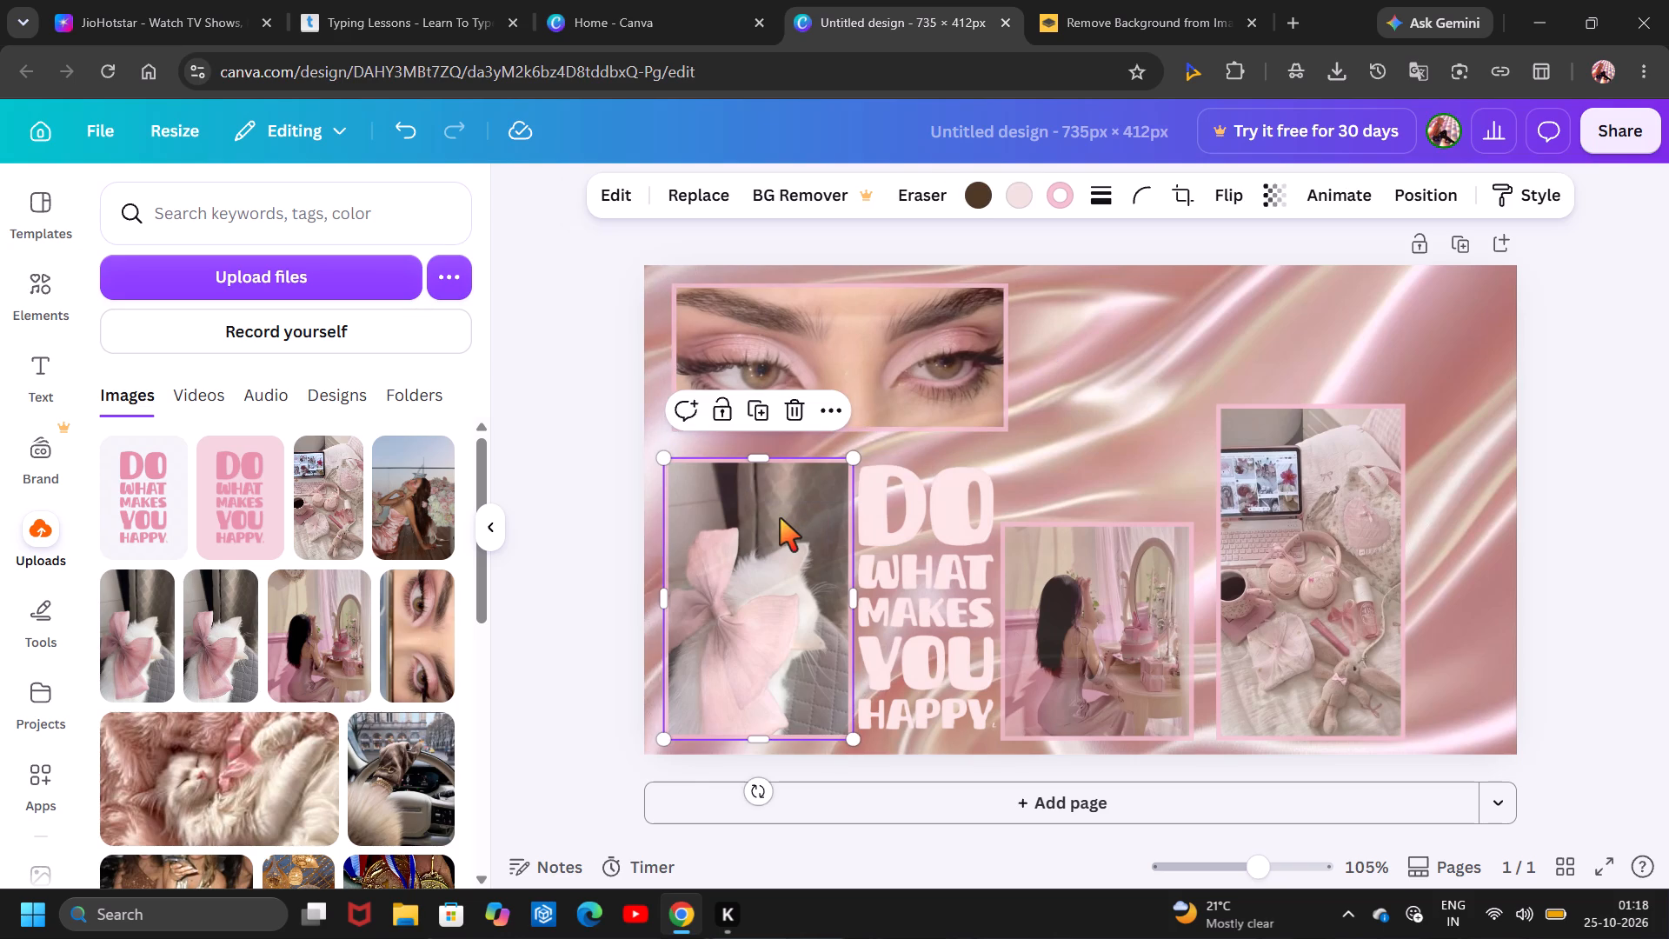
{"action": "left_click_drag", "start_coordinate": [780, 518], "coordinate": [781, 506]}
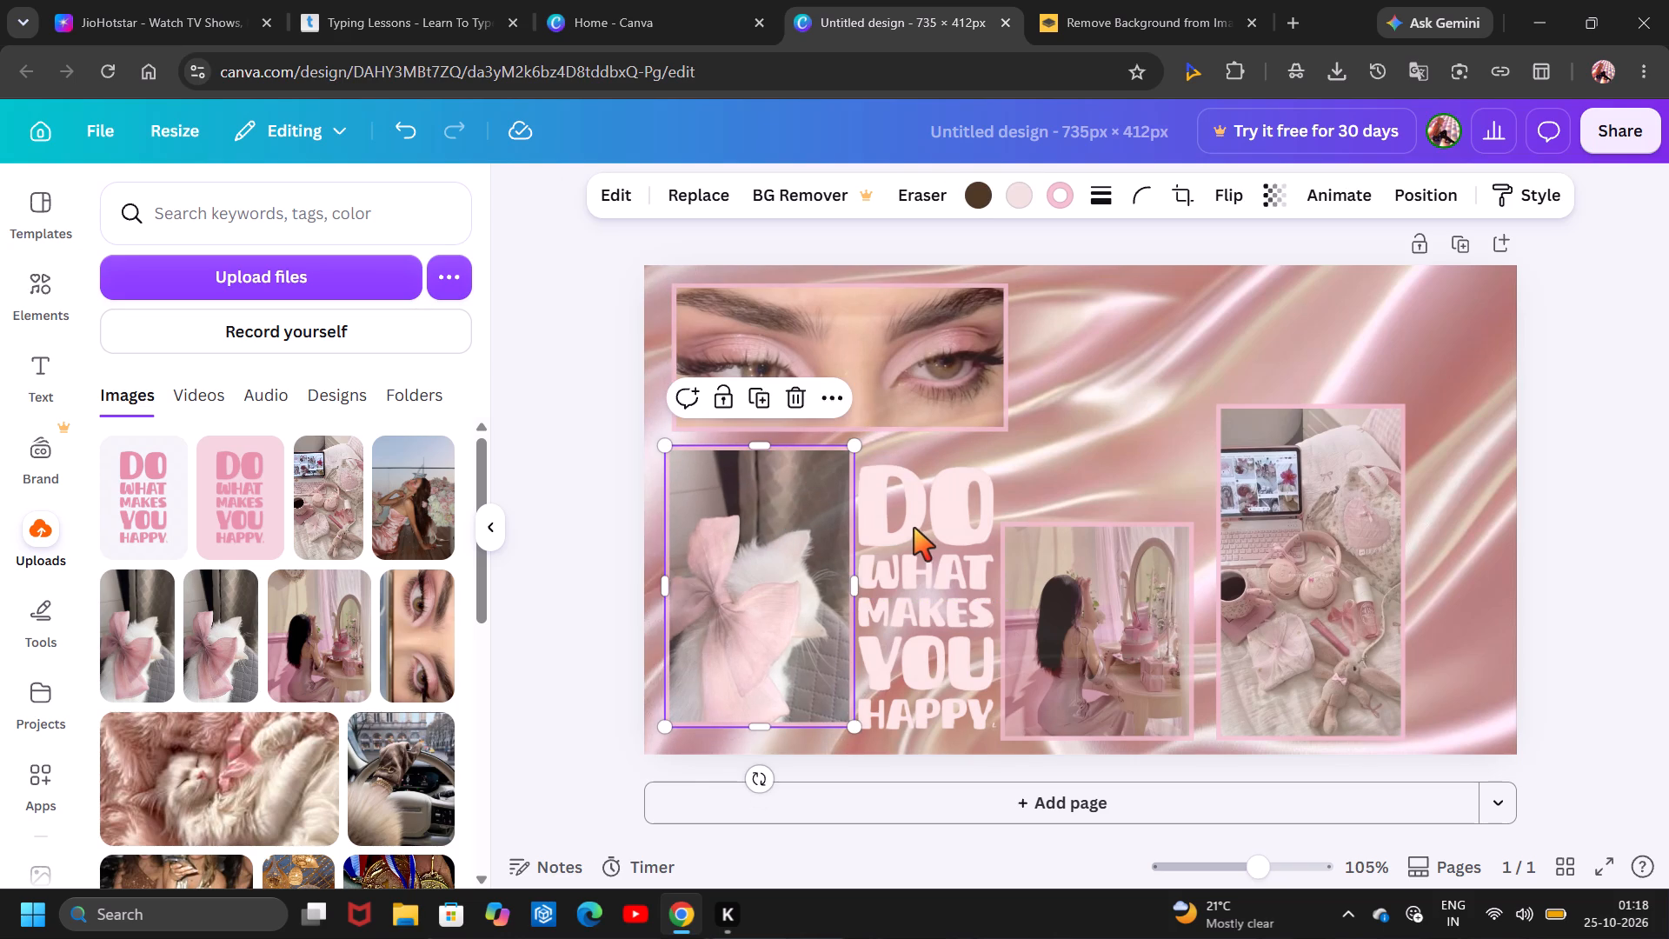
Nudge the bow cat photo slightly left and shift the eye photo left so their left edges line up.
{"action": "left_click", "coordinate": [914, 528]}
{"action": "left_click", "coordinate": [748, 576]}
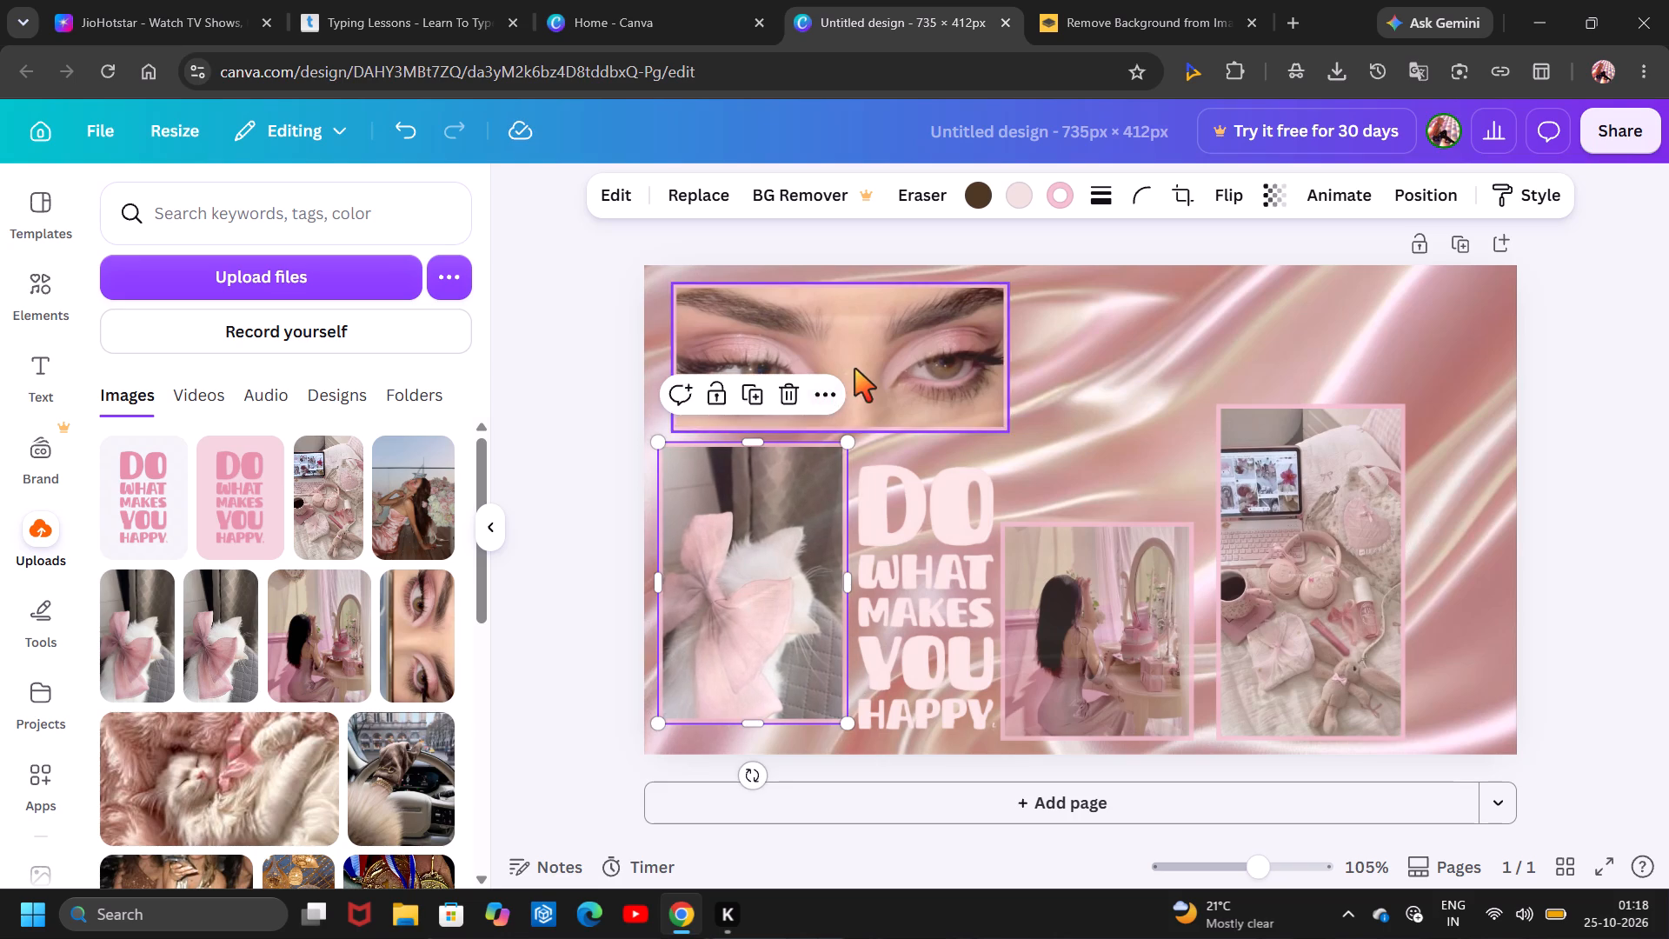
{"action": "left_click_drag", "start_coordinate": [854, 369], "coordinate": [839, 370]}
{"action": "left_click", "coordinate": [1131, 329]}
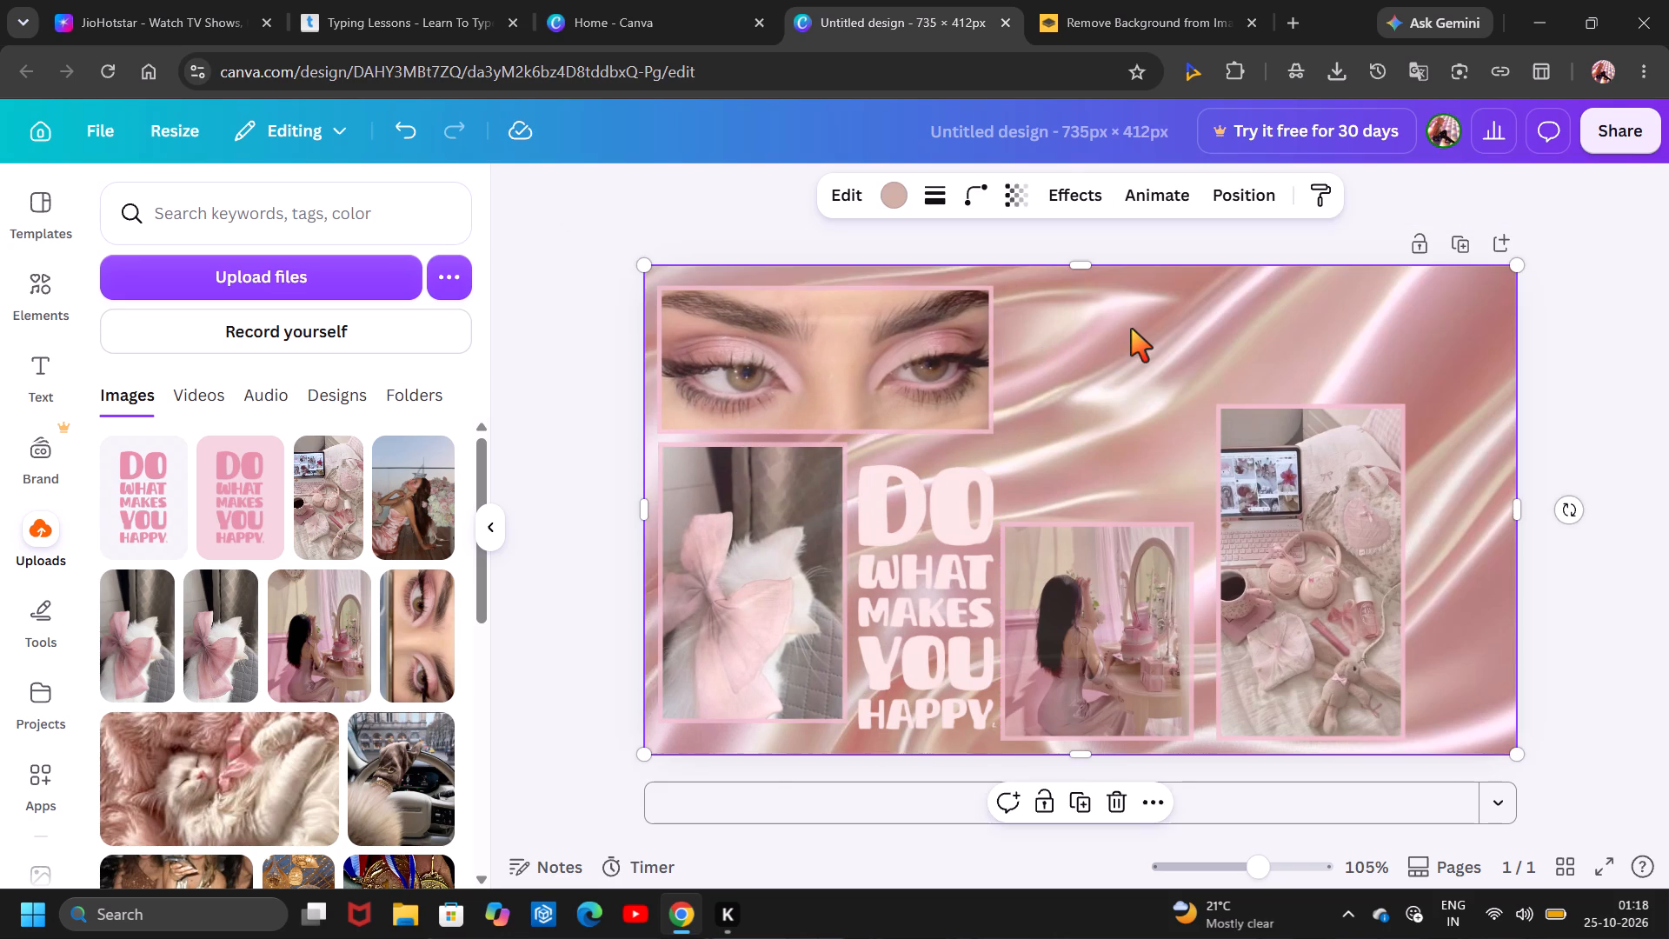
Lower the quote and bow cat photo slightly, and shift the vanity girl photo right, lining its bottom edge up with the neighbouring photos.
{"action": "left_click_drag", "start_coordinate": [1114, 603], "coordinate": [1126, 578]}
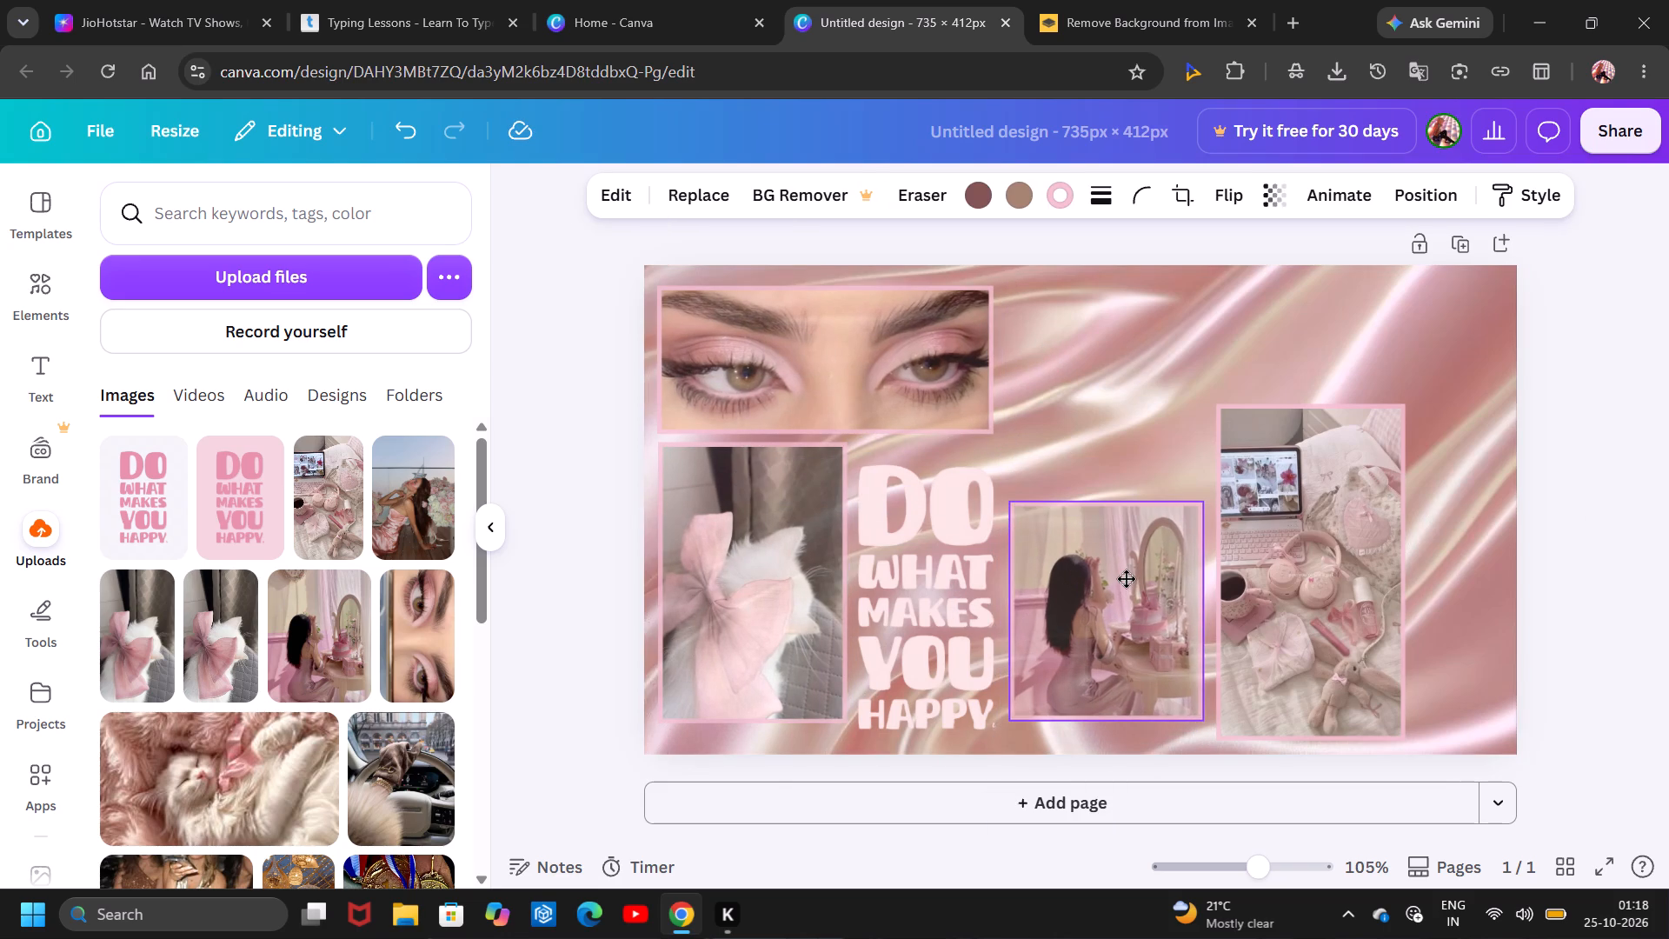
{"action": "left_click_drag", "start_coordinate": [1126, 578], "coordinate": [1126, 585]}
{"action": "left_click", "coordinate": [957, 622]}
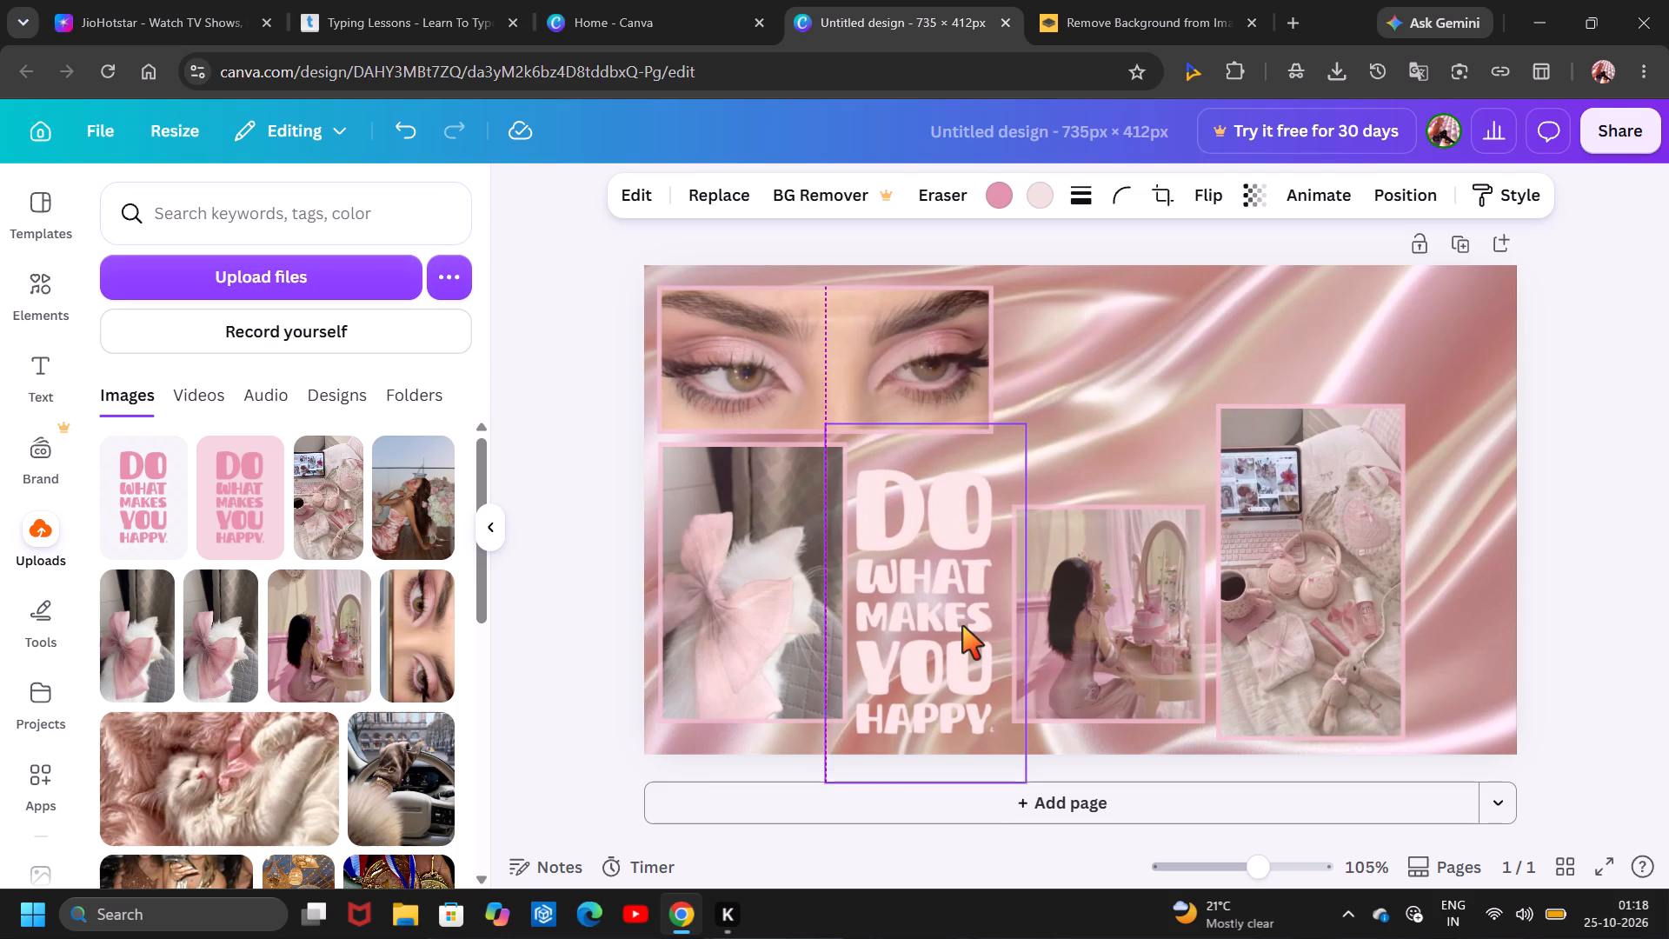
{"action": "left_click_drag", "start_coordinate": [805, 608], "coordinate": [805, 629]}
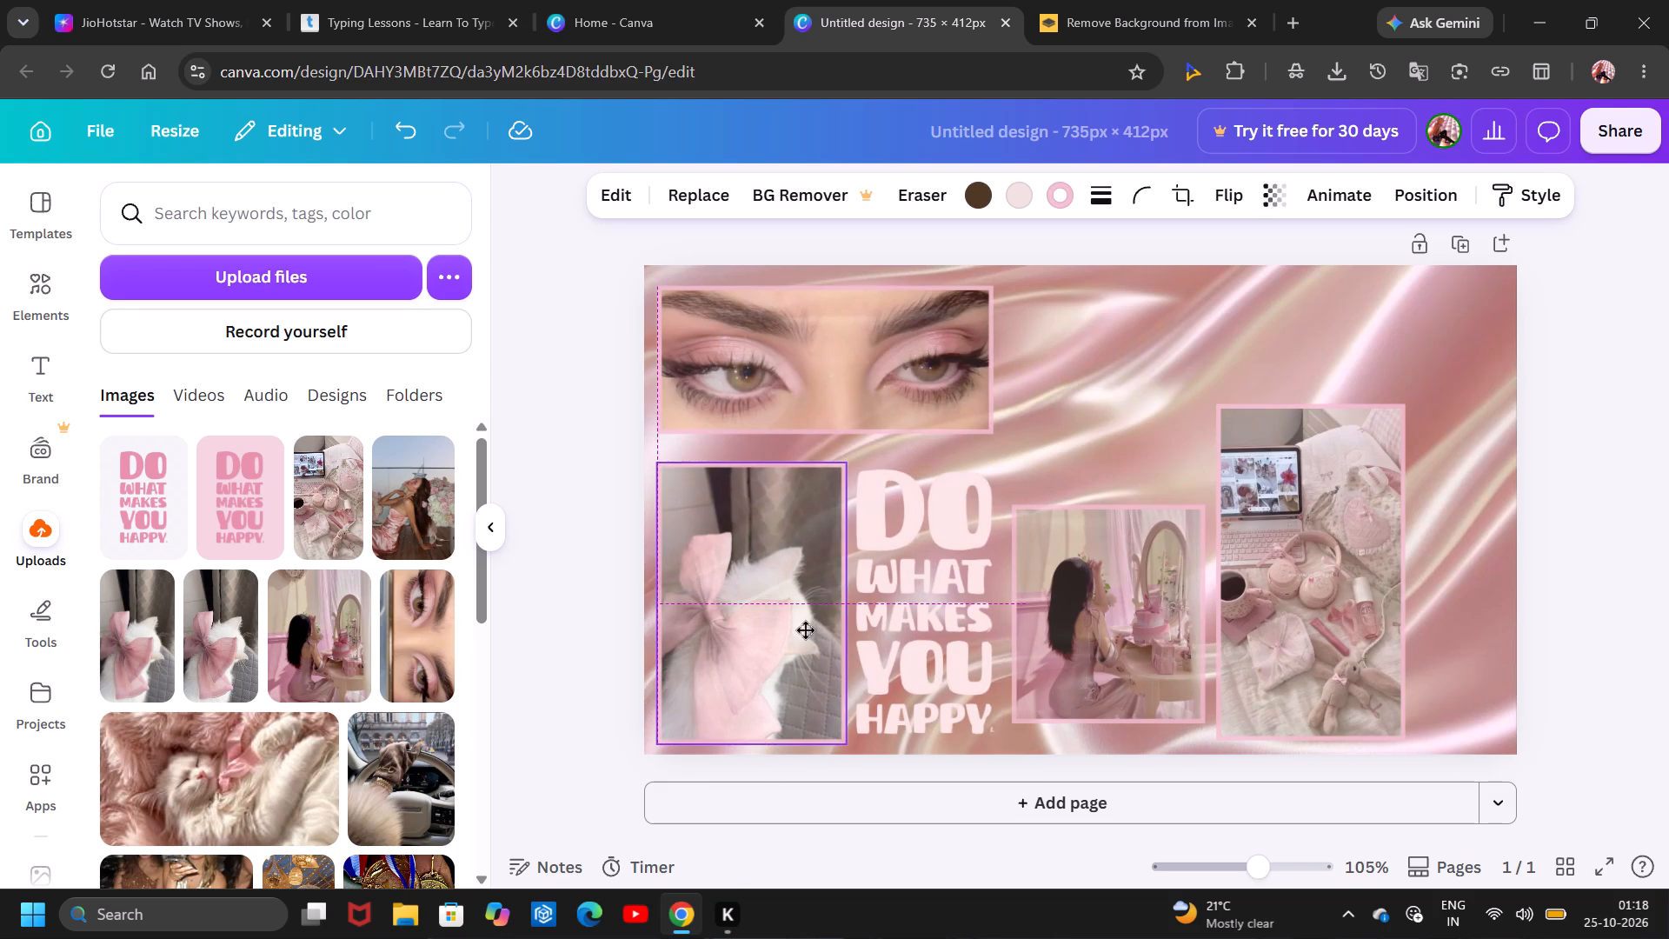
{"action": "left_click_drag", "start_coordinate": [805, 629], "coordinate": [807, 623]}
{"action": "left_click", "coordinate": [1088, 503]}
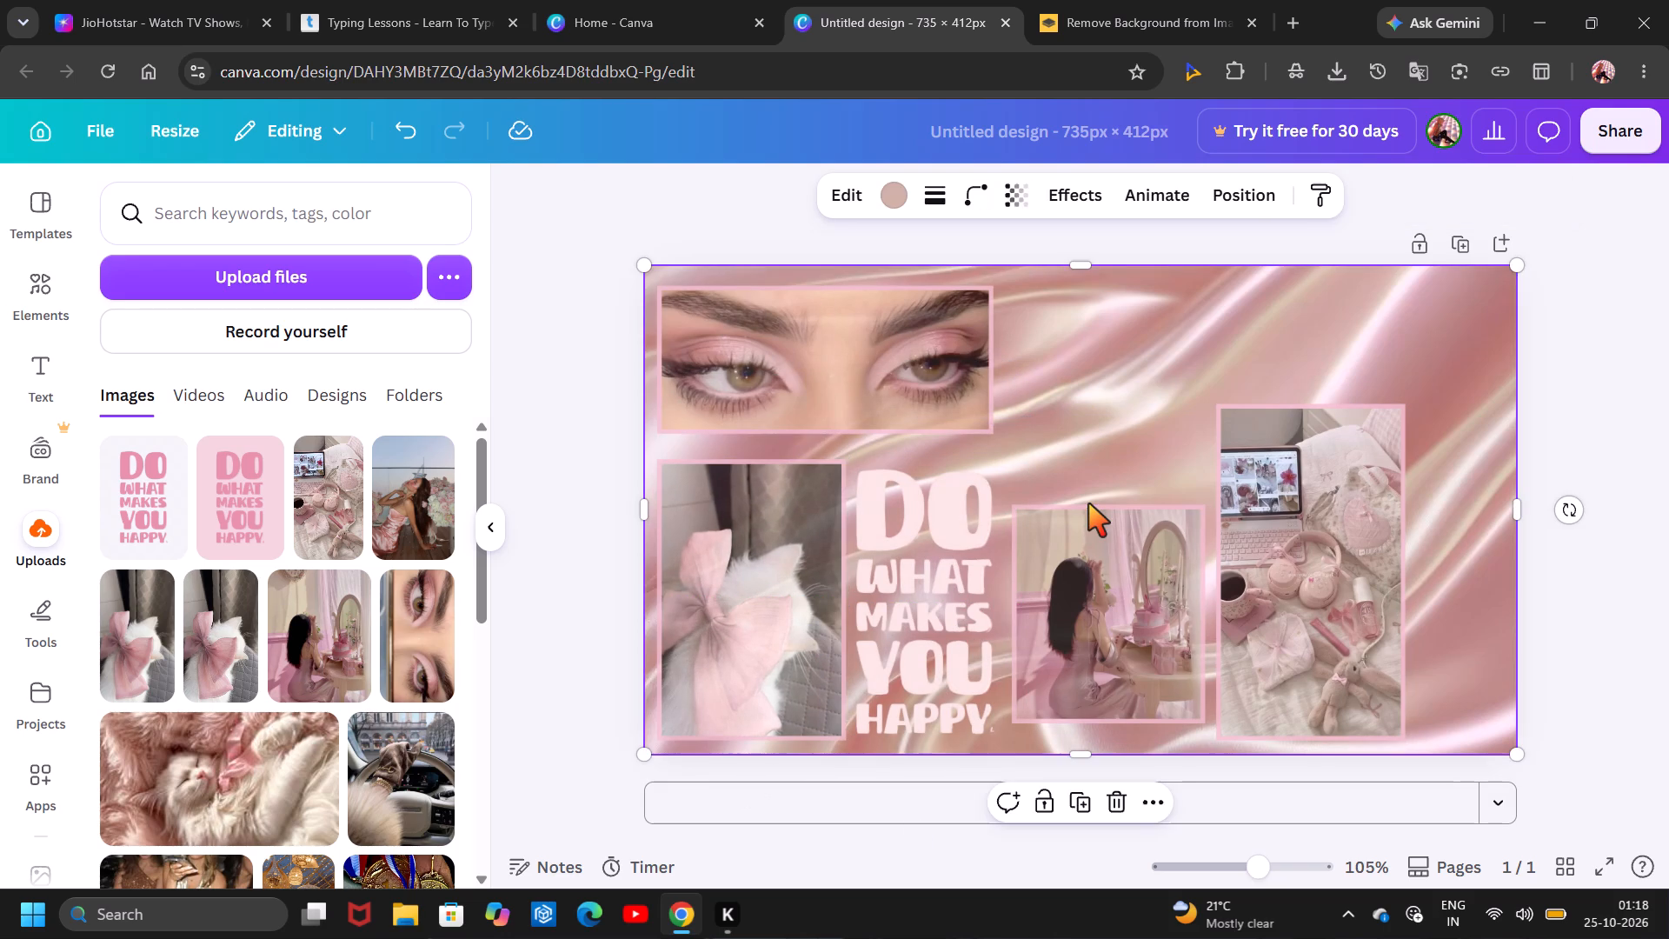
{"action": "left_click_drag", "start_coordinate": [1088, 595], "coordinate": [1093, 603]}
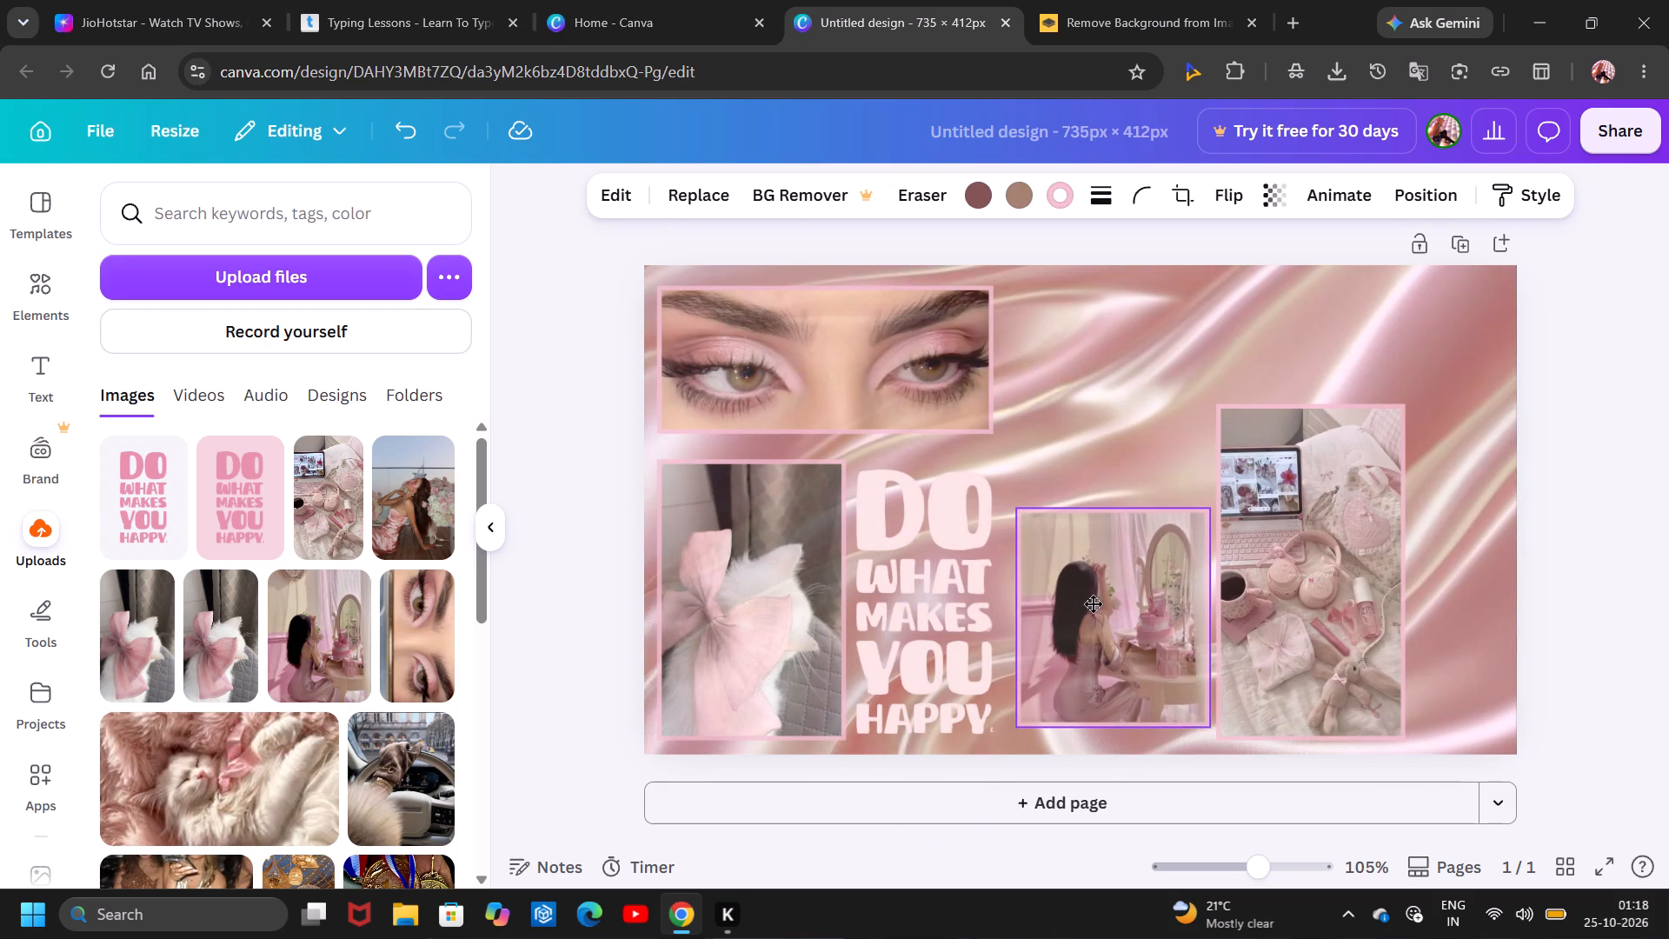
{"action": "left_click_drag", "start_coordinate": [1093, 603], "coordinate": [1090, 608]}
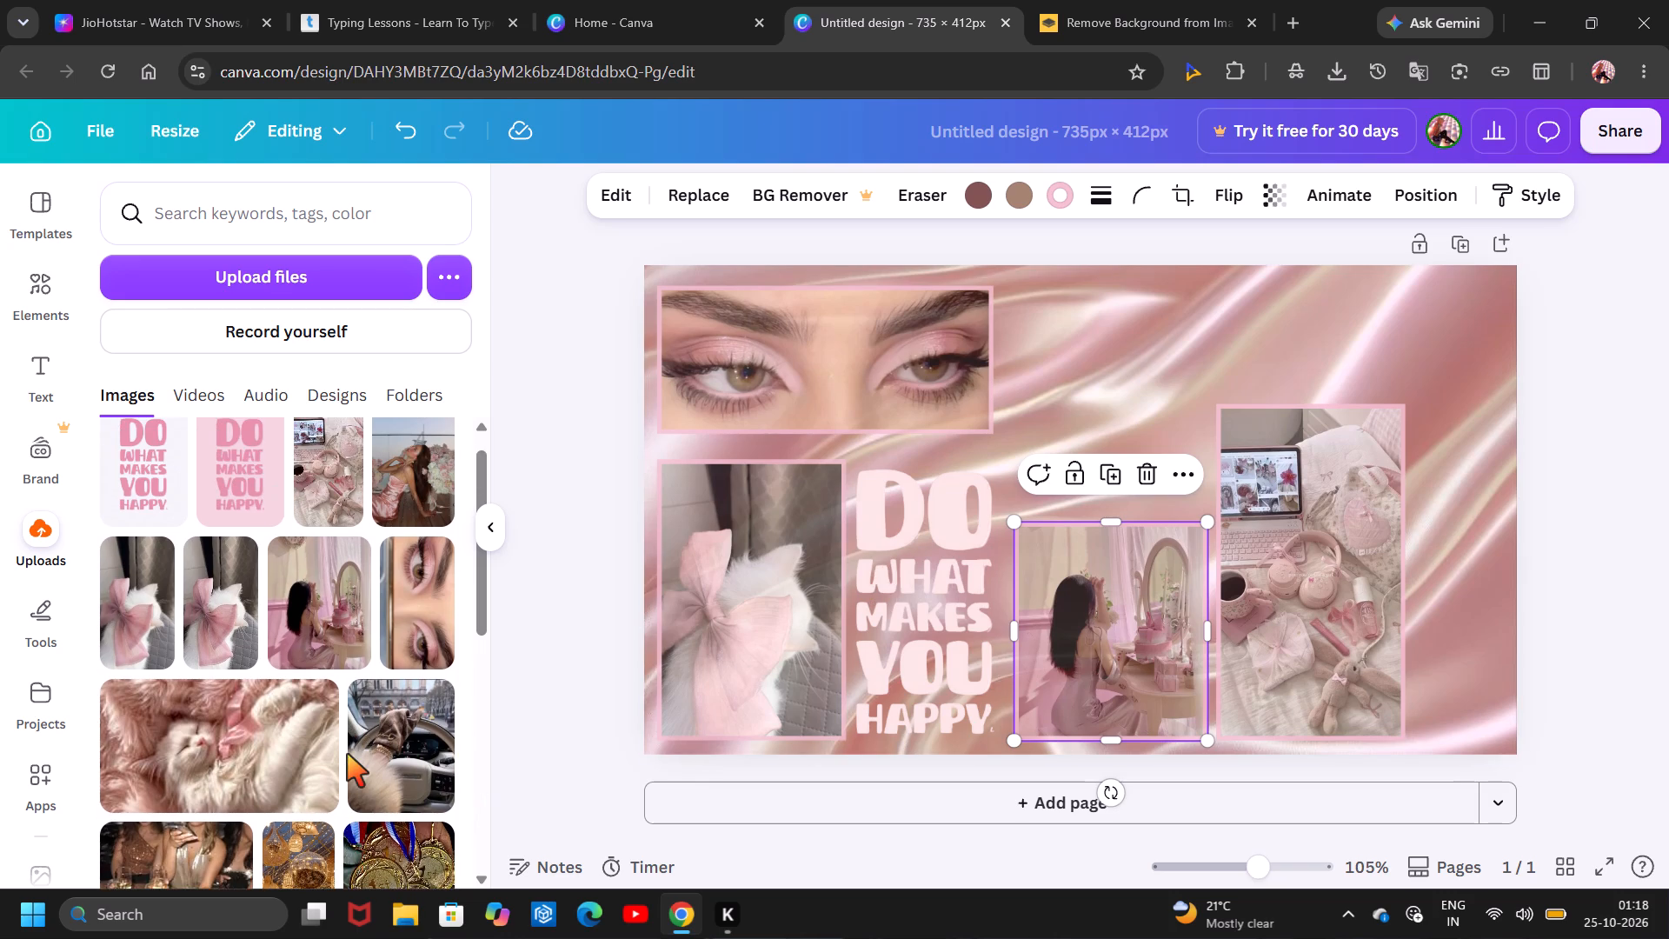
Add the uploaded photo of the woman in a pink satin dress and shrink it to fit above the vanity girl photo.
{"action": "left_click", "coordinate": [411, 531]}
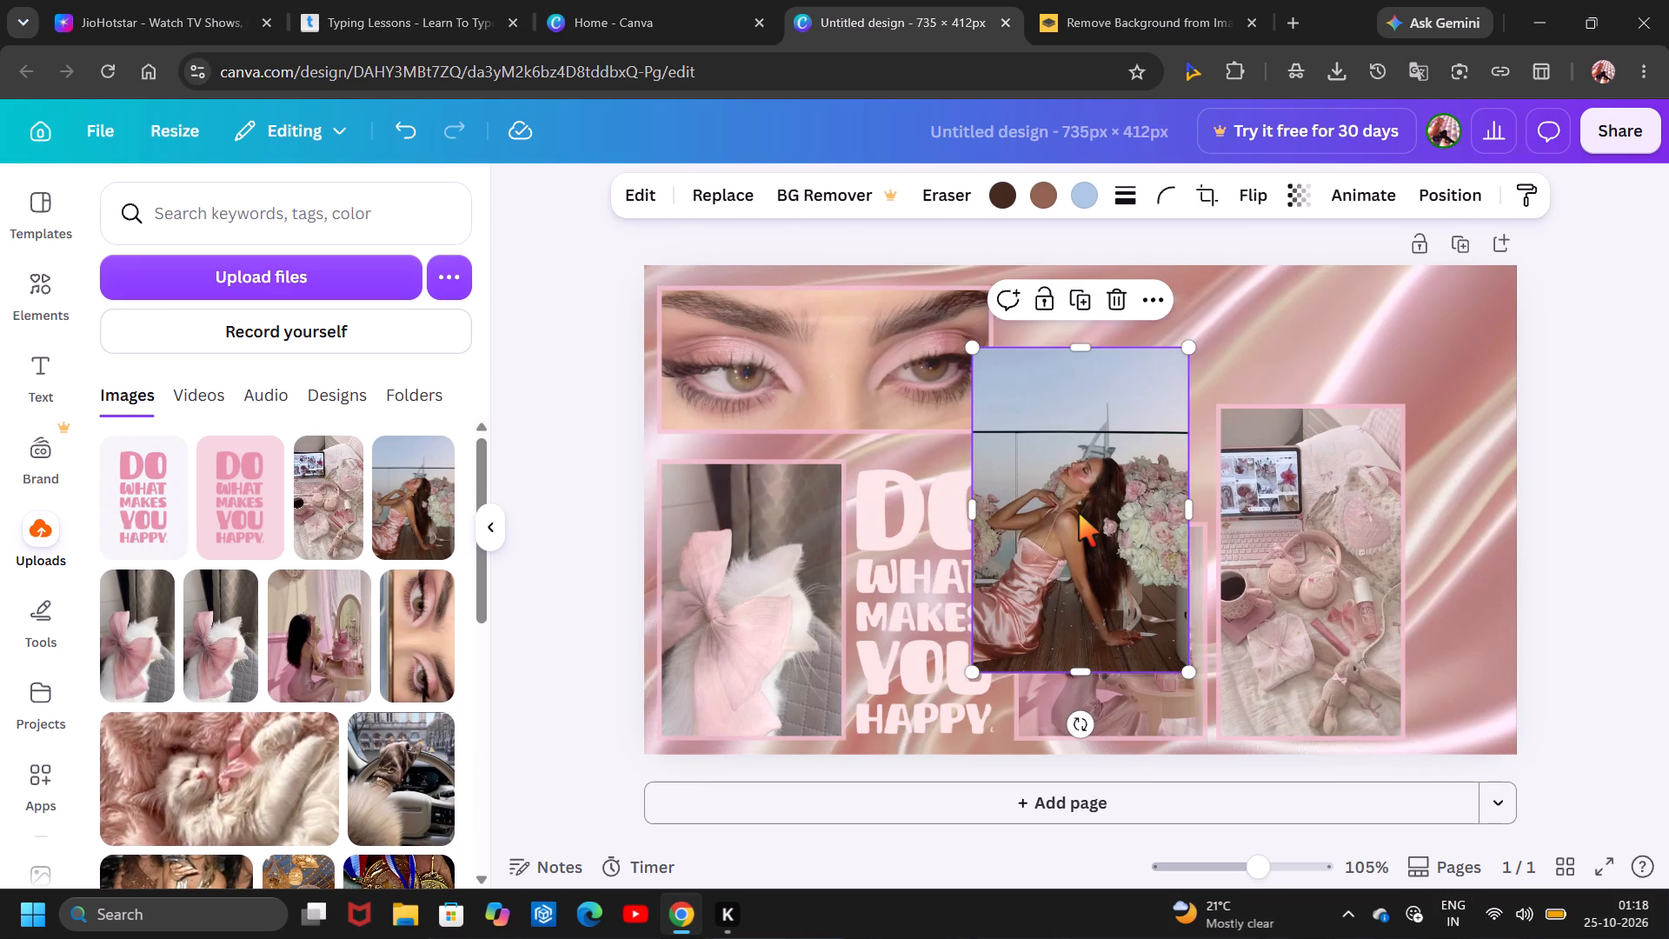
{"action": "left_click_drag", "start_coordinate": [1079, 514], "coordinate": [1134, 377]}
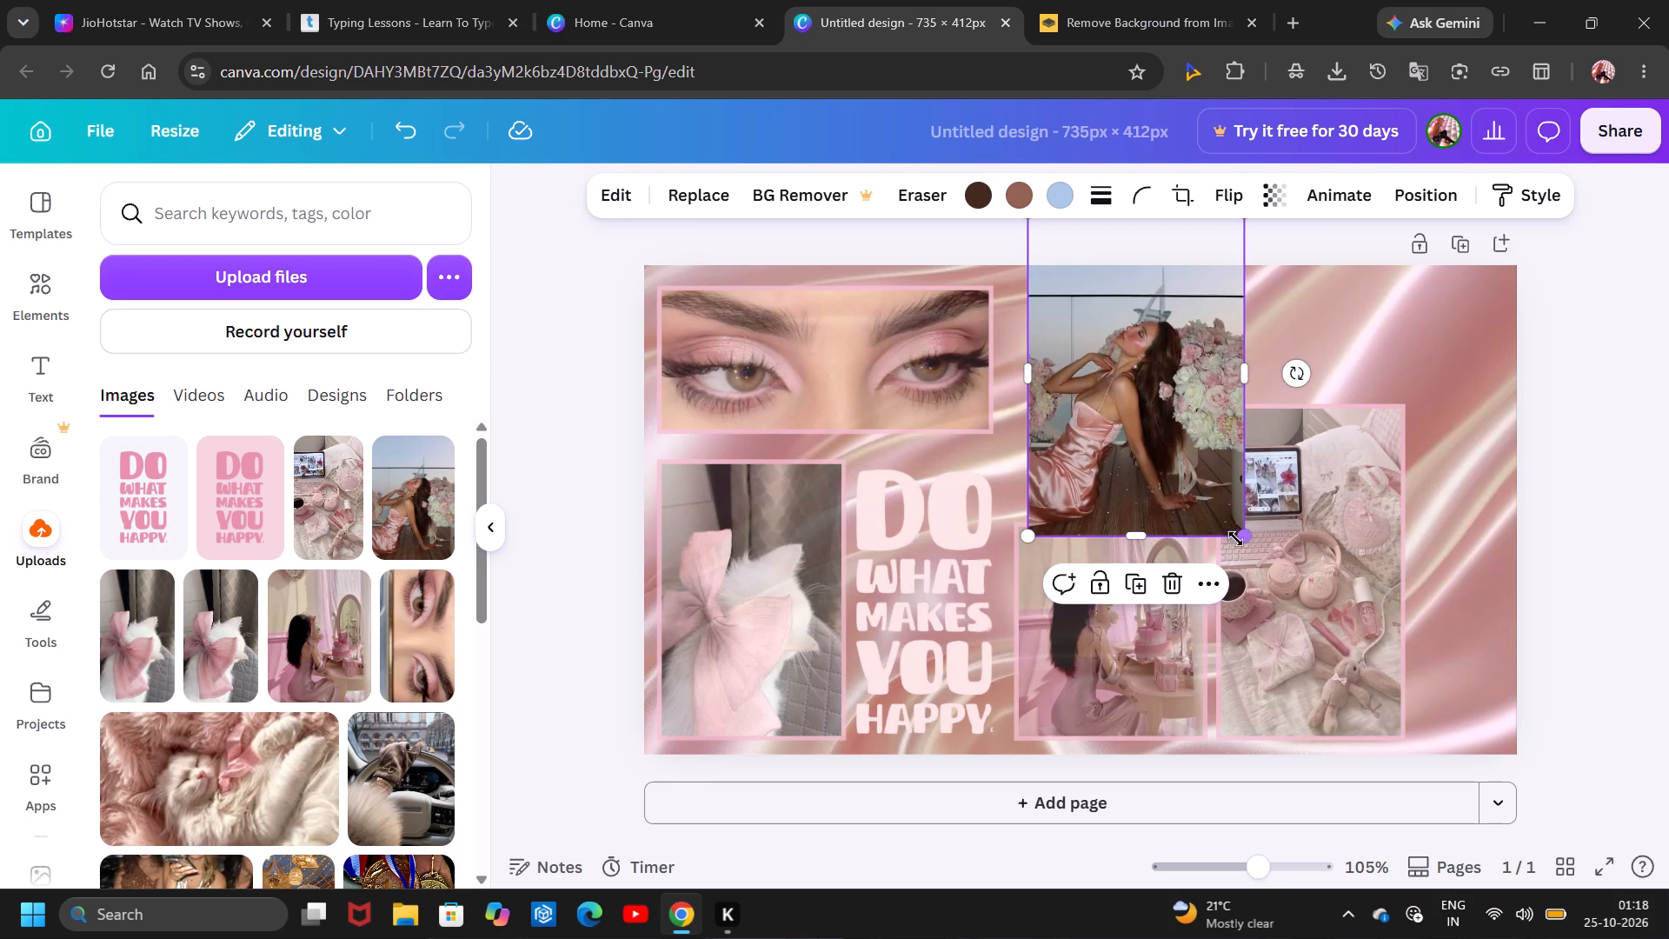
{"action": "left_click", "coordinate": [1151, 514]}
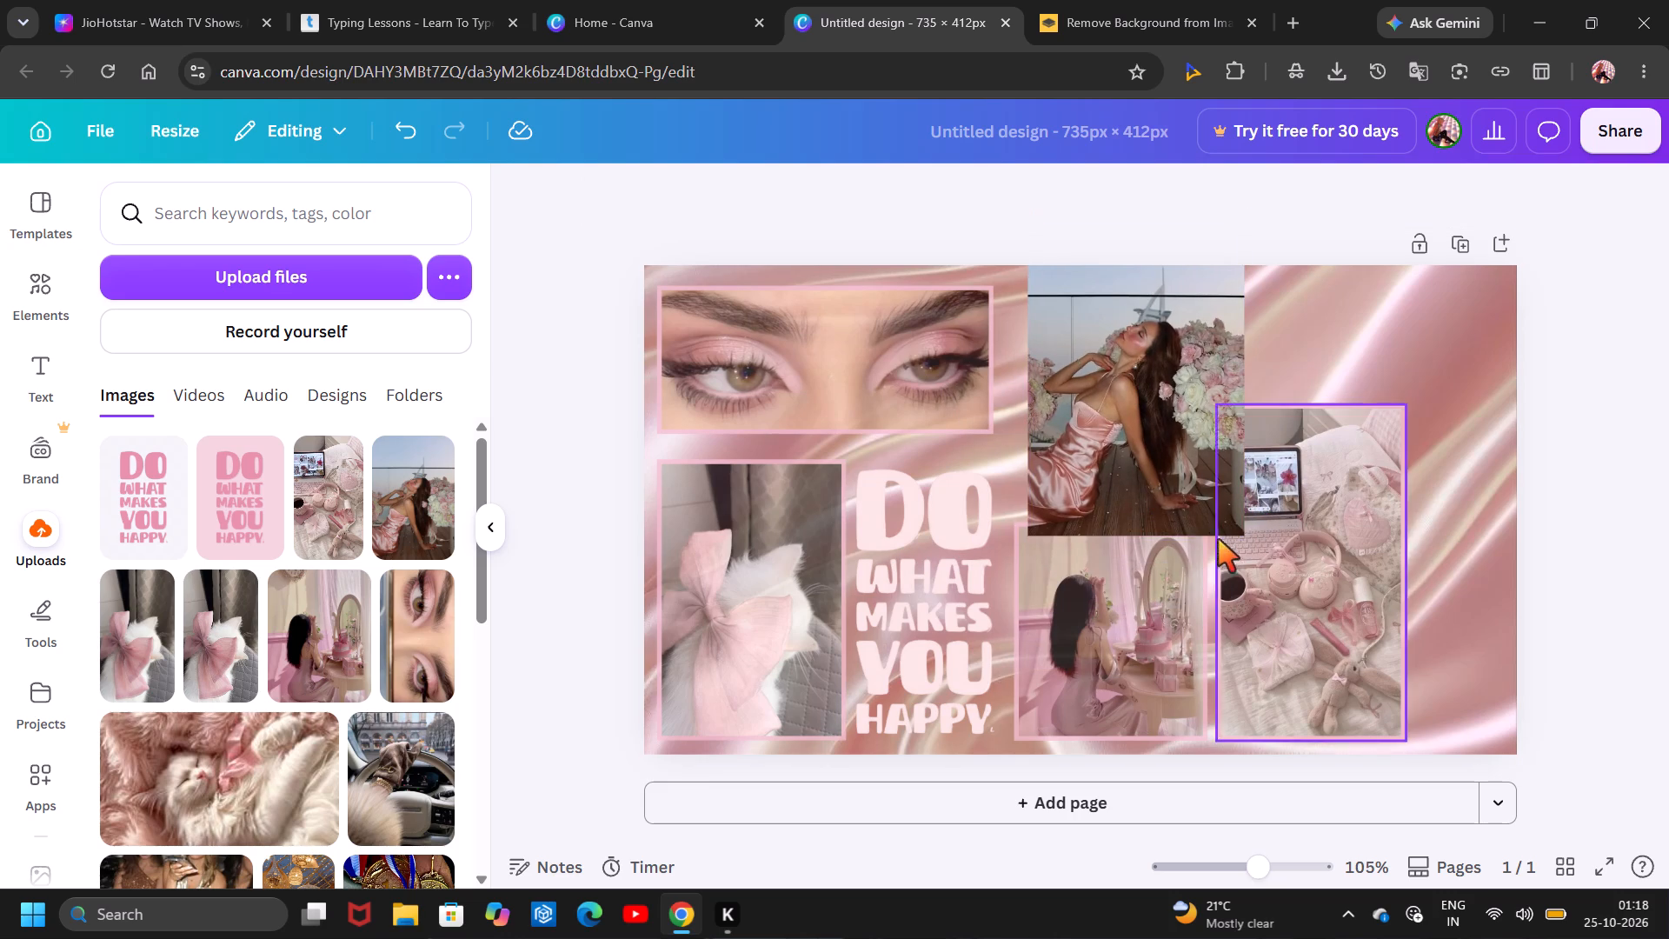
{"action": "left_click", "coordinate": [1175, 496]}
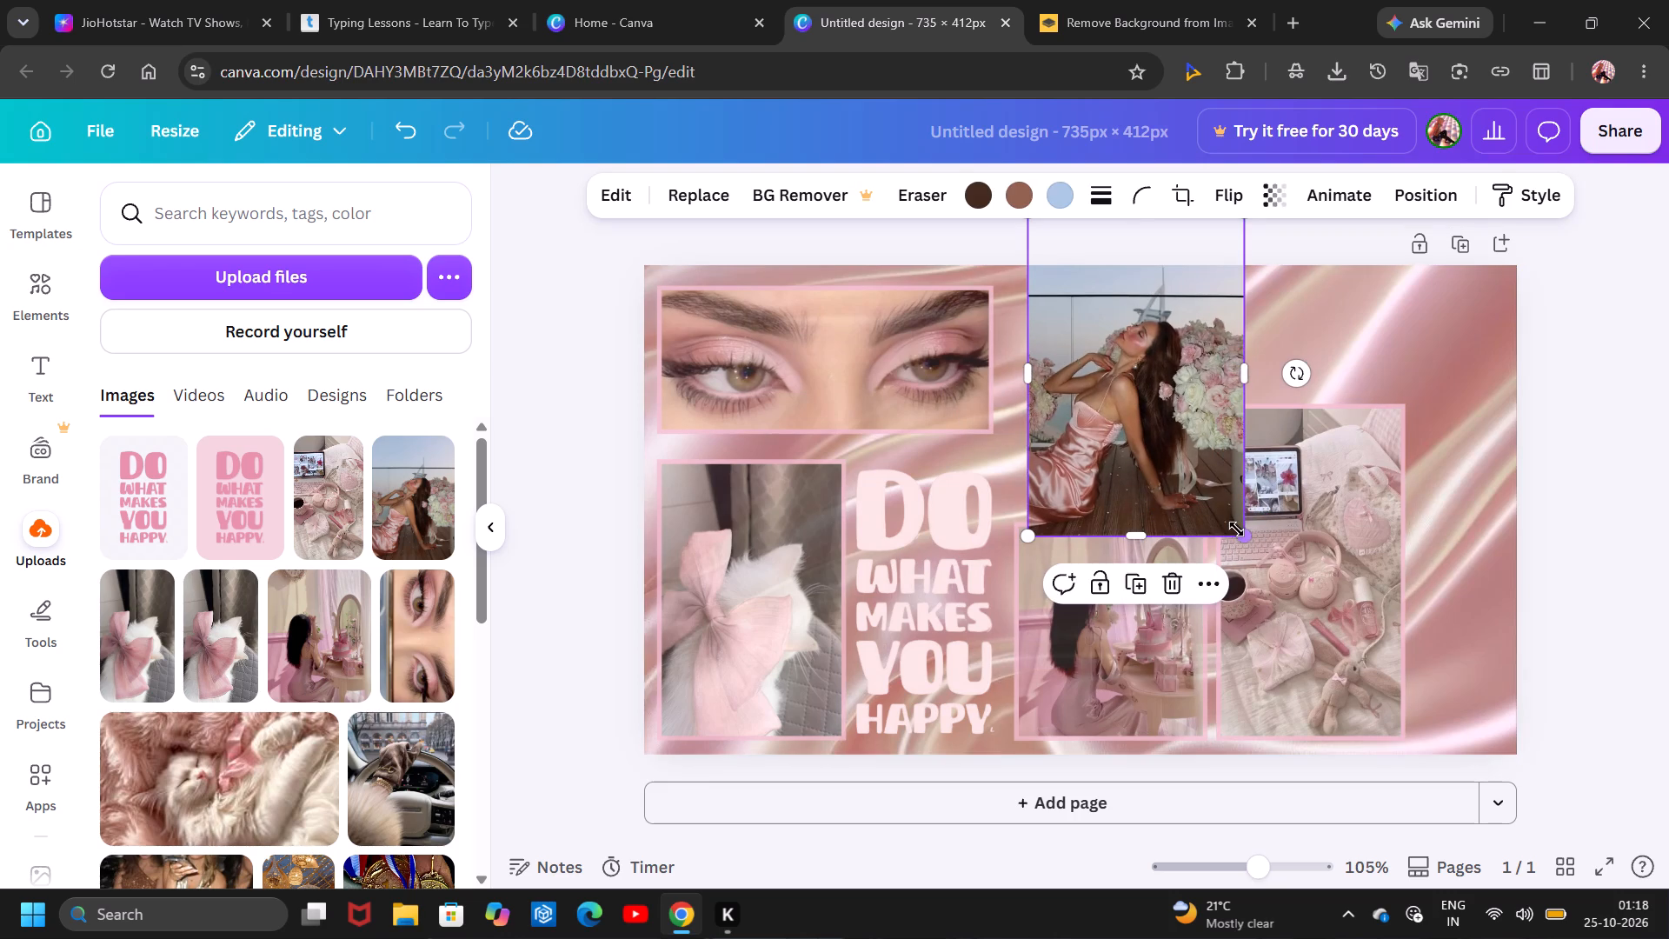
{"action": "left_click_drag", "start_coordinate": [1236, 529], "coordinate": [1201, 469]}
{"action": "left_click_drag", "start_coordinate": [1082, 361], "coordinate": [1085, 425]}
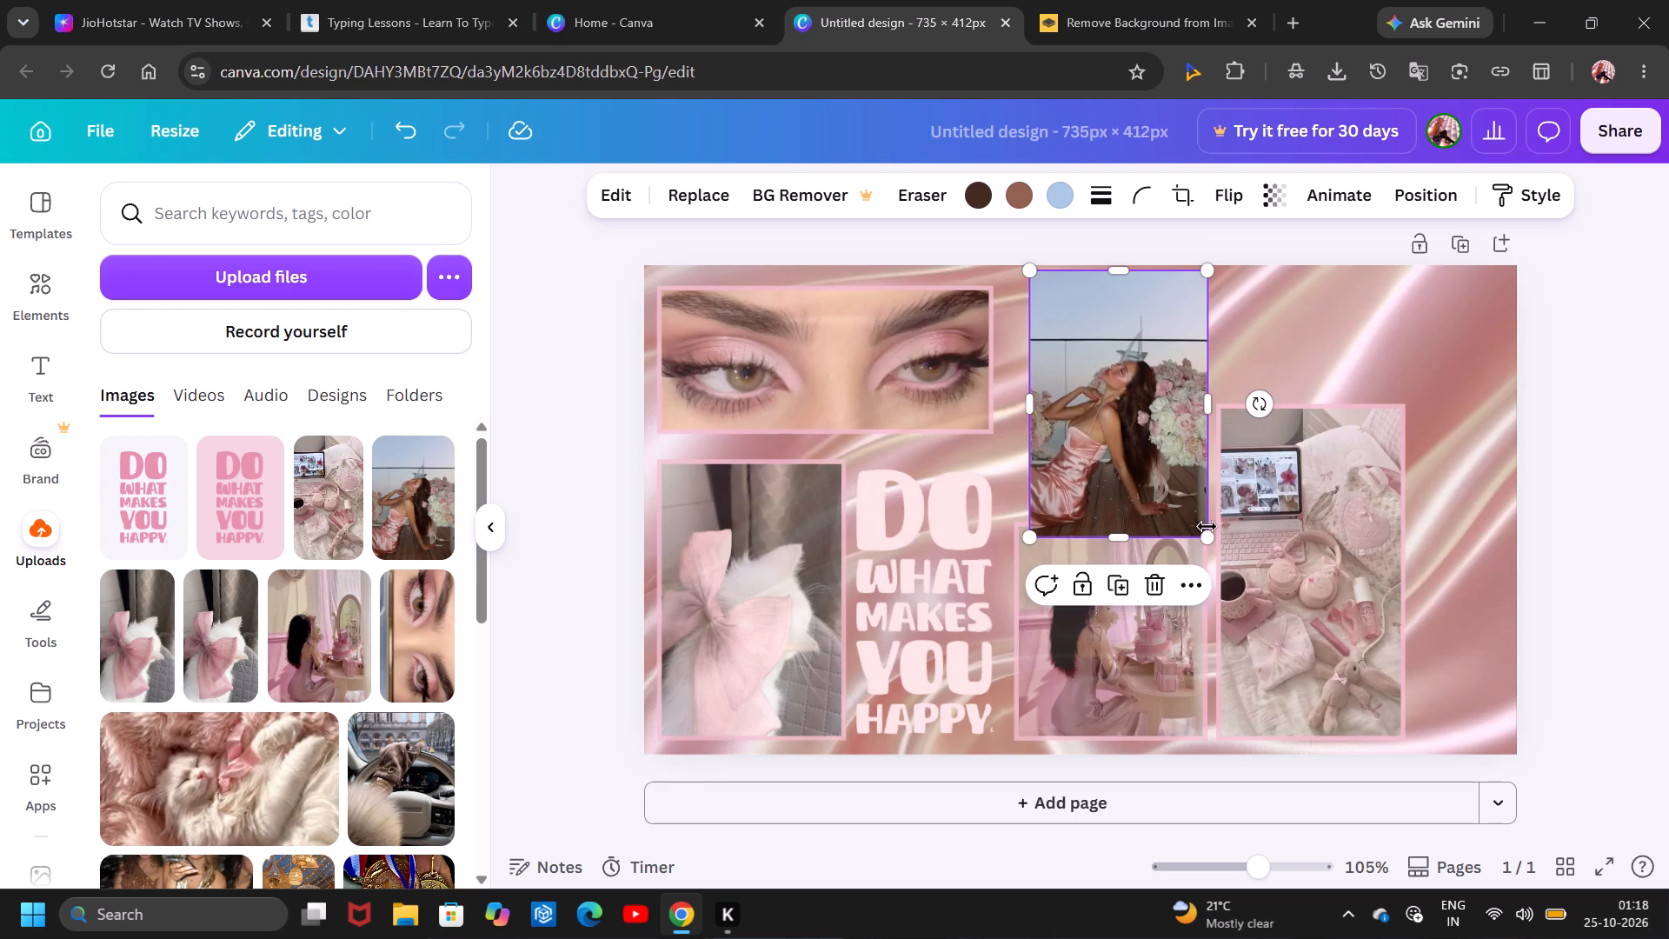
{"action": "left_click_drag", "start_coordinate": [1207, 536], "coordinate": [1169, 487]}
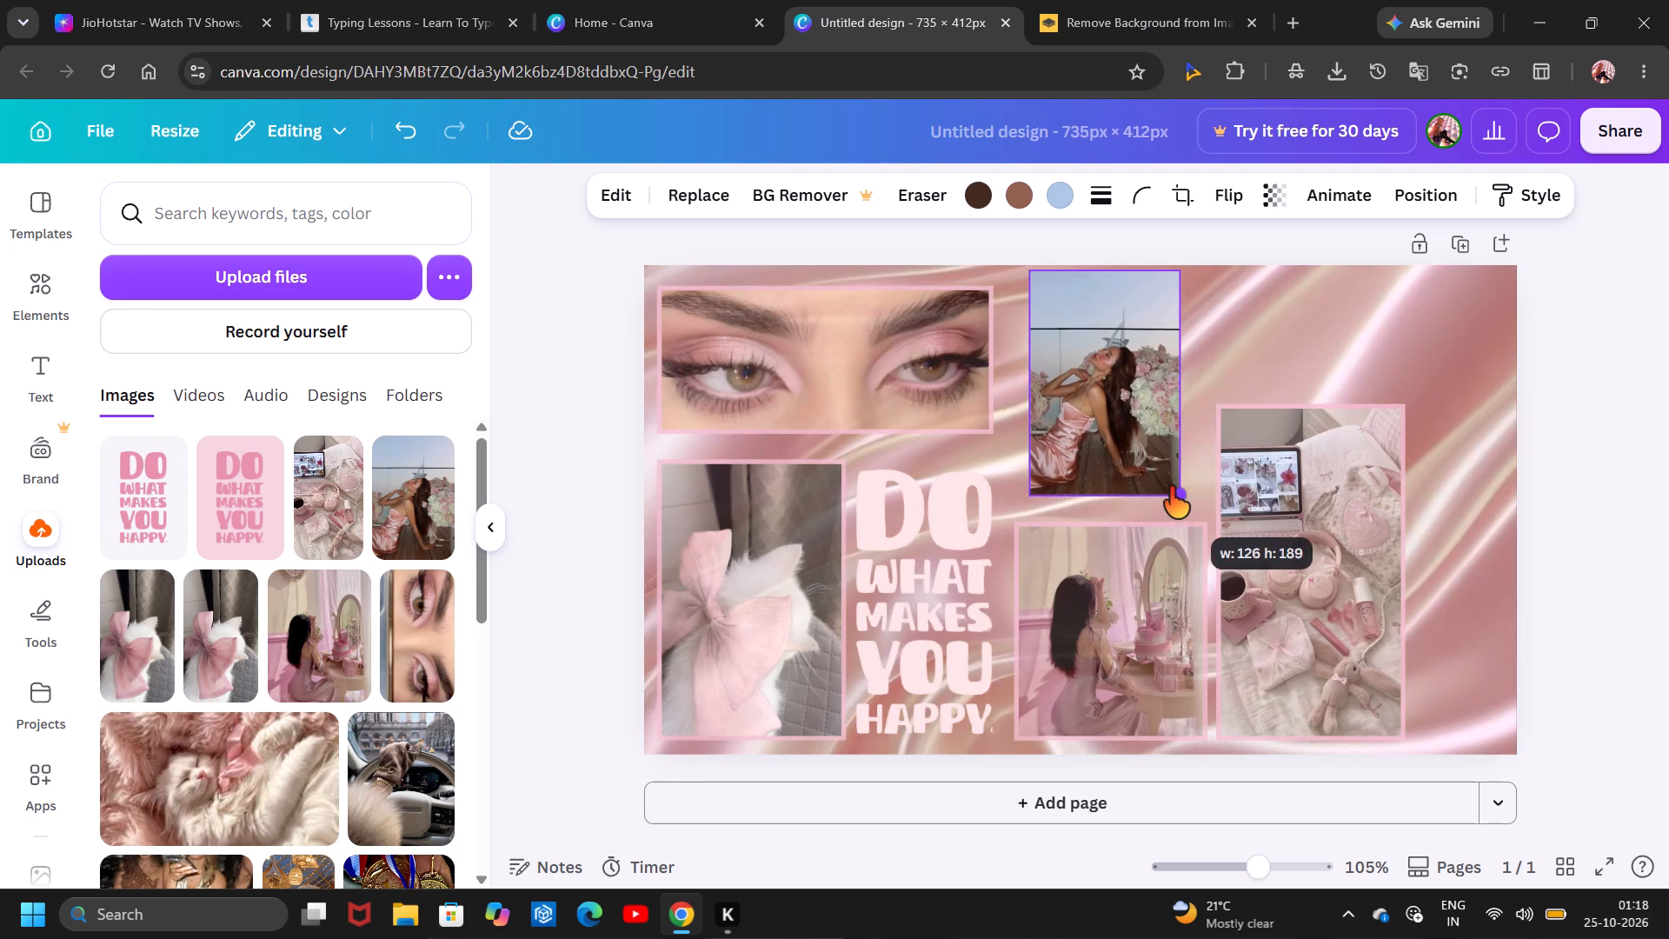
{"action": "left_click_drag", "start_coordinate": [1169, 487], "coordinate": [1177, 504]}
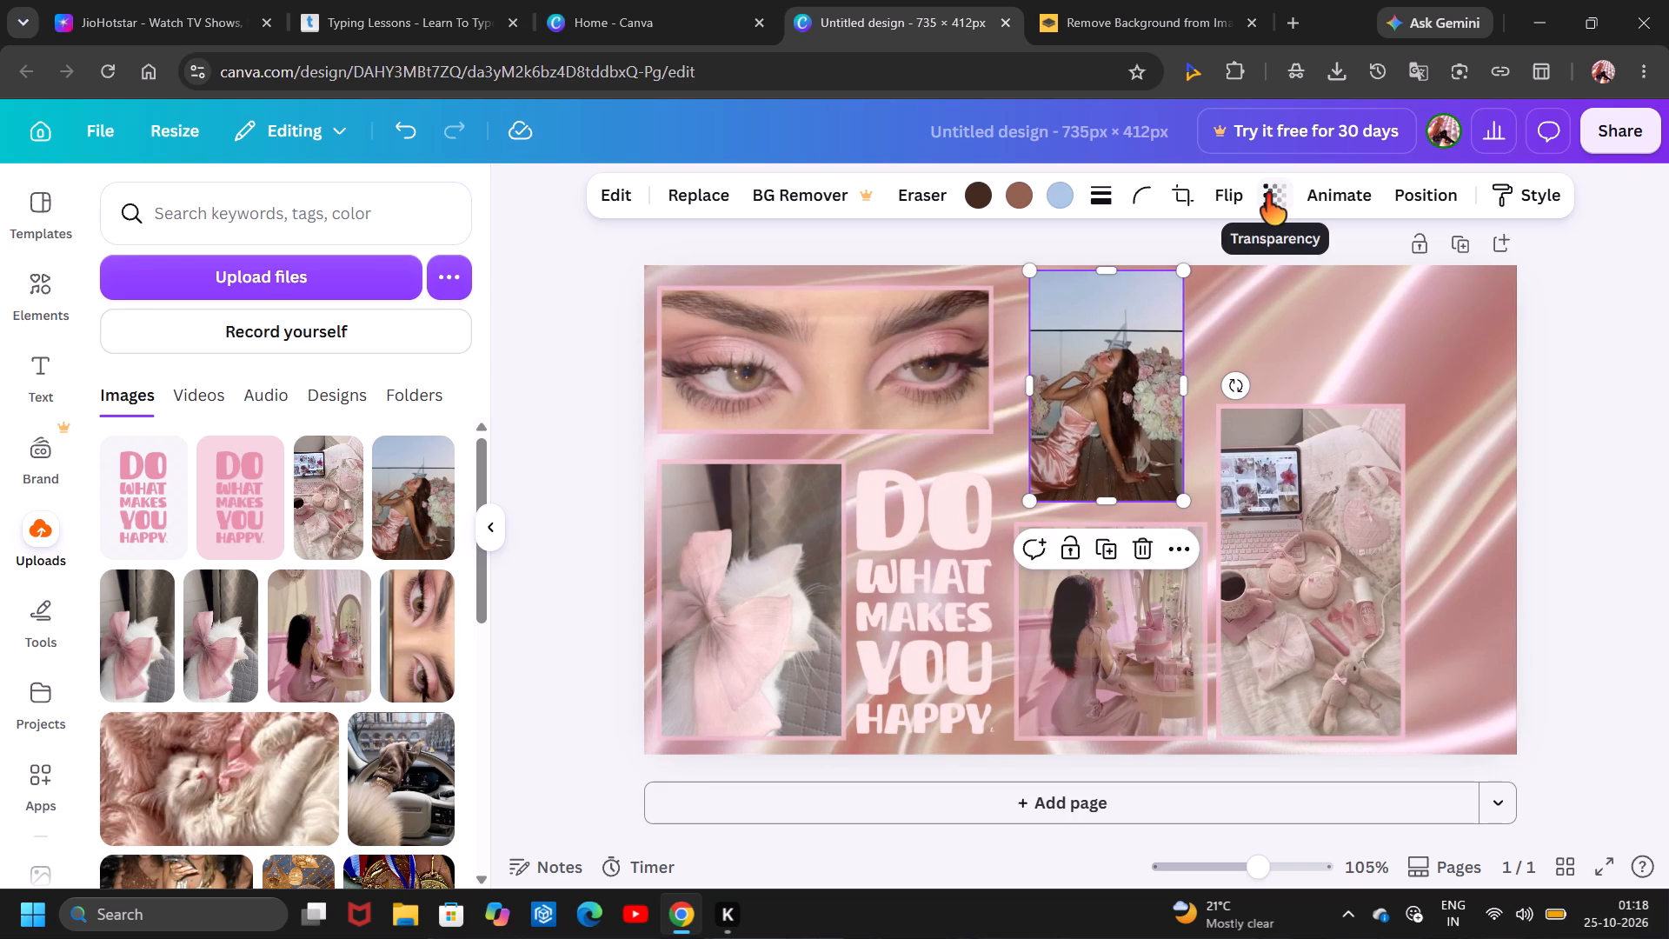
Set the satin-dress woman photo's transparency to 80.
{"action": "left_click", "coordinate": [1266, 194]}
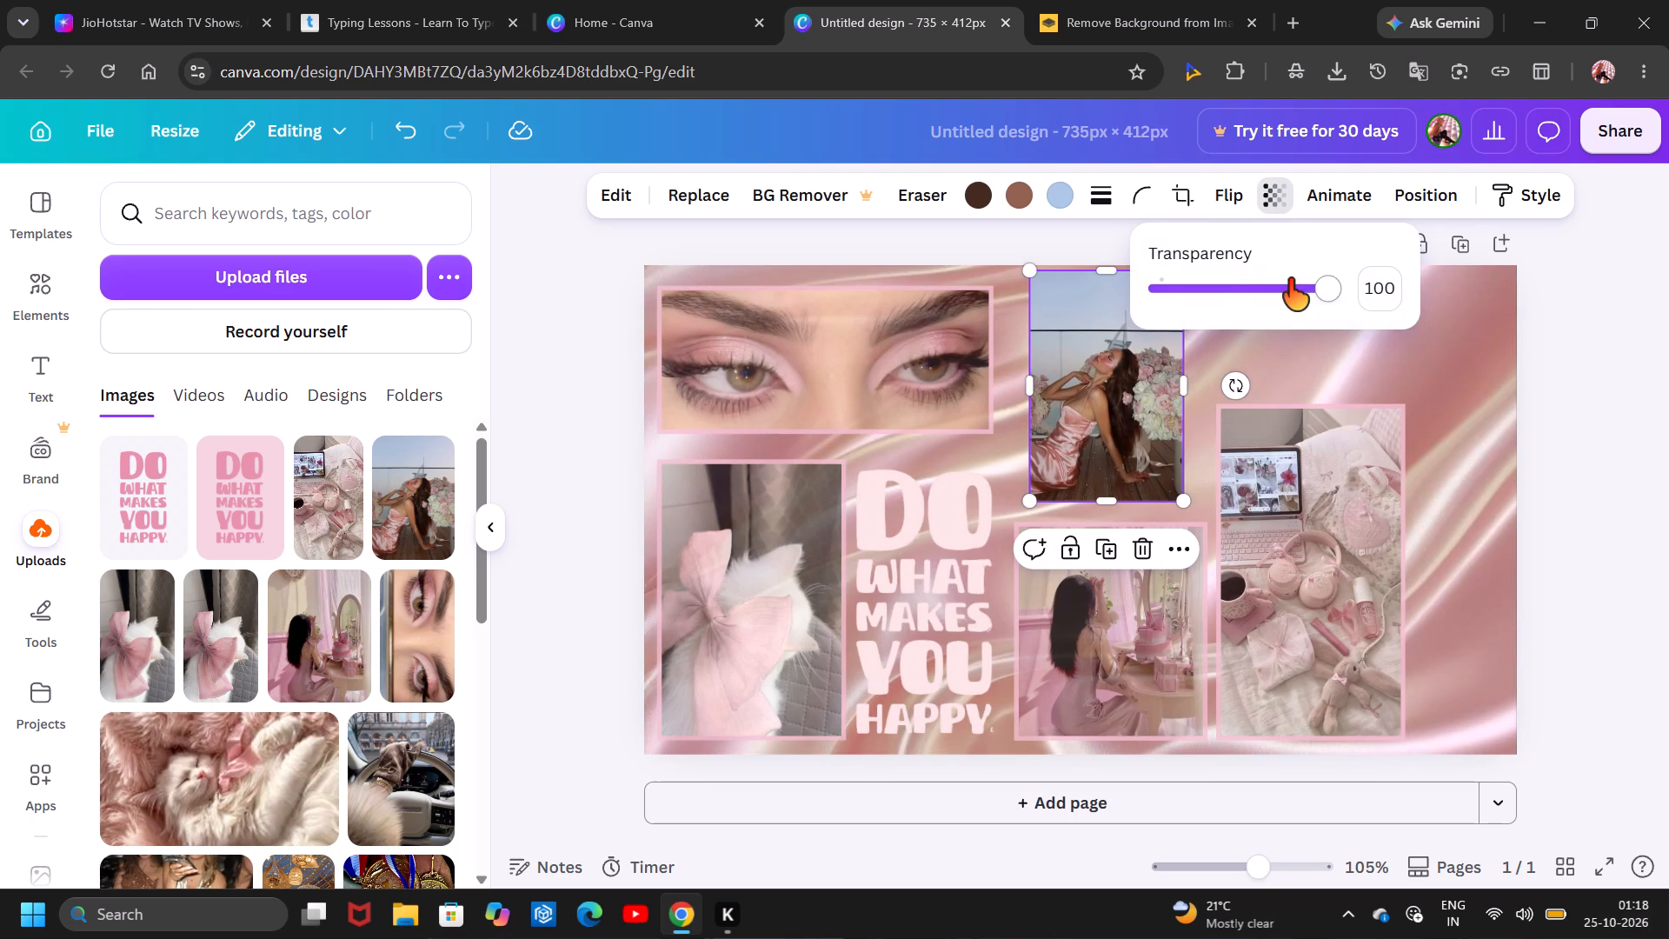
{"action": "left_click", "coordinate": [1288, 279]}
{"action": "left_click_drag", "start_coordinate": [1296, 283], "coordinate": [1296, 303]}
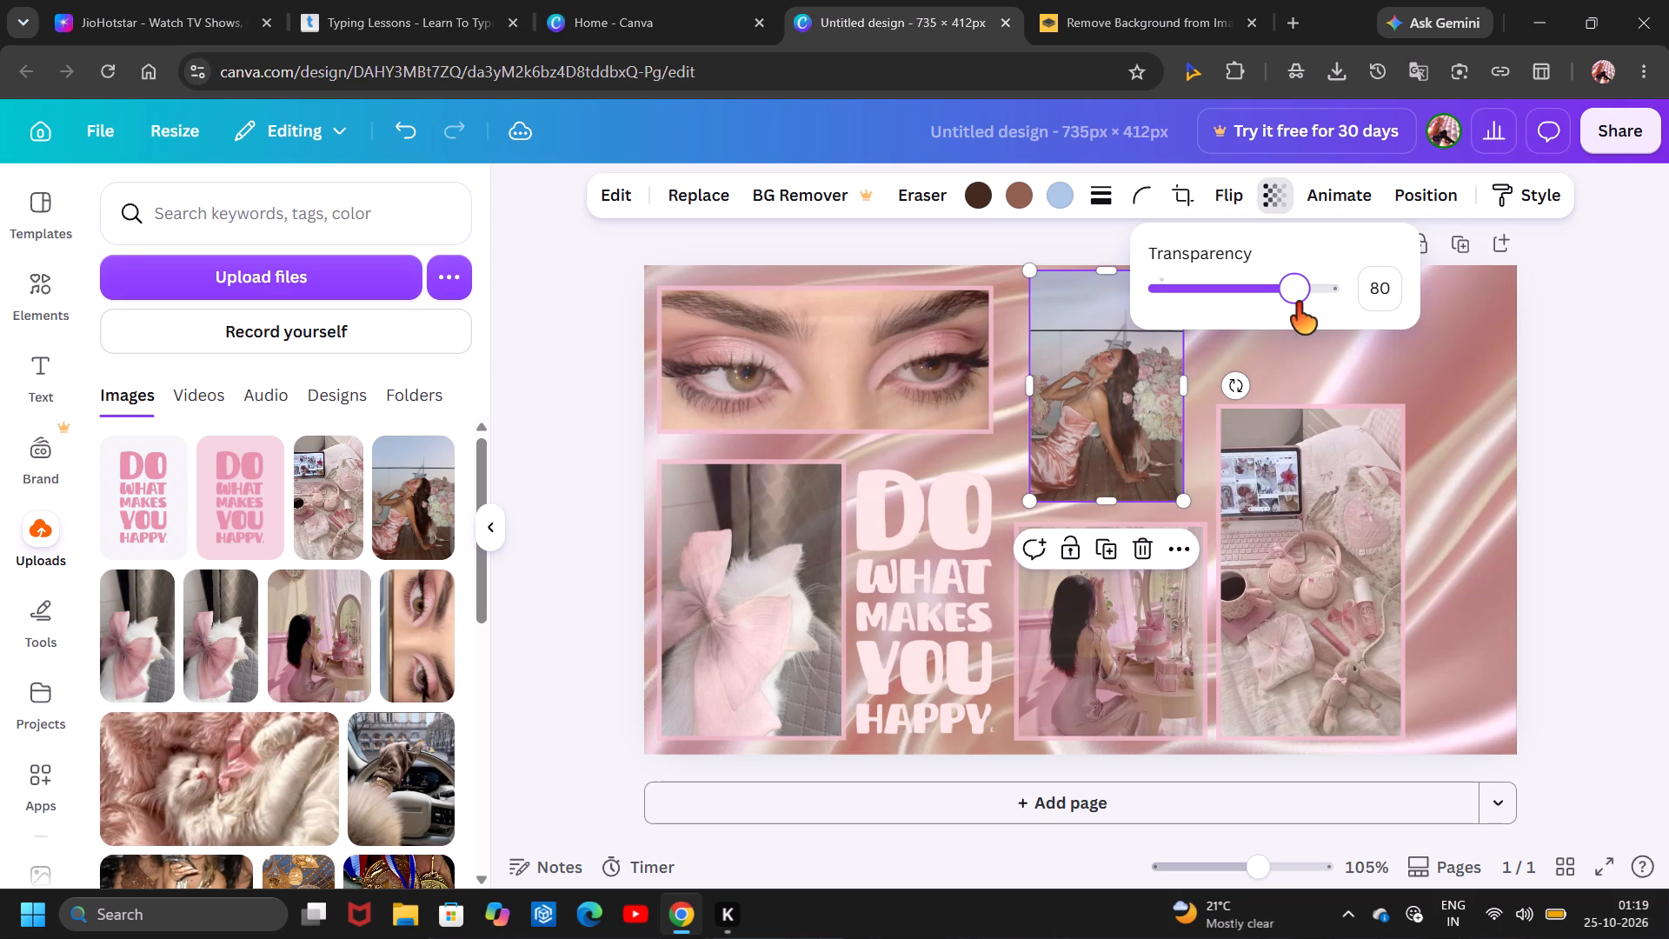
{"action": "left_click_drag", "start_coordinate": [1296, 303], "coordinate": [1296, 303]}
{"action": "left_click", "coordinate": [1479, 427]}
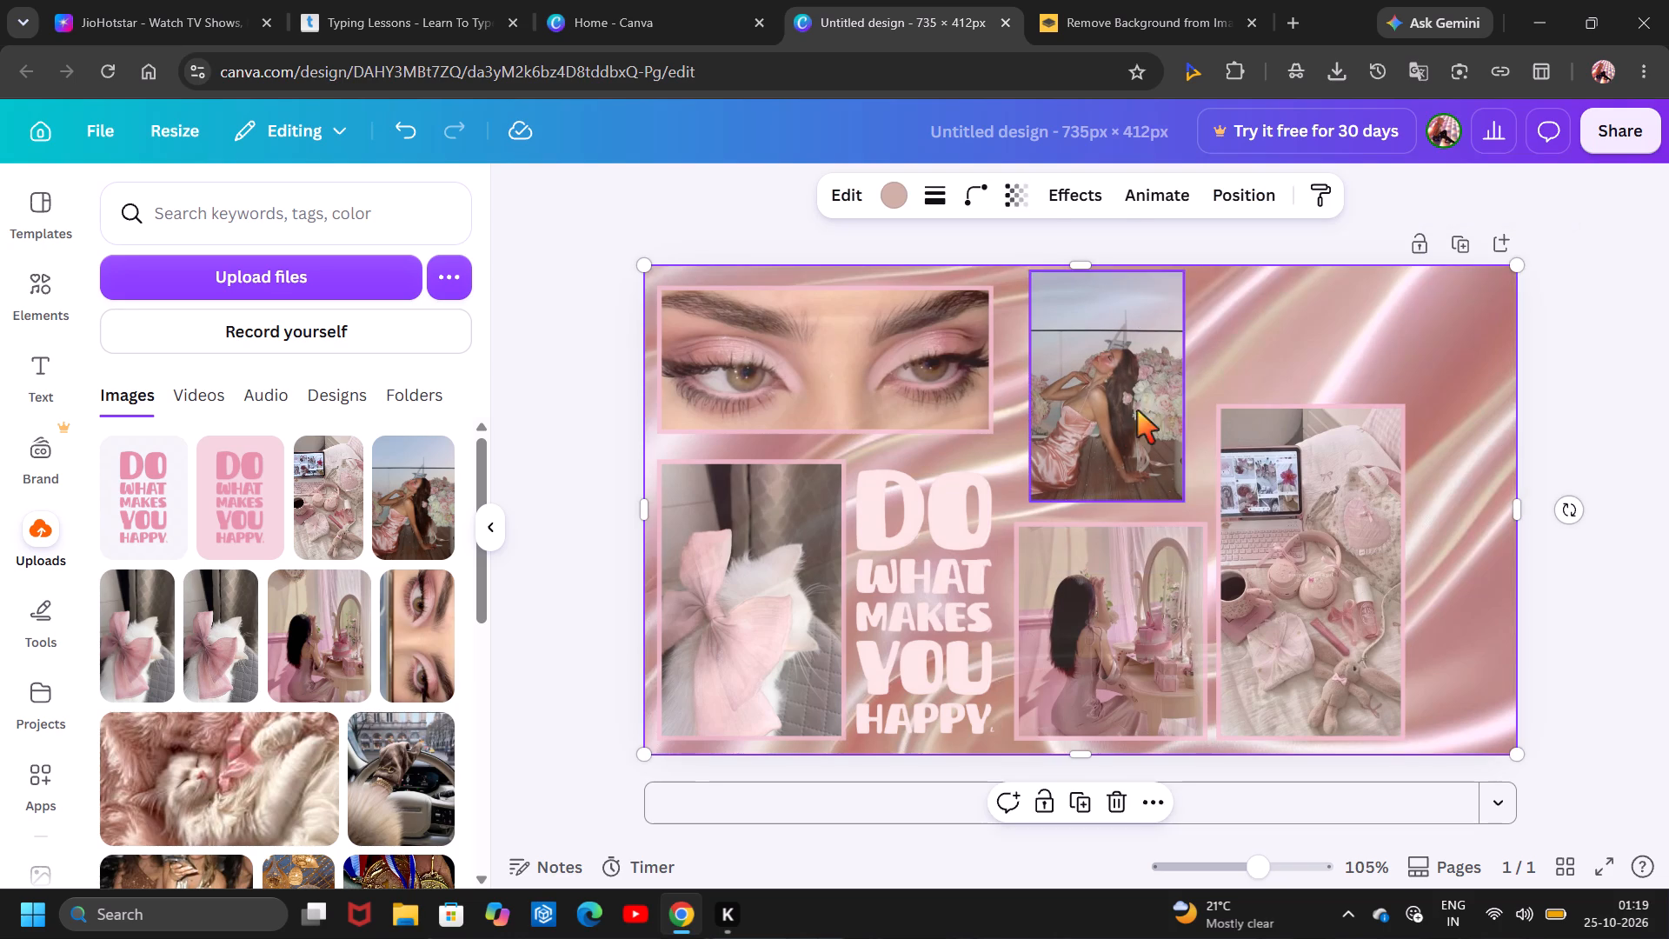
Nudge the satin-dress woman photo down, trim its top edge level with the eye photo, and align its left edge with the vanity photo.
{"action": "left_click_drag", "start_coordinate": [1105, 416], "coordinate": [1105, 427]}
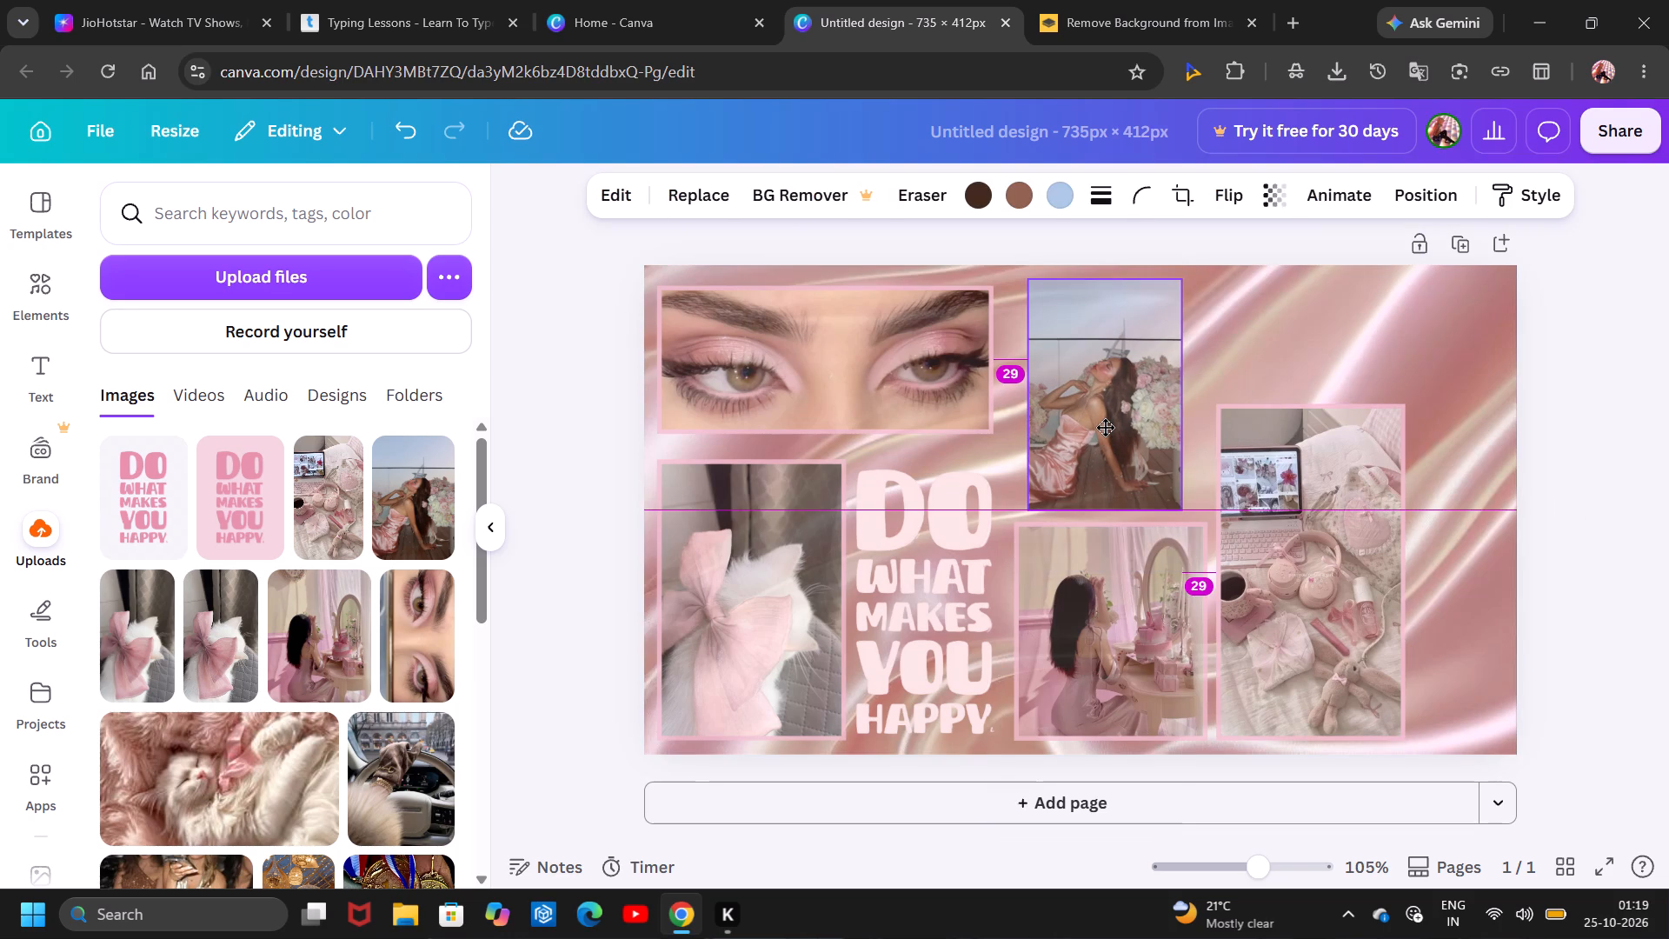
{"action": "left_click_drag", "start_coordinate": [1105, 427], "coordinate": [1108, 423]}
{"action": "left_click", "coordinate": [1108, 423]}
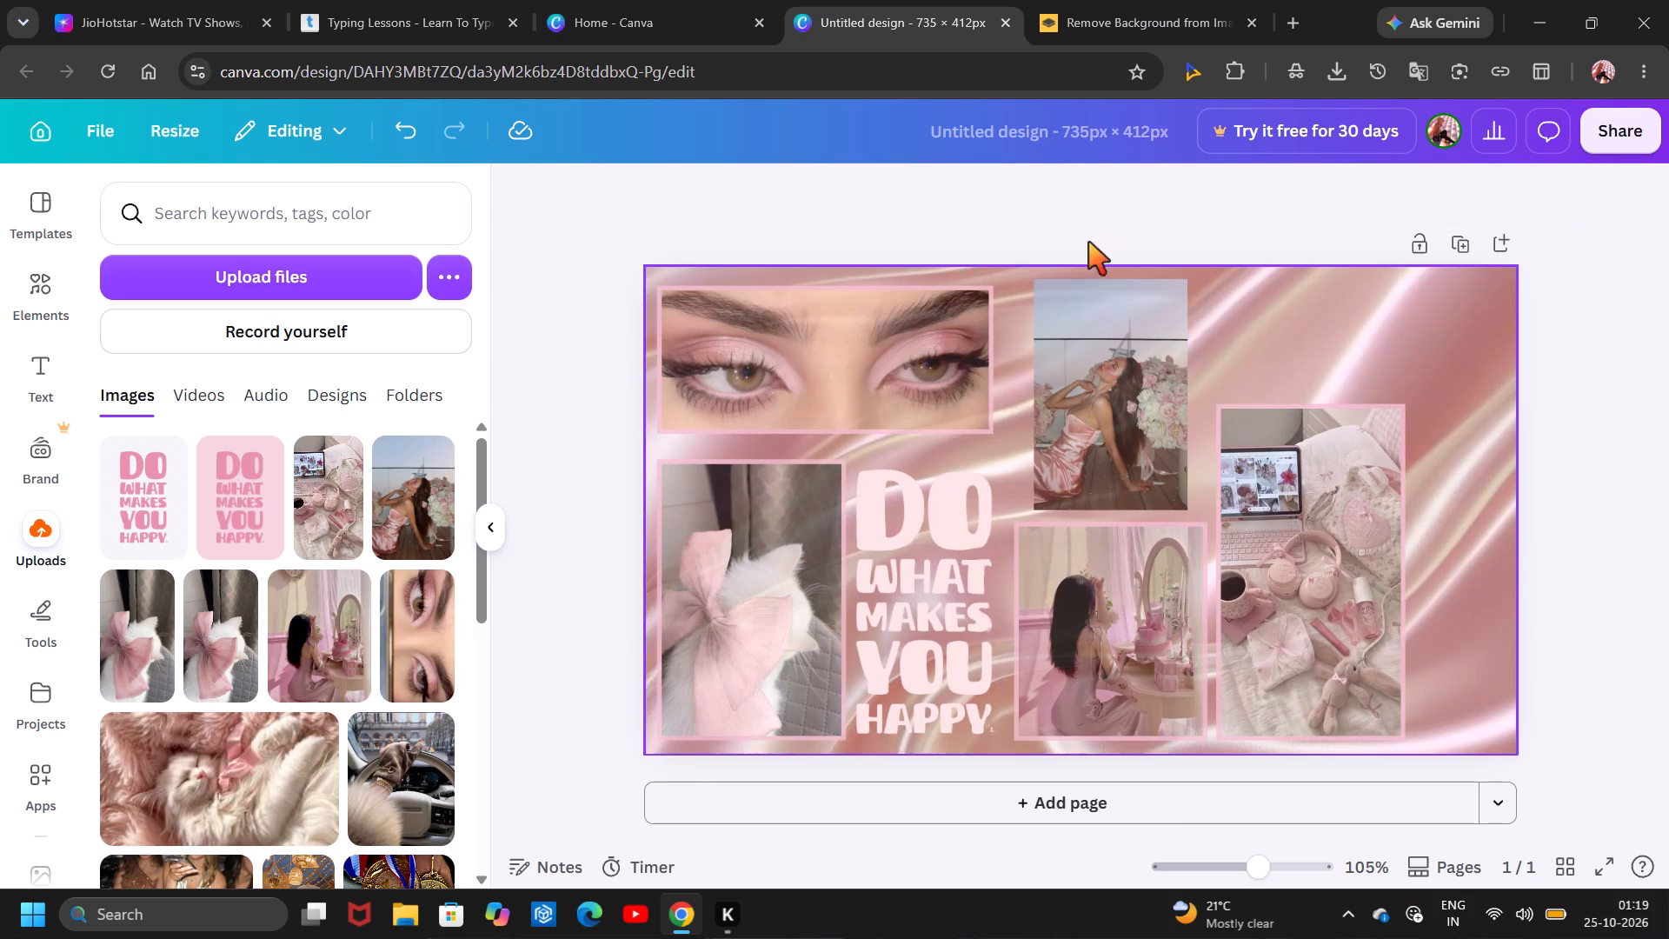
{"action": "left_click", "coordinate": [1114, 298]}
{"action": "left_click", "coordinate": [1108, 283]}
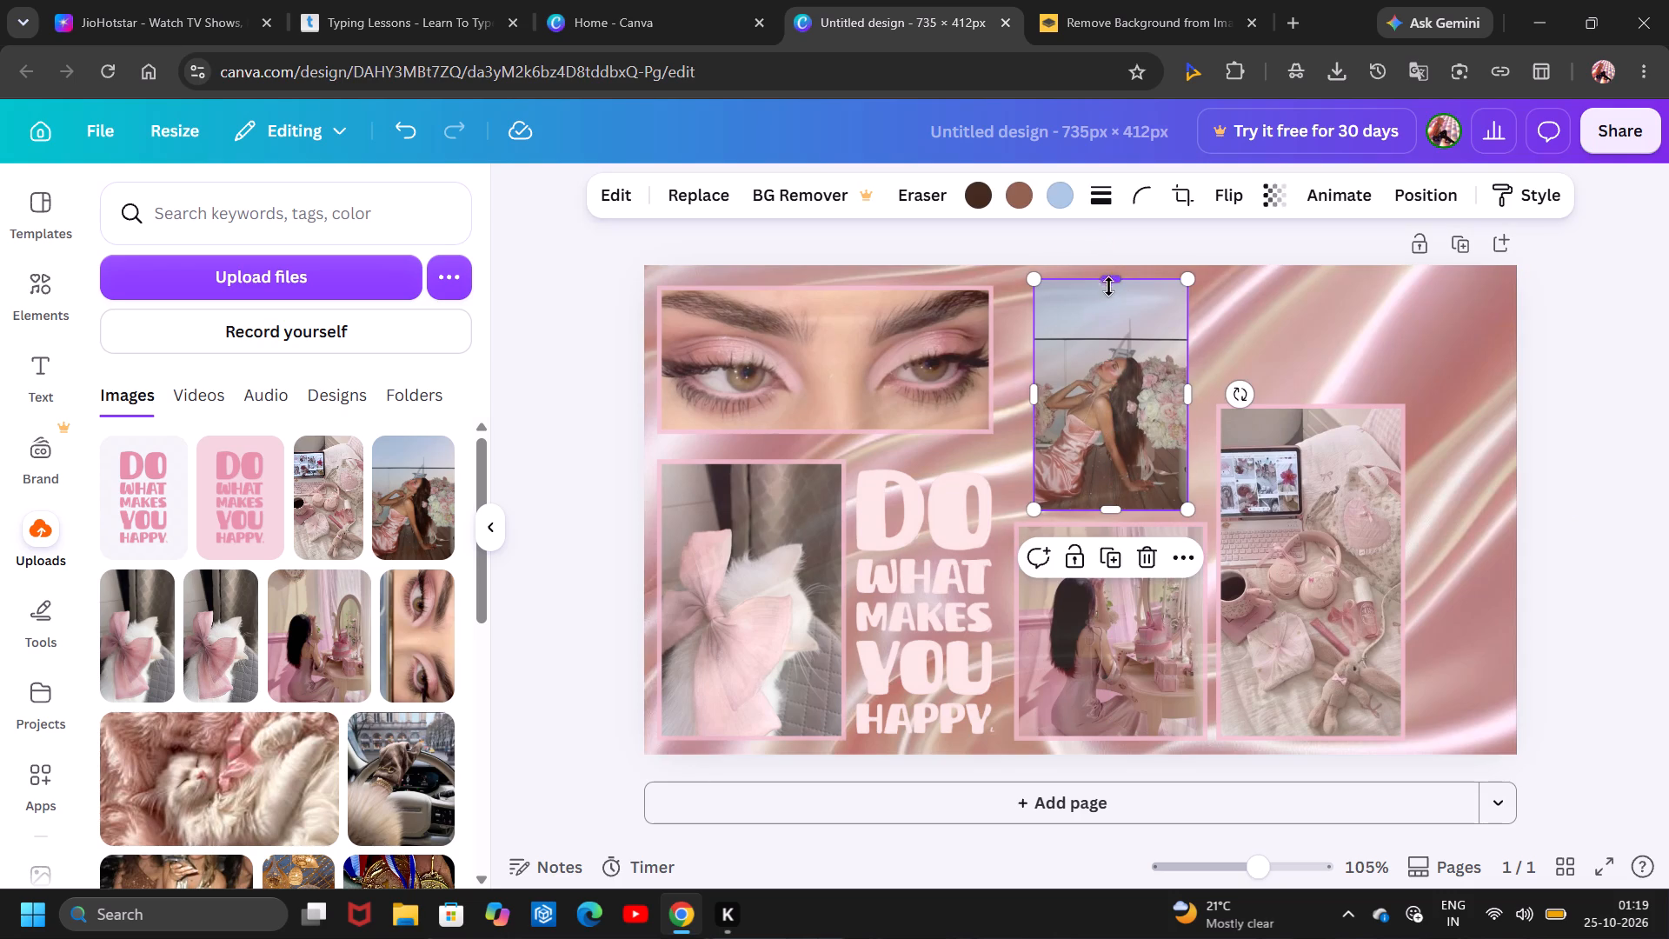
{"action": "left_click", "coordinate": [1315, 348]}
{"action": "left_click_drag", "start_coordinate": [1129, 424], "coordinate": [1127, 410]}
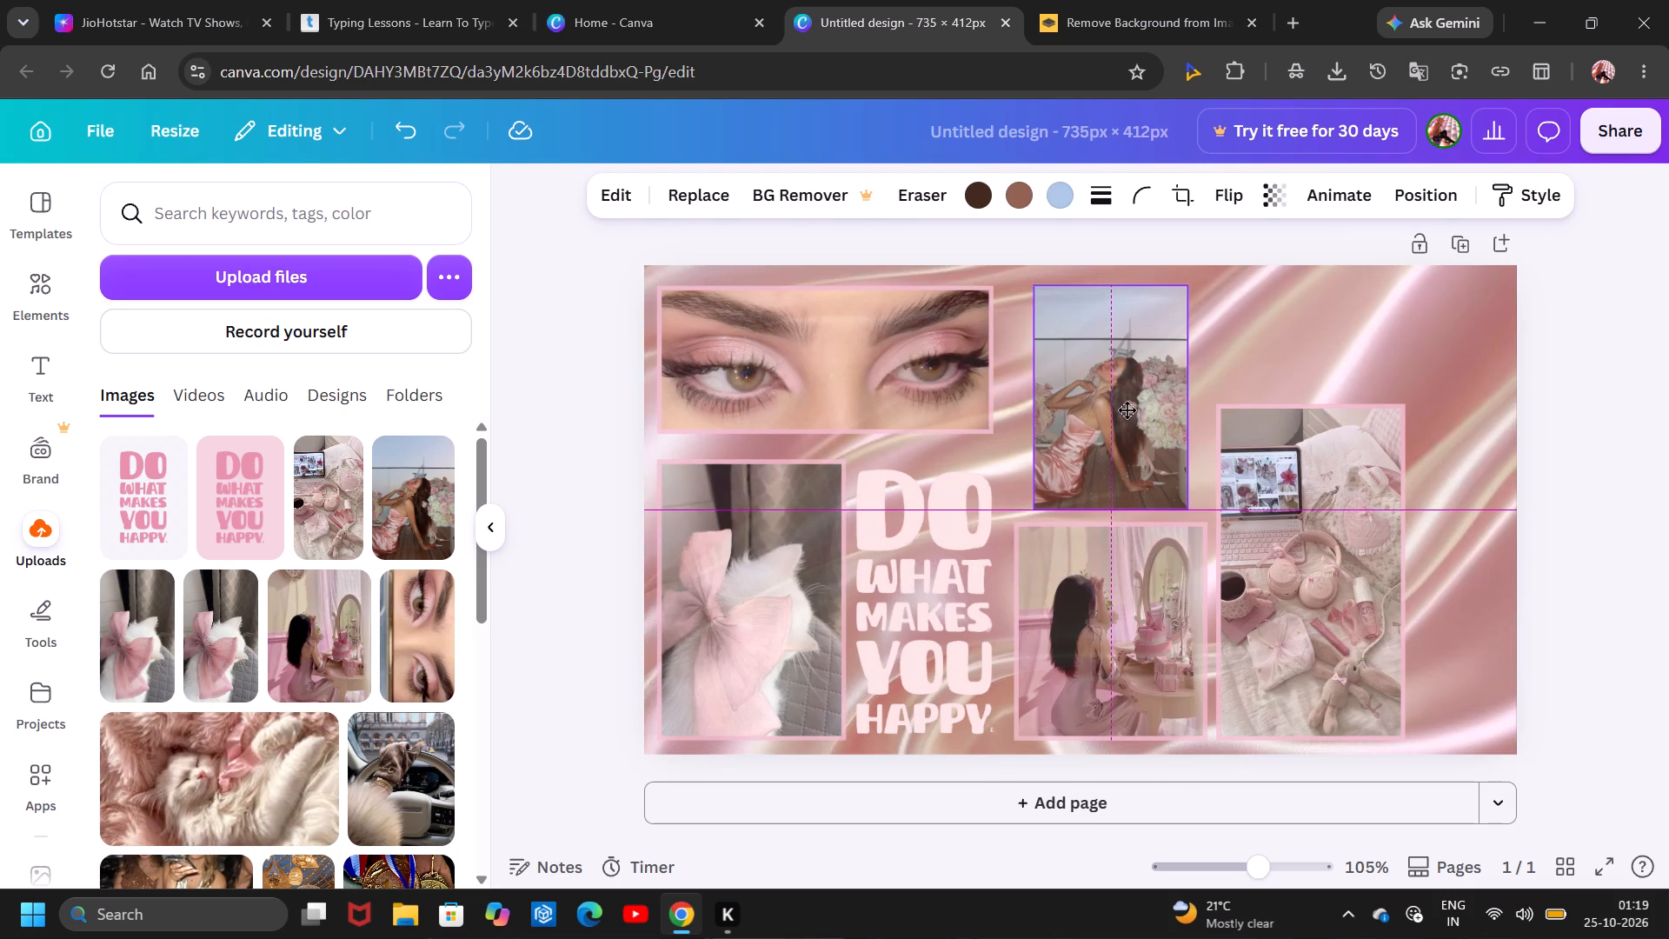
{"action": "left_click_drag", "start_coordinate": [1127, 410], "coordinate": [1114, 419]}
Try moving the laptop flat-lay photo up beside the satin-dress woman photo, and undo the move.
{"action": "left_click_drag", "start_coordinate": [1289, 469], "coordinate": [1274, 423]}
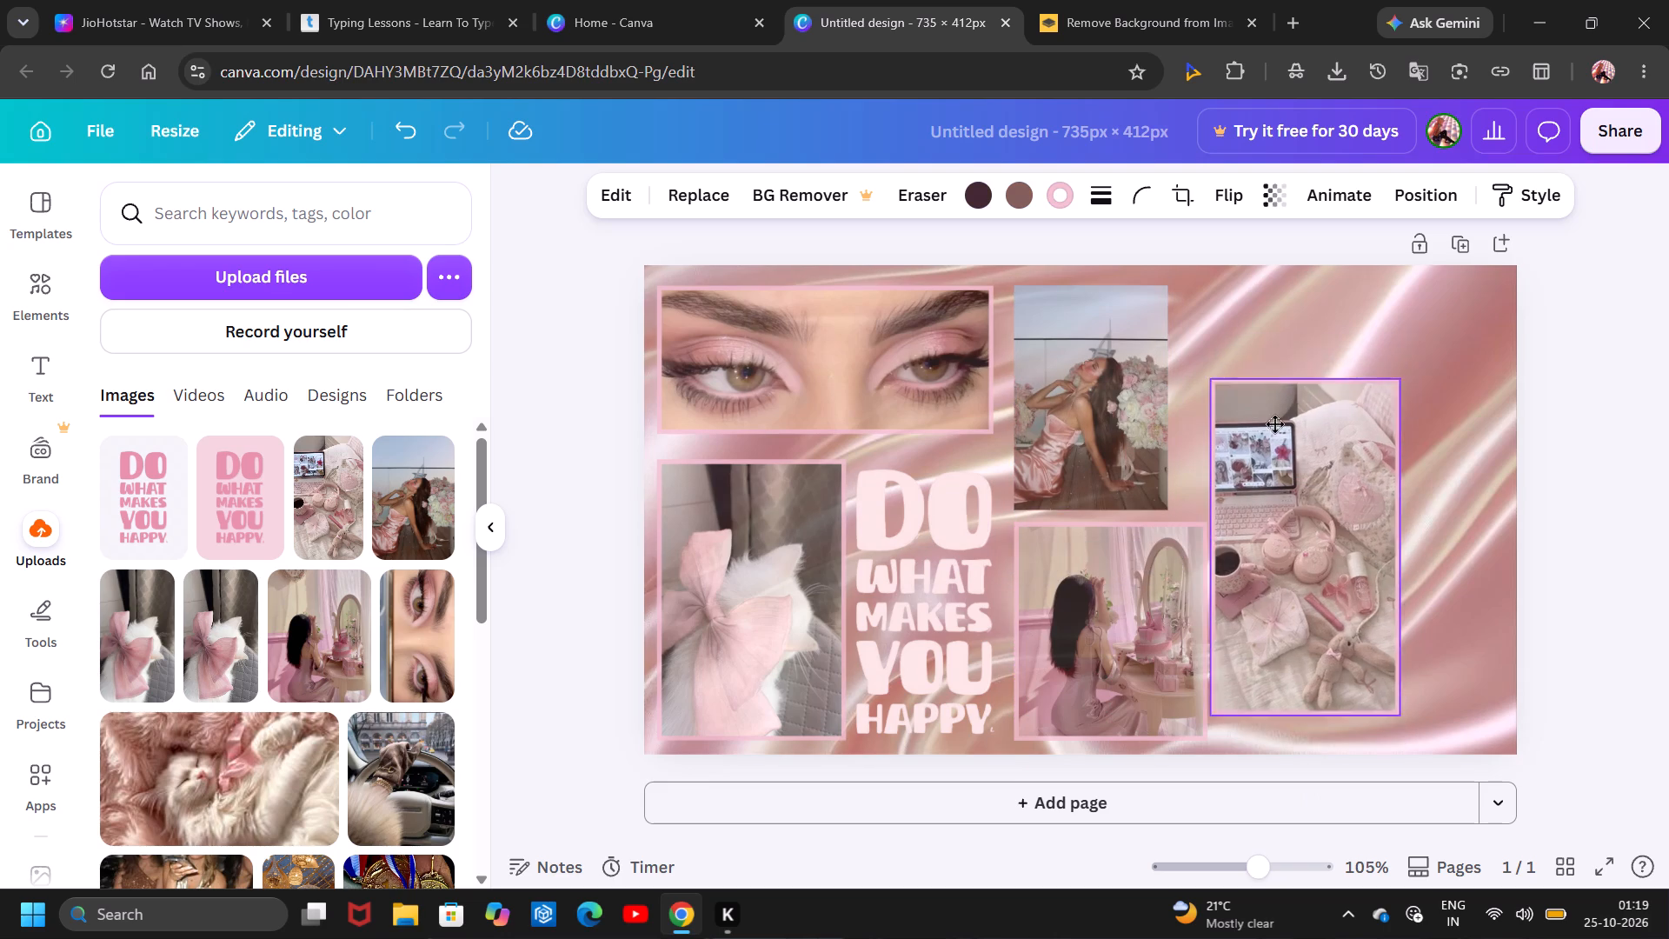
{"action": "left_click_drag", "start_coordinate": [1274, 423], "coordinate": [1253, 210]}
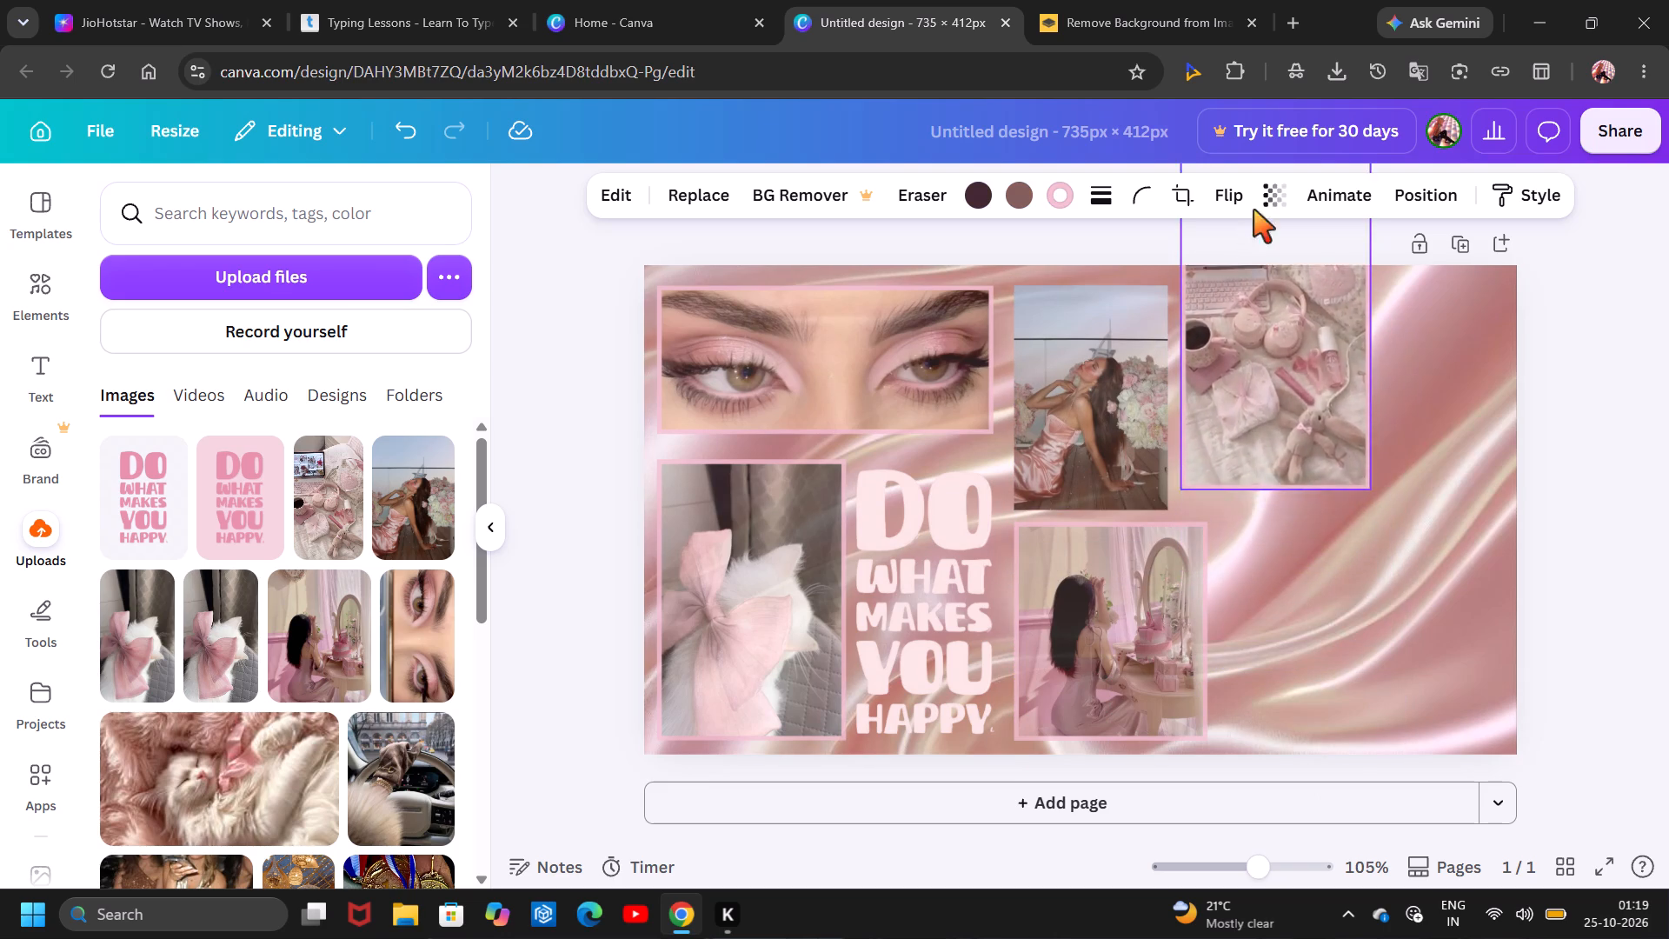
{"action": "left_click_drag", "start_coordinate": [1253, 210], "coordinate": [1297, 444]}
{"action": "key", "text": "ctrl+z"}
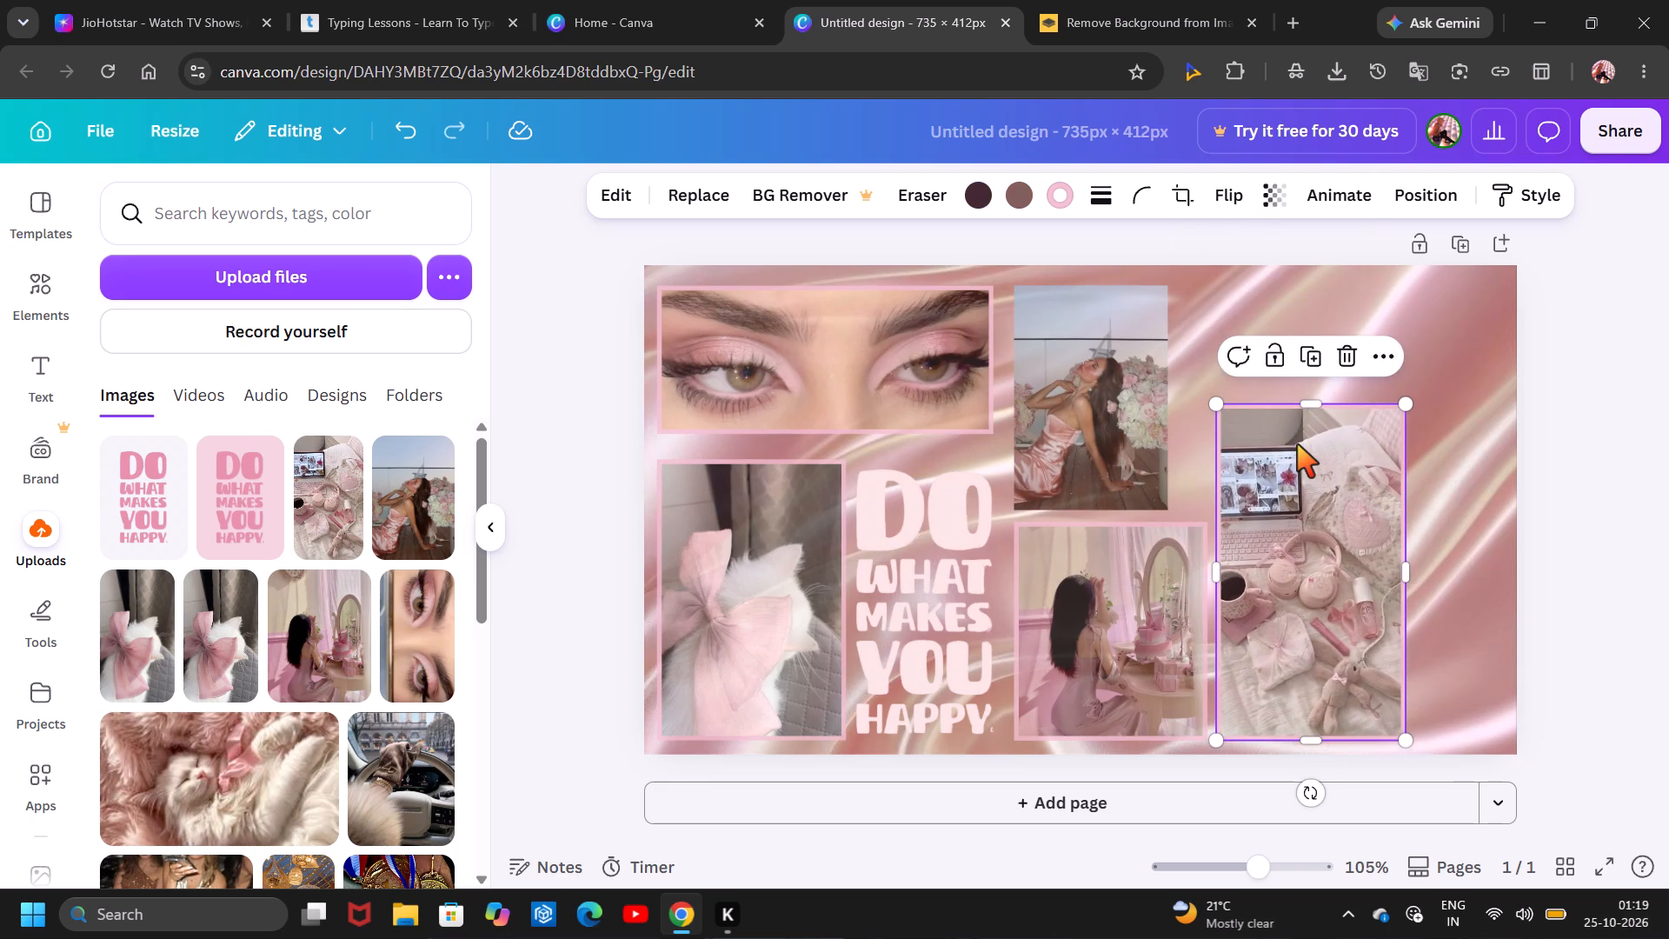
Widen the satin-dress woman photo by extending its right edge to match the vanity girl photo below.
{"action": "left_click", "coordinate": [1098, 390]}
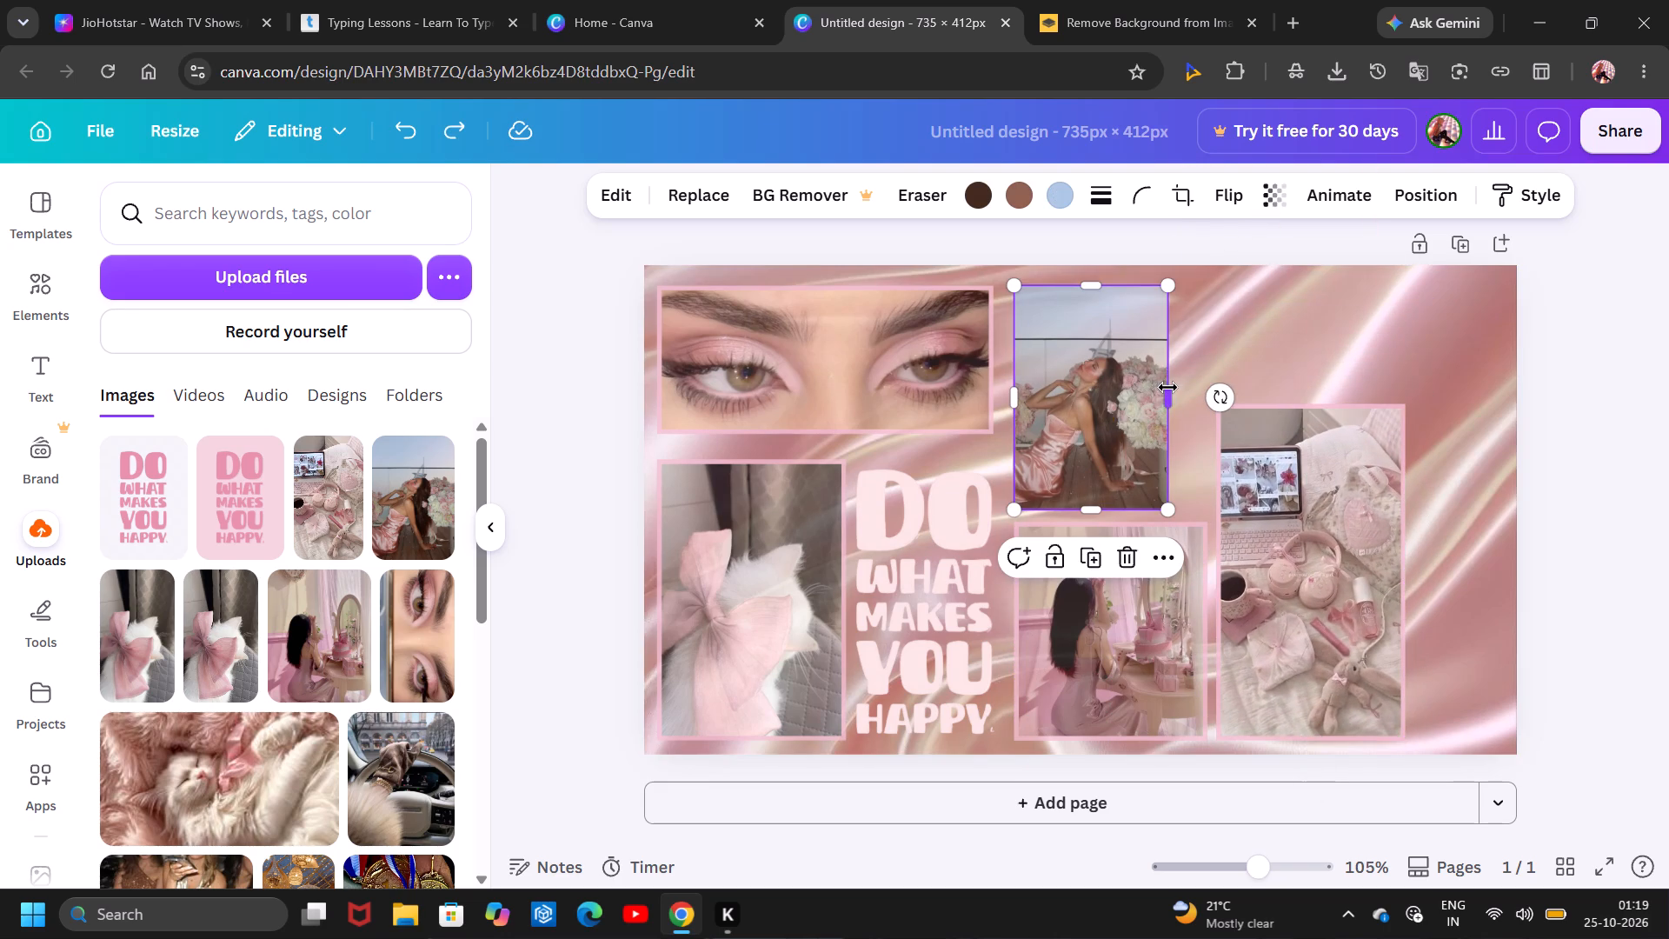
{"action": "left_click_drag", "start_coordinate": [1167, 388], "coordinate": [1194, 393]}
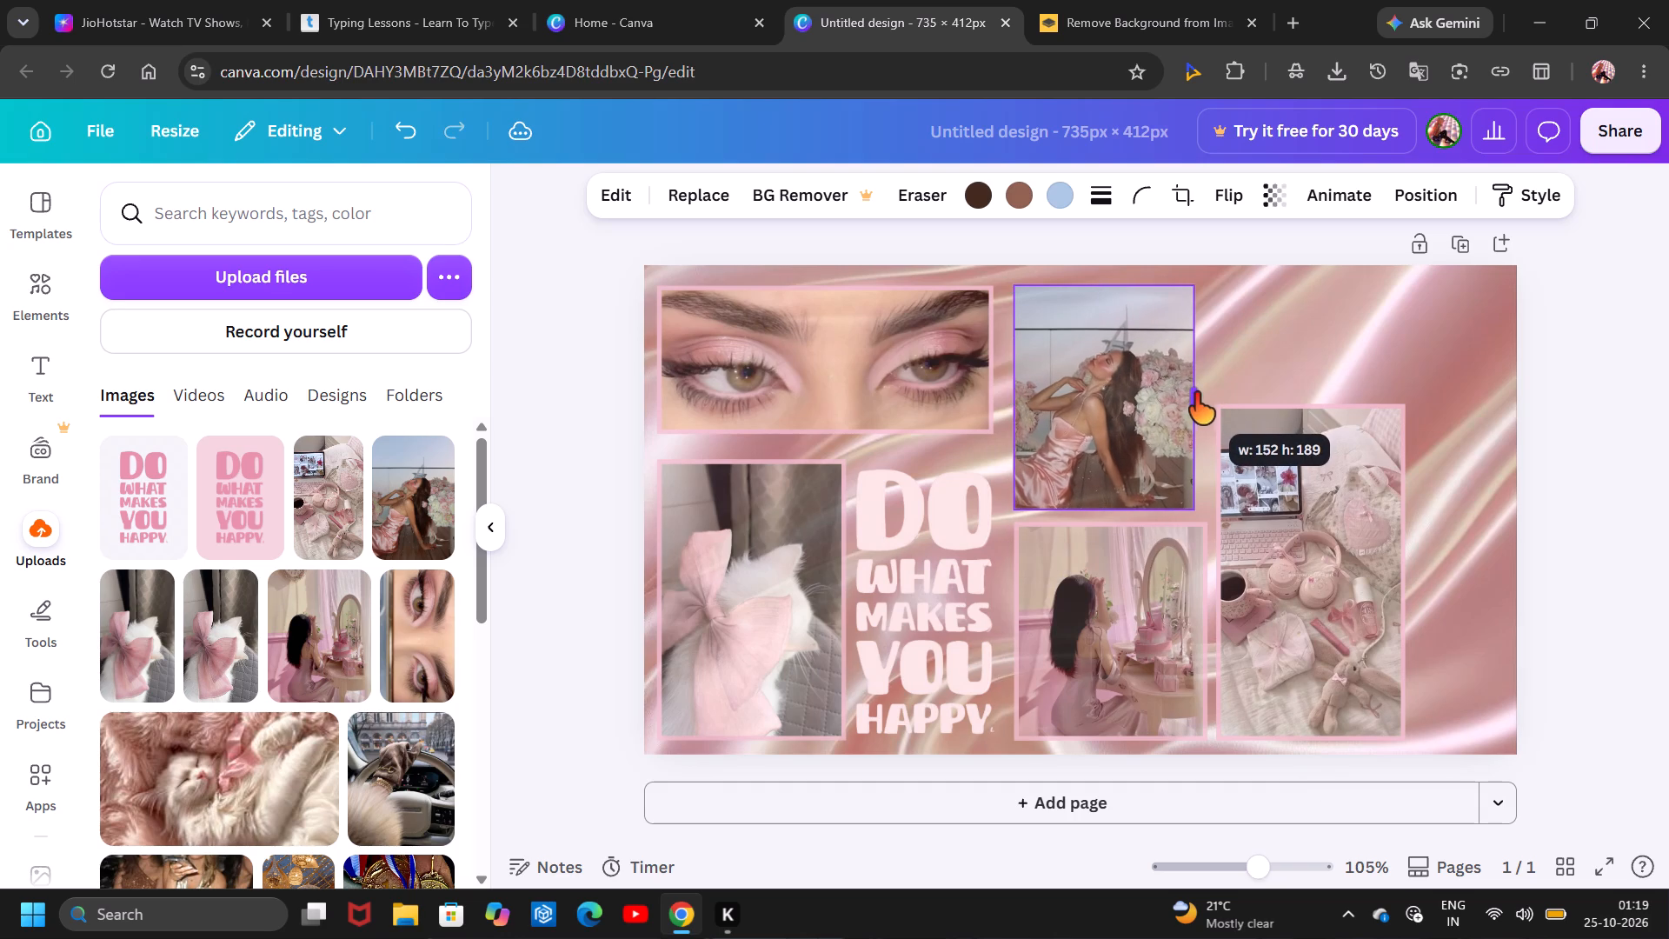
{"action": "left_click_drag", "start_coordinate": [1194, 393], "coordinate": [1205, 395]}
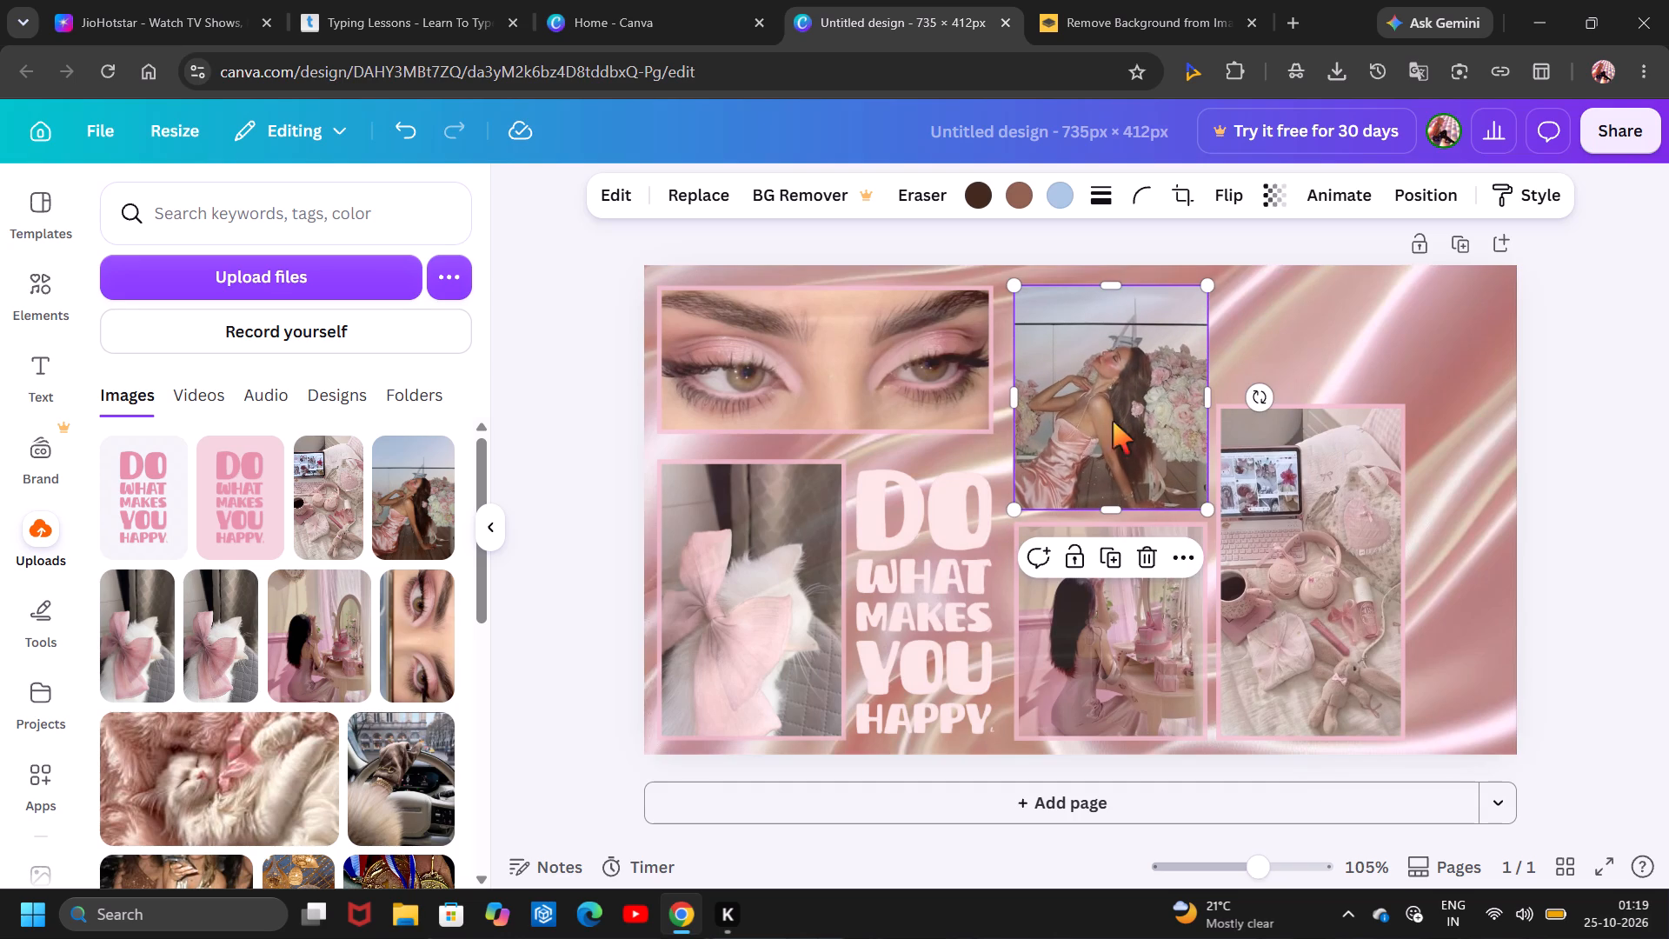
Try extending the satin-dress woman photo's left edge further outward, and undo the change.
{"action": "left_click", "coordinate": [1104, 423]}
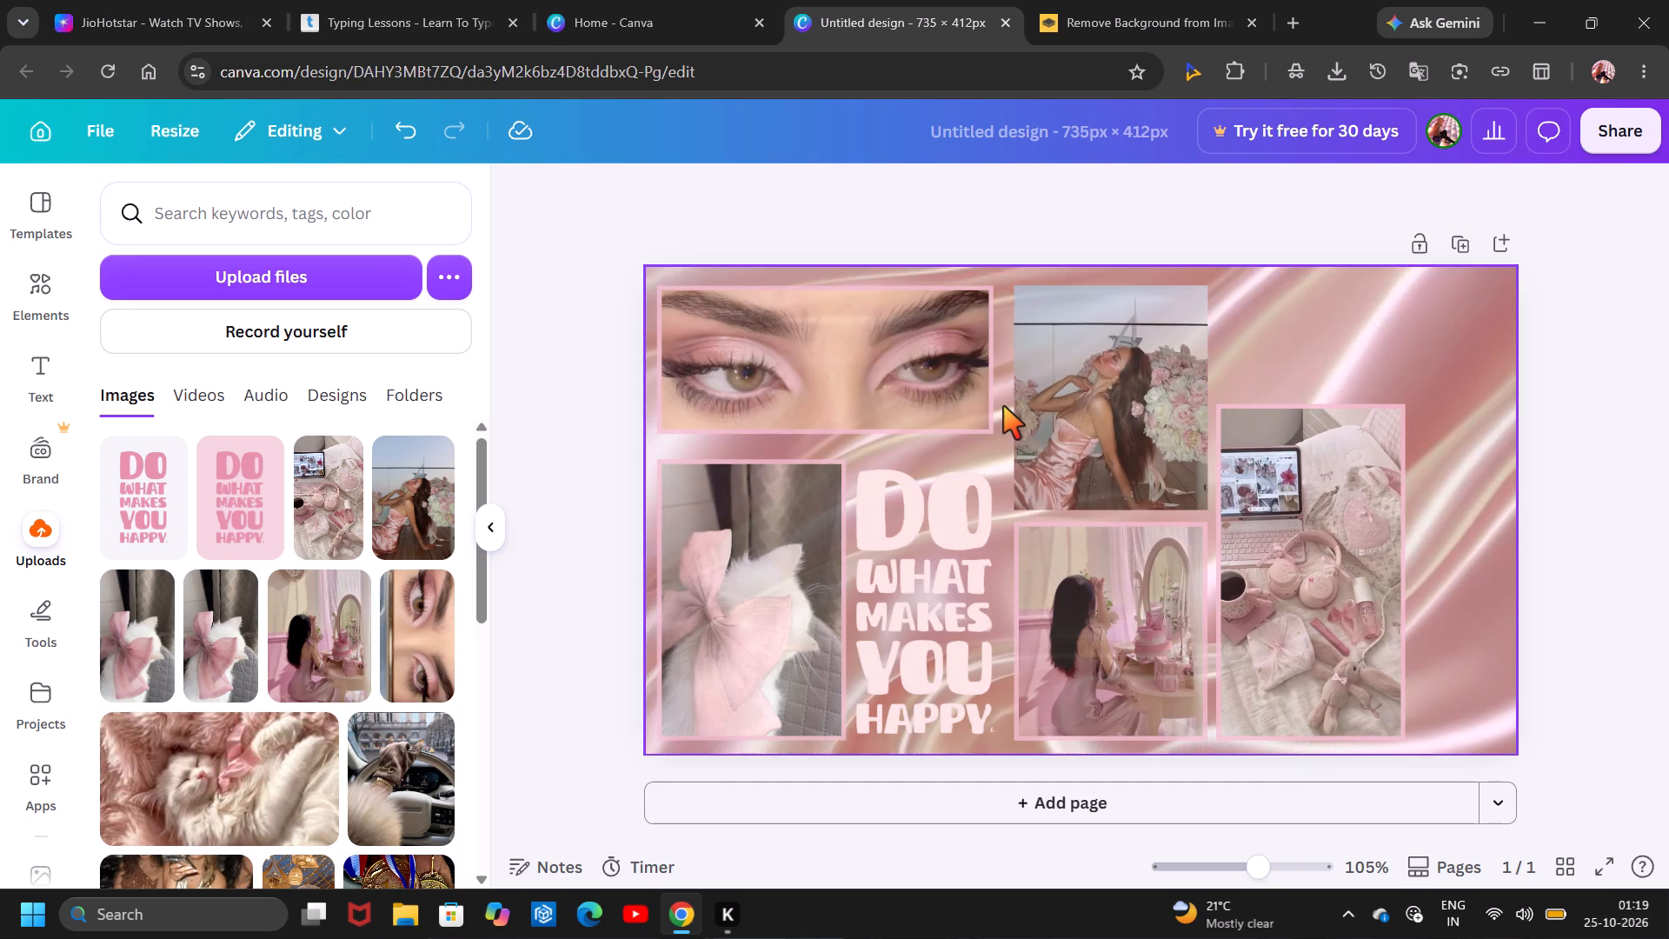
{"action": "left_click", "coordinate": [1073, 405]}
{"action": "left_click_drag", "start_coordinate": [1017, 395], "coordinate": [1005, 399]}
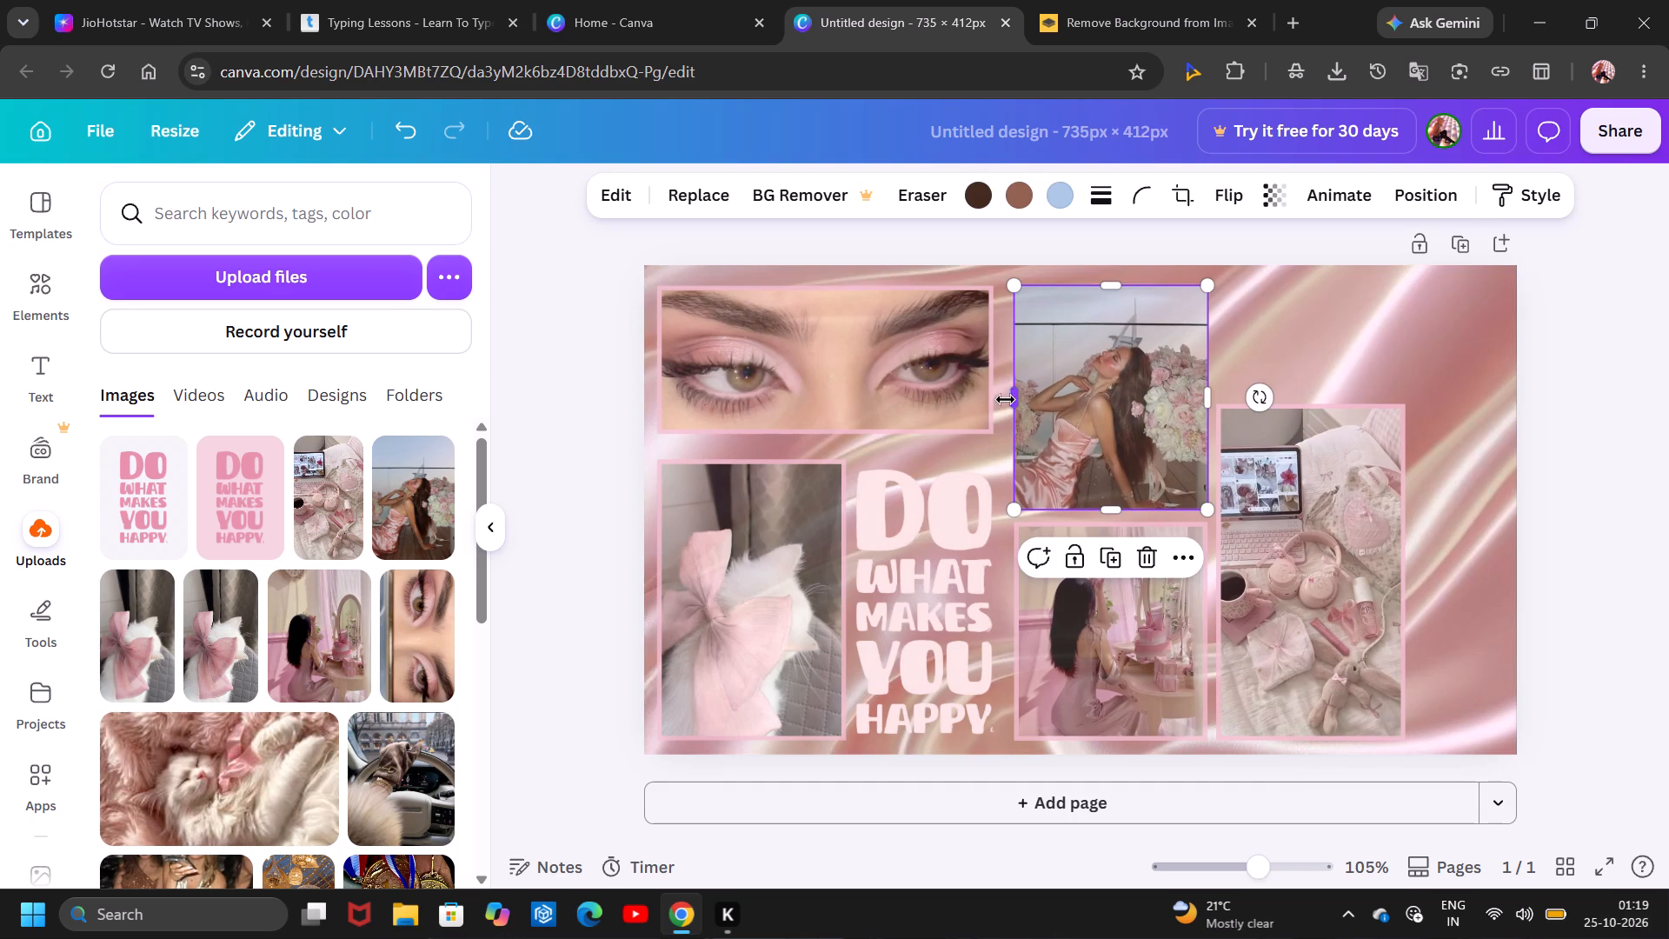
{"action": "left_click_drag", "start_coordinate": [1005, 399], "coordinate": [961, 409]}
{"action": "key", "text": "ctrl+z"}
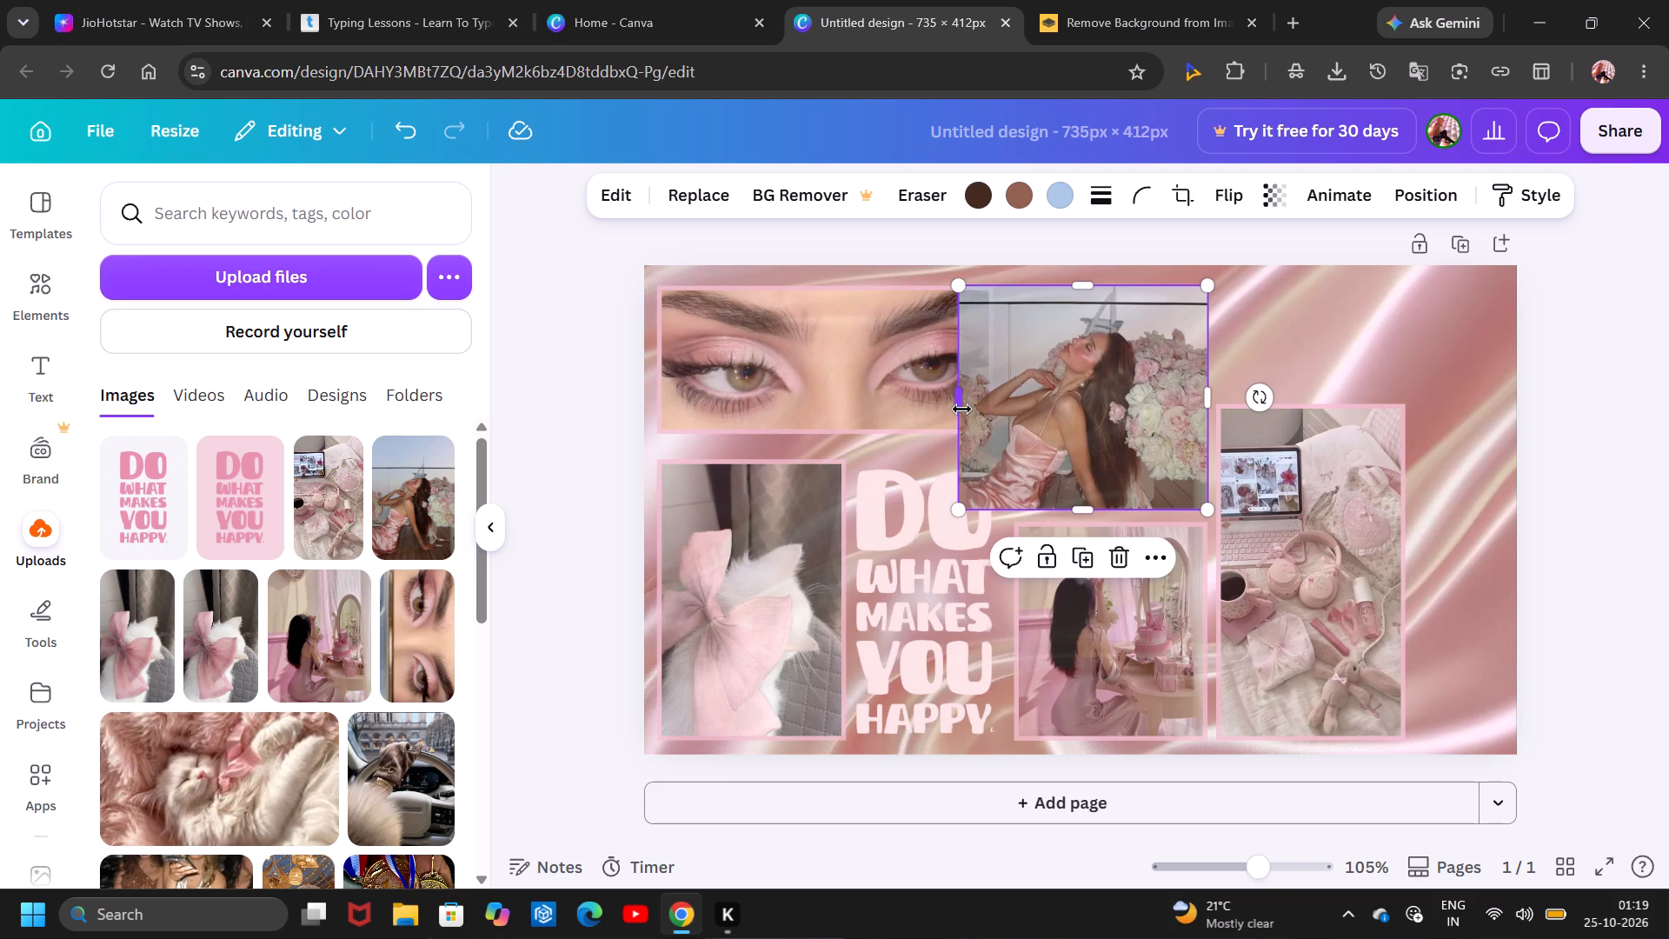
Give the satin-dress woman photo a solid border of weight 4 in light crimson #f3c1d0.
{"action": "left_click", "coordinate": [1107, 194]}
{"action": "left_click", "coordinate": [1031, 263]}
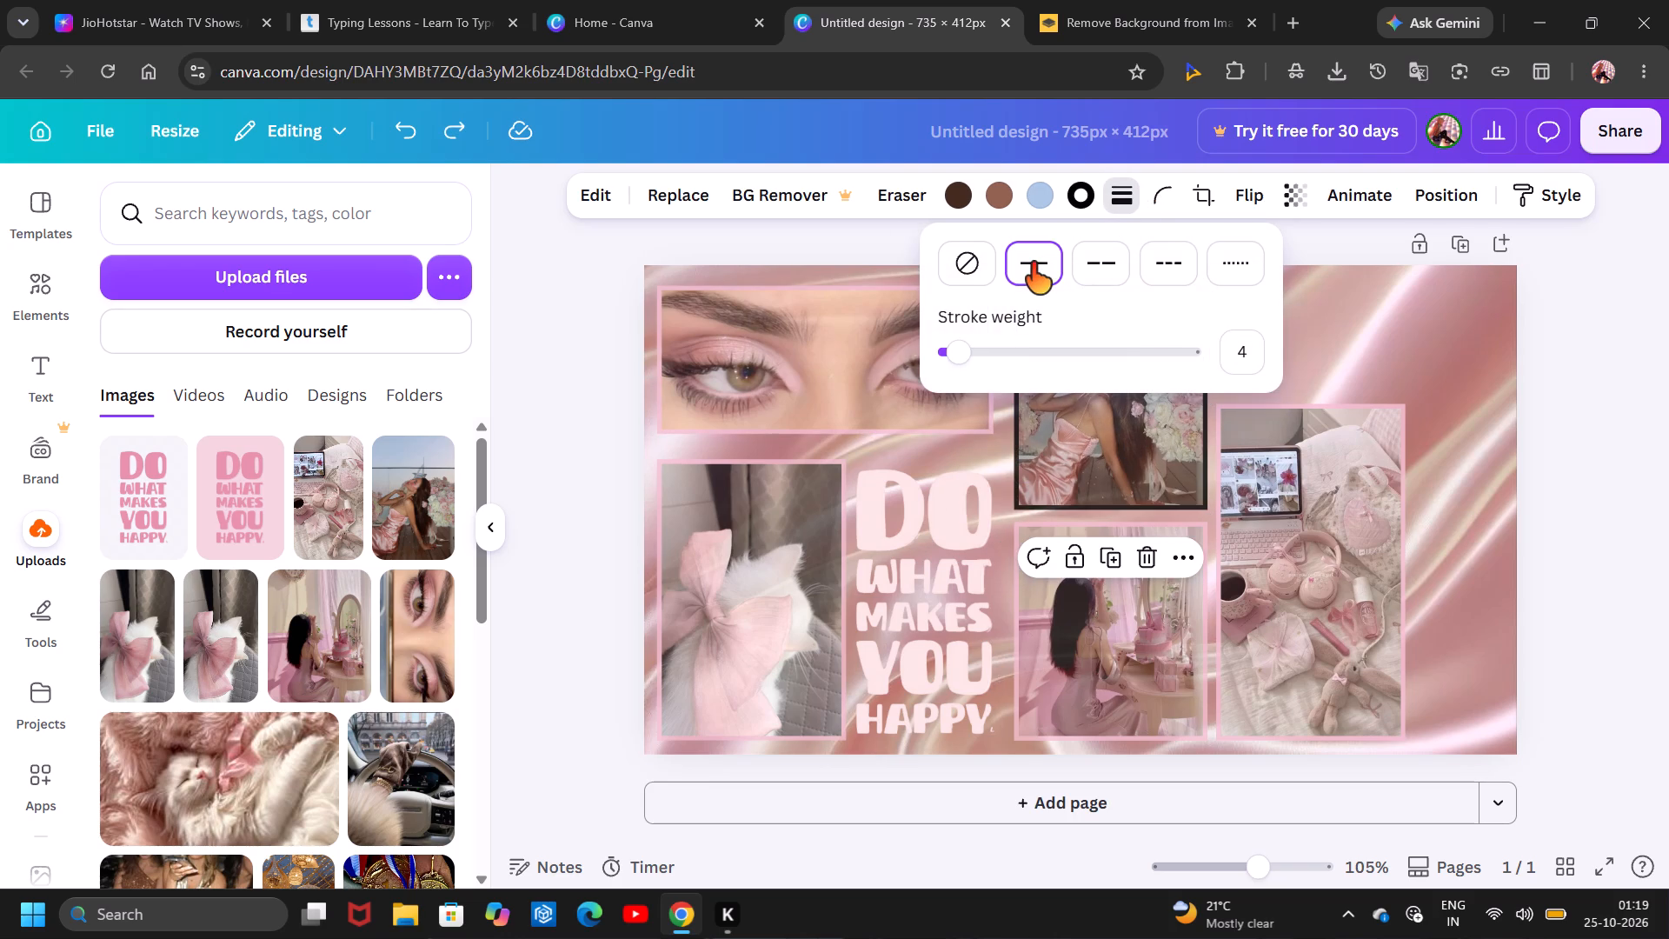
{"action": "left_click", "coordinate": [1077, 210]}
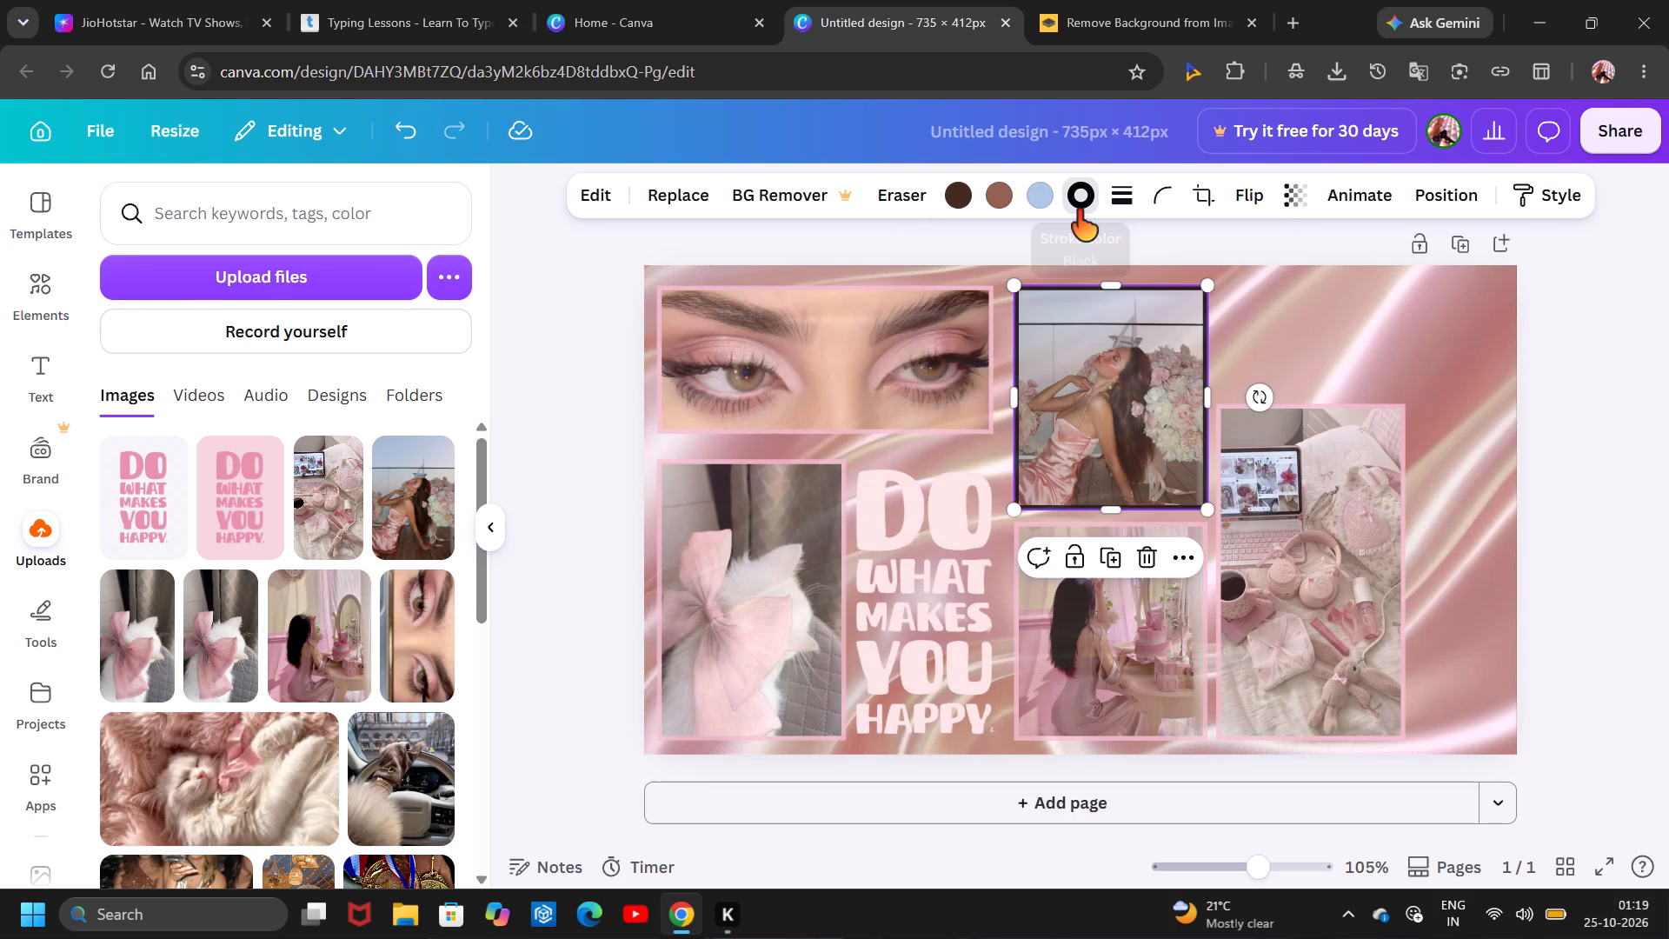
{"action": "left_click", "coordinate": [218, 356]}
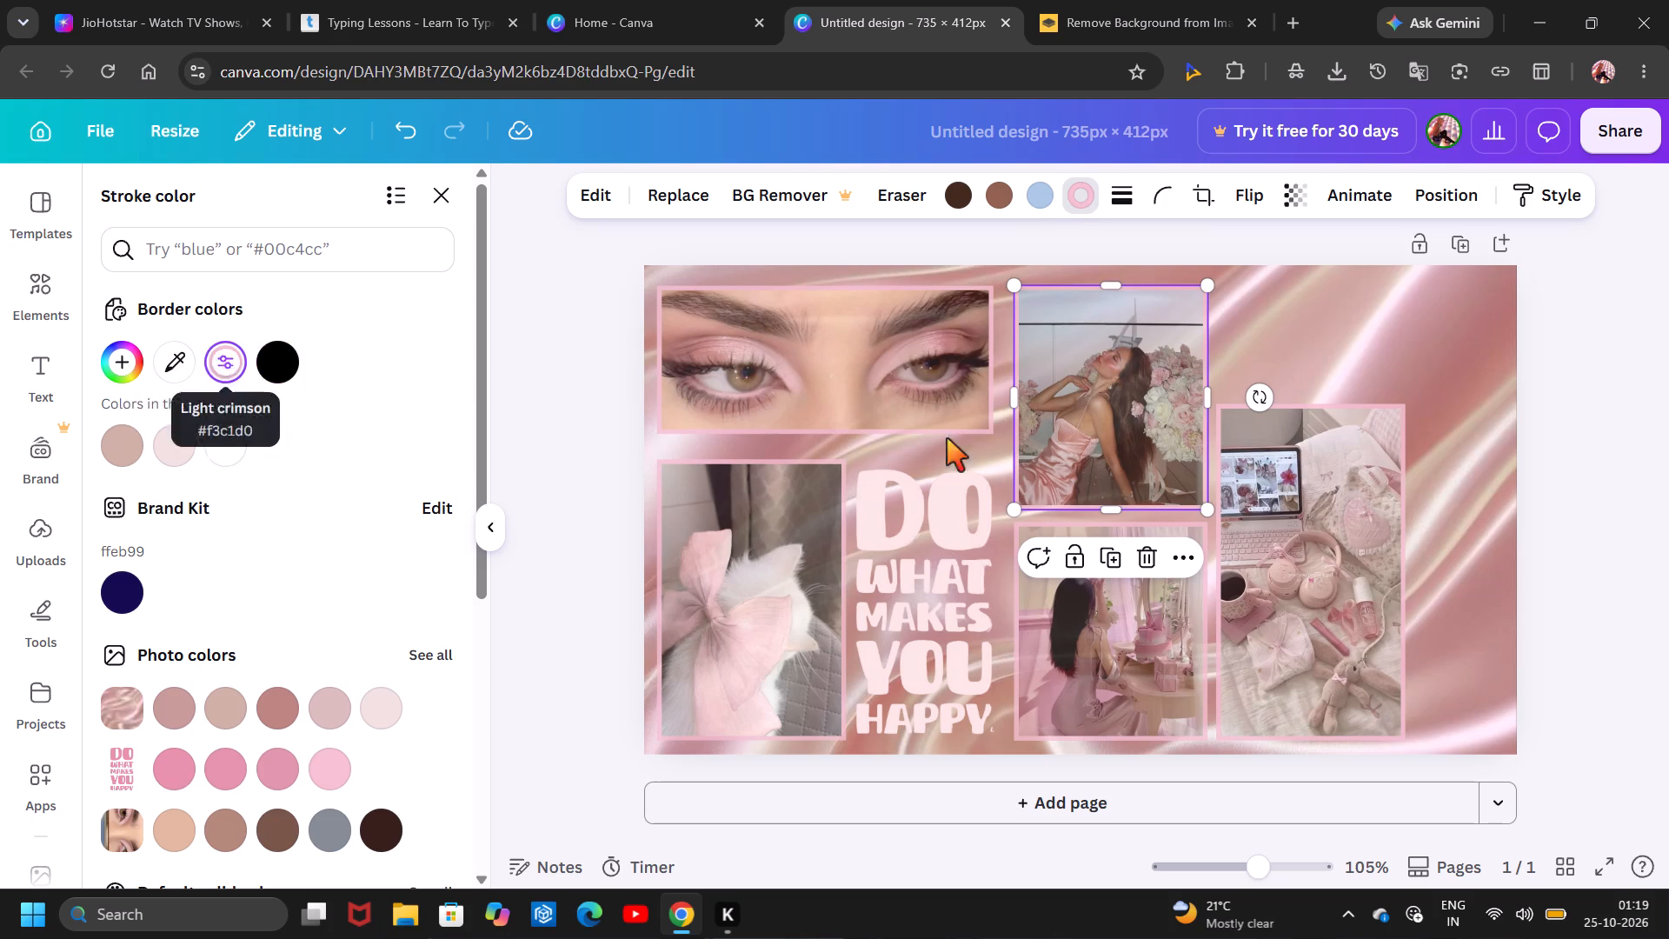
{"action": "left_click", "coordinate": [1618, 527]}
{"action": "left_click", "coordinate": [1618, 527]}
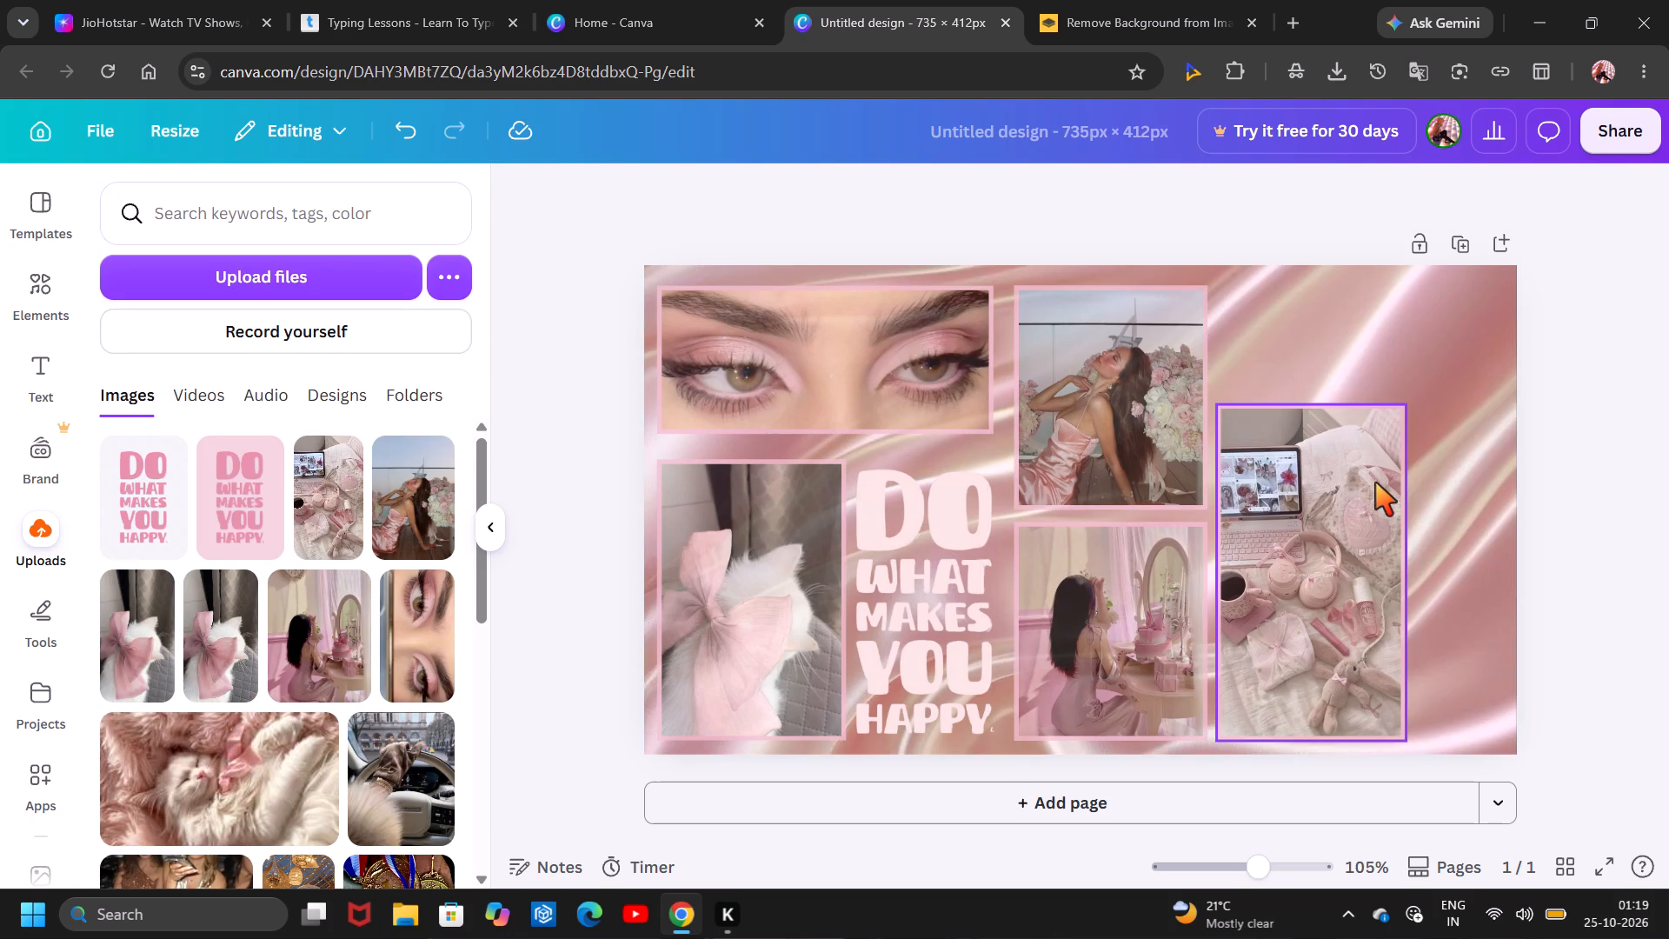
Look through the uploaded images for another photo that suits the pink collage.
{"action": "scroll", "coordinate": [252, 651], "scroll_direction": "down", "scroll_amount": 1}
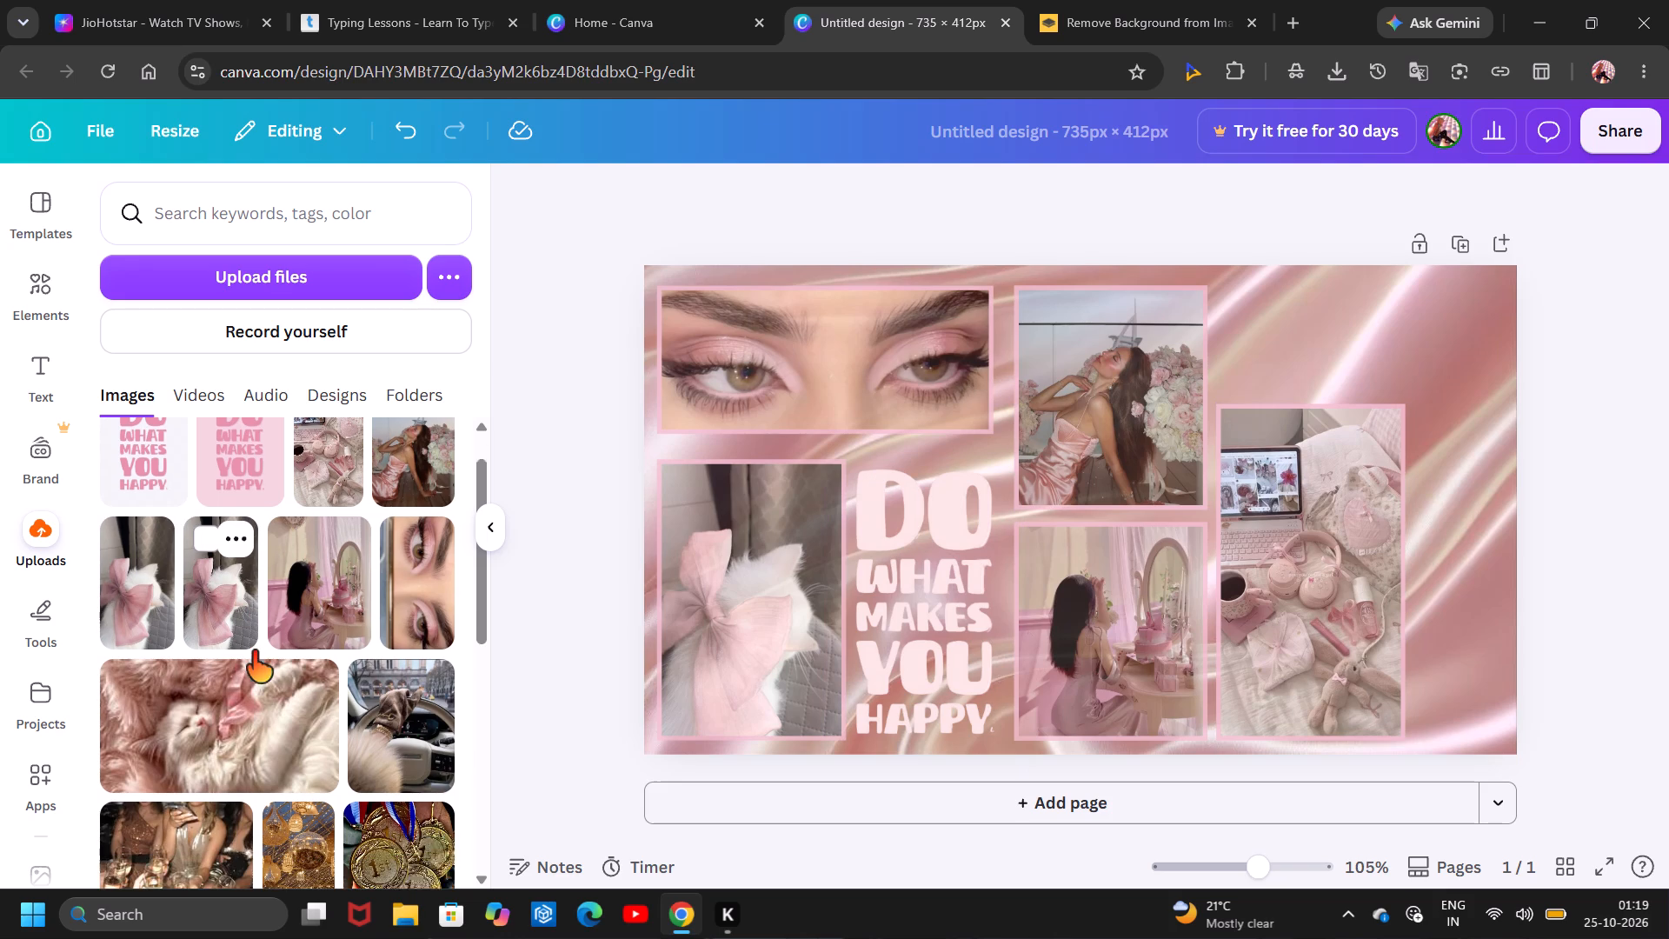
{"action": "scroll", "coordinate": [252, 651], "scroll_direction": "down", "scroll_amount": 1}
{"action": "scroll", "coordinate": [252, 651], "scroll_direction": "right", "scroll_amount": 1}
{"action": "scroll", "coordinate": [252, 651], "scroll_direction": "up", "scroll_amount": 1}
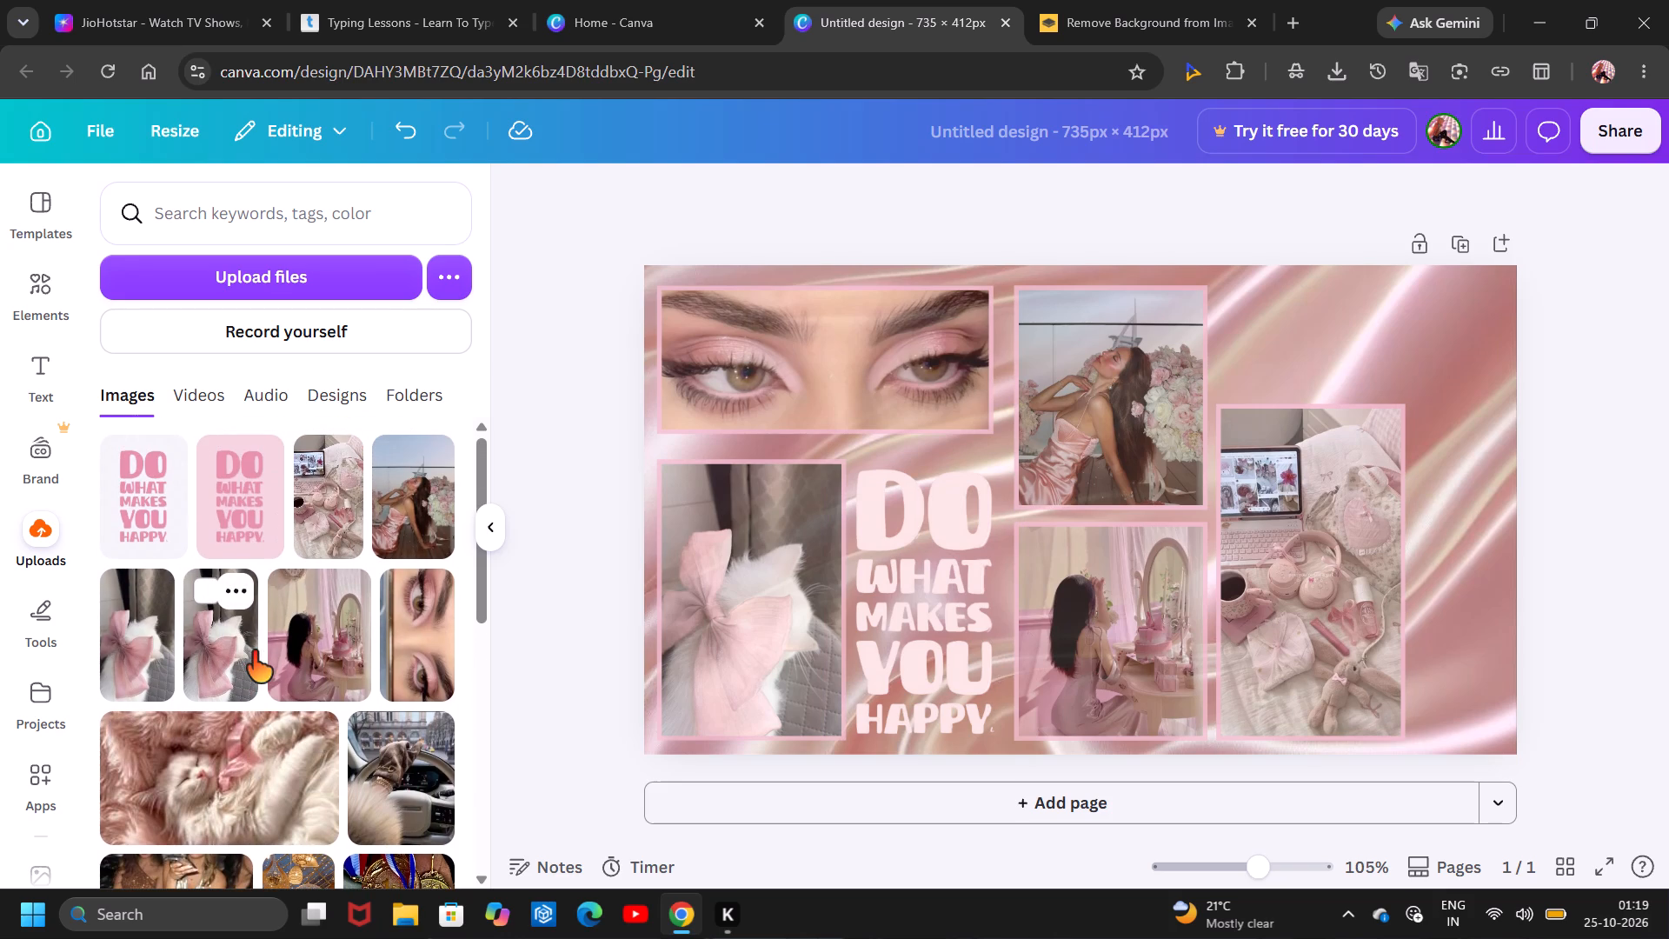
{"action": "scroll", "coordinate": [252, 651], "scroll_direction": "up", "scroll_amount": 2}
{"action": "scroll", "coordinate": [252, 651], "scroll_direction": "down", "scroll_amount": 2}
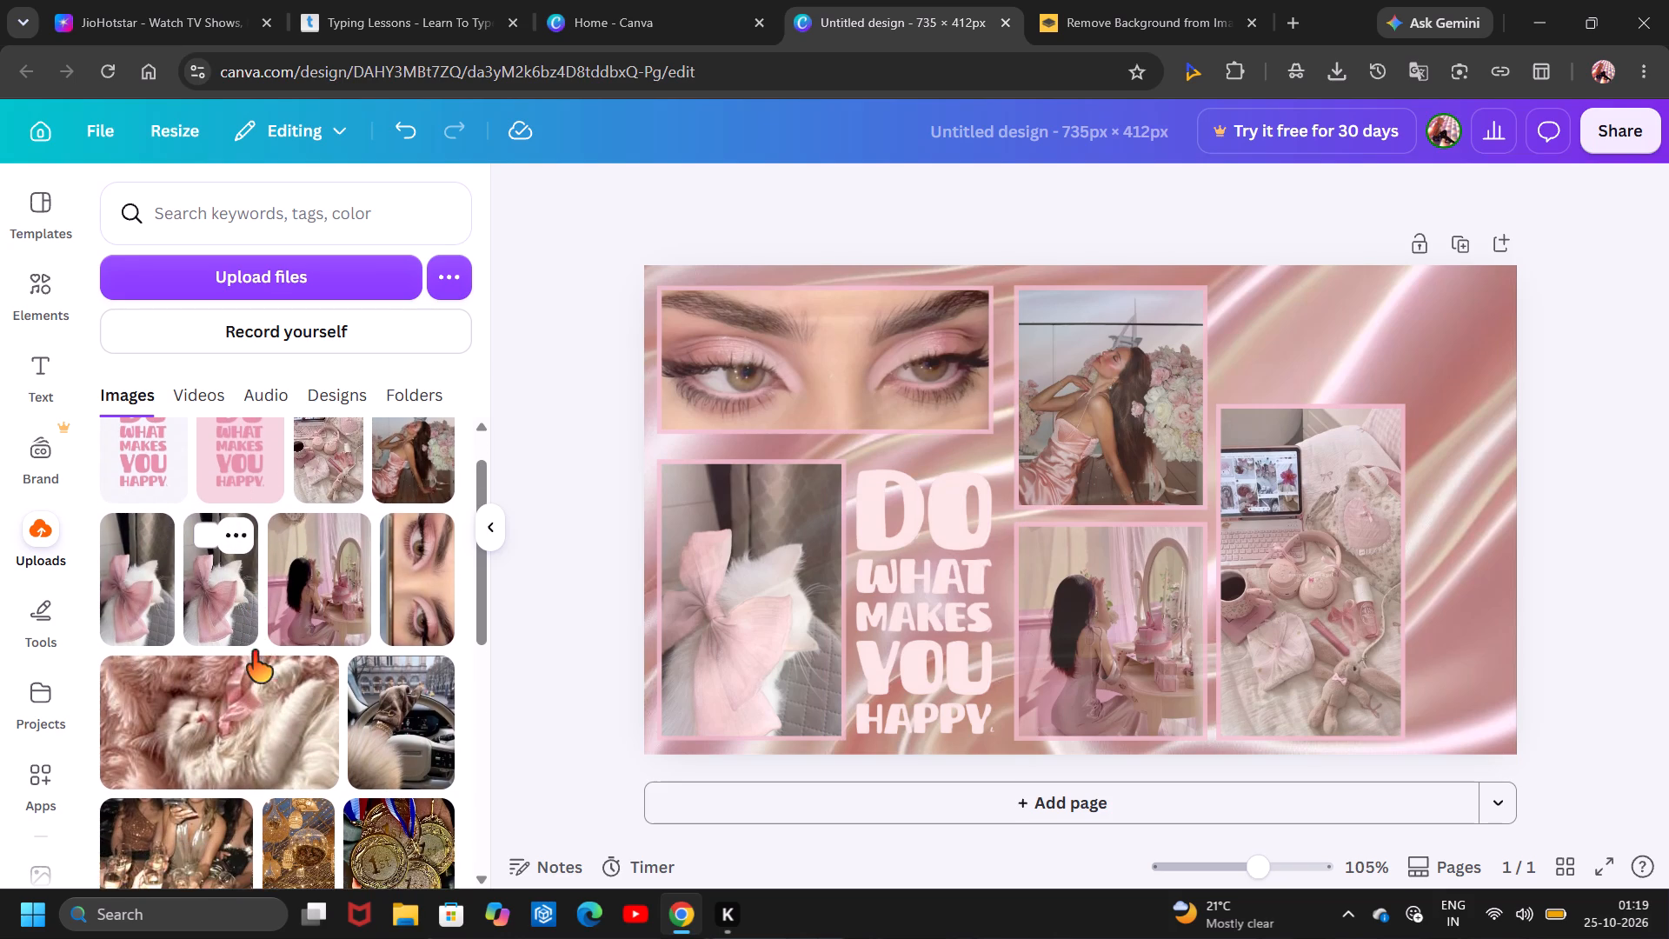
{"action": "scroll", "coordinate": [252, 651], "scroll_direction": "down", "scroll_amount": 4}
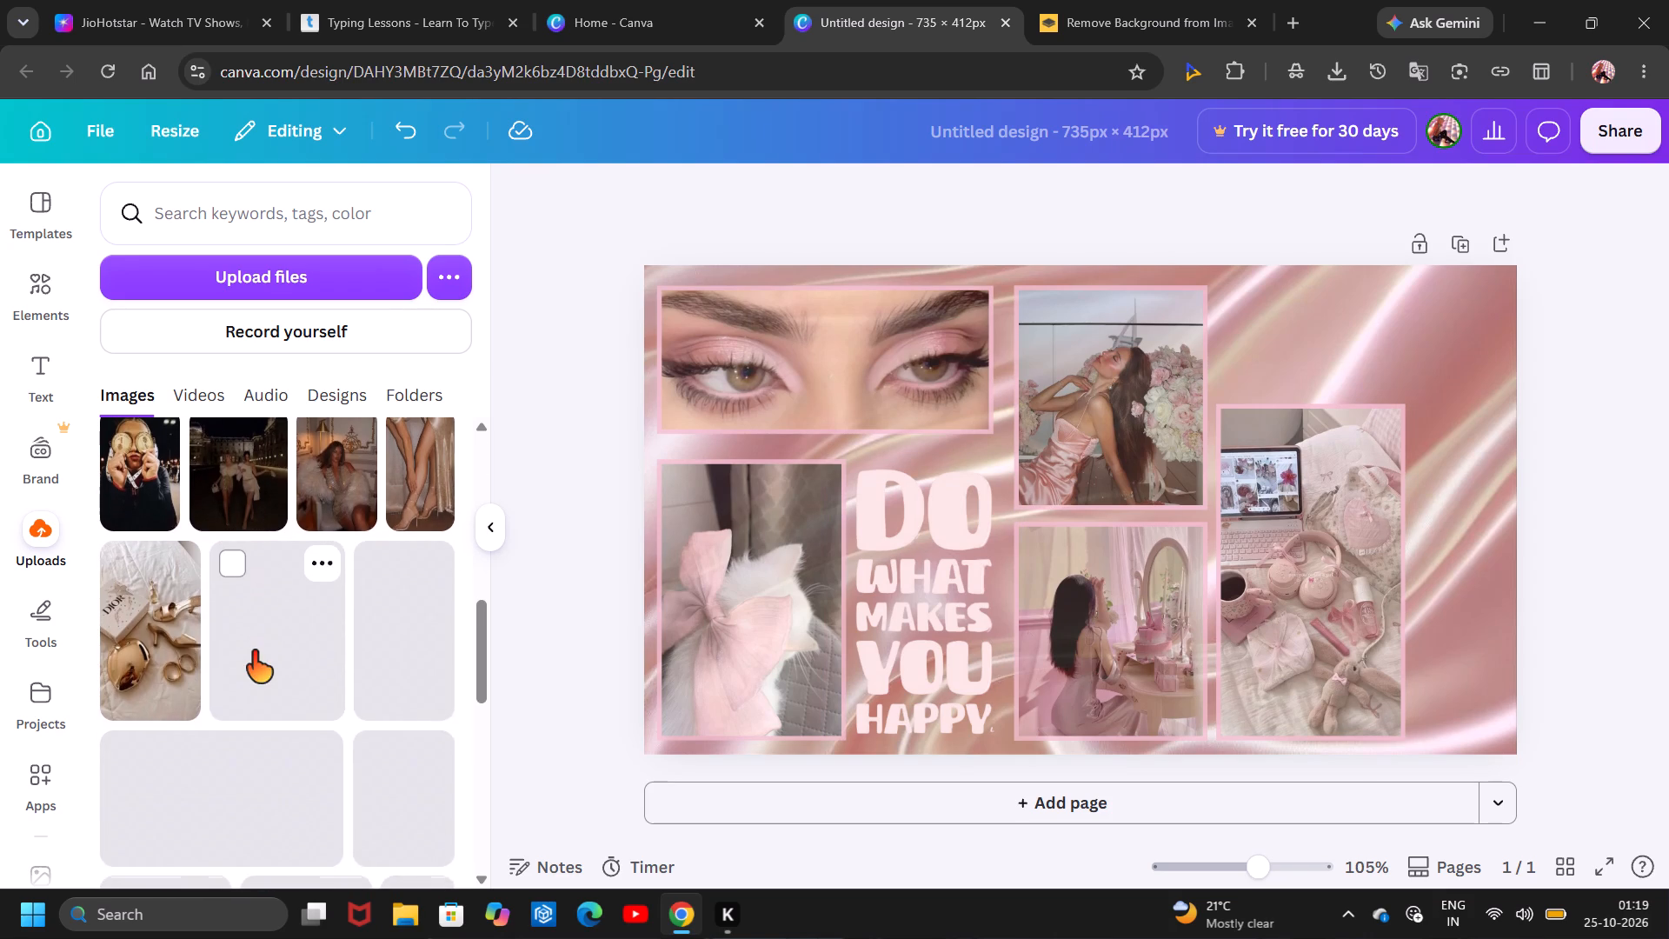
{"action": "scroll", "coordinate": [252, 651], "scroll_direction": "down", "scroll_amount": 1}
{"action": "scroll", "coordinate": [252, 651], "scroll_direction": "up", "scroll_amount": 3}
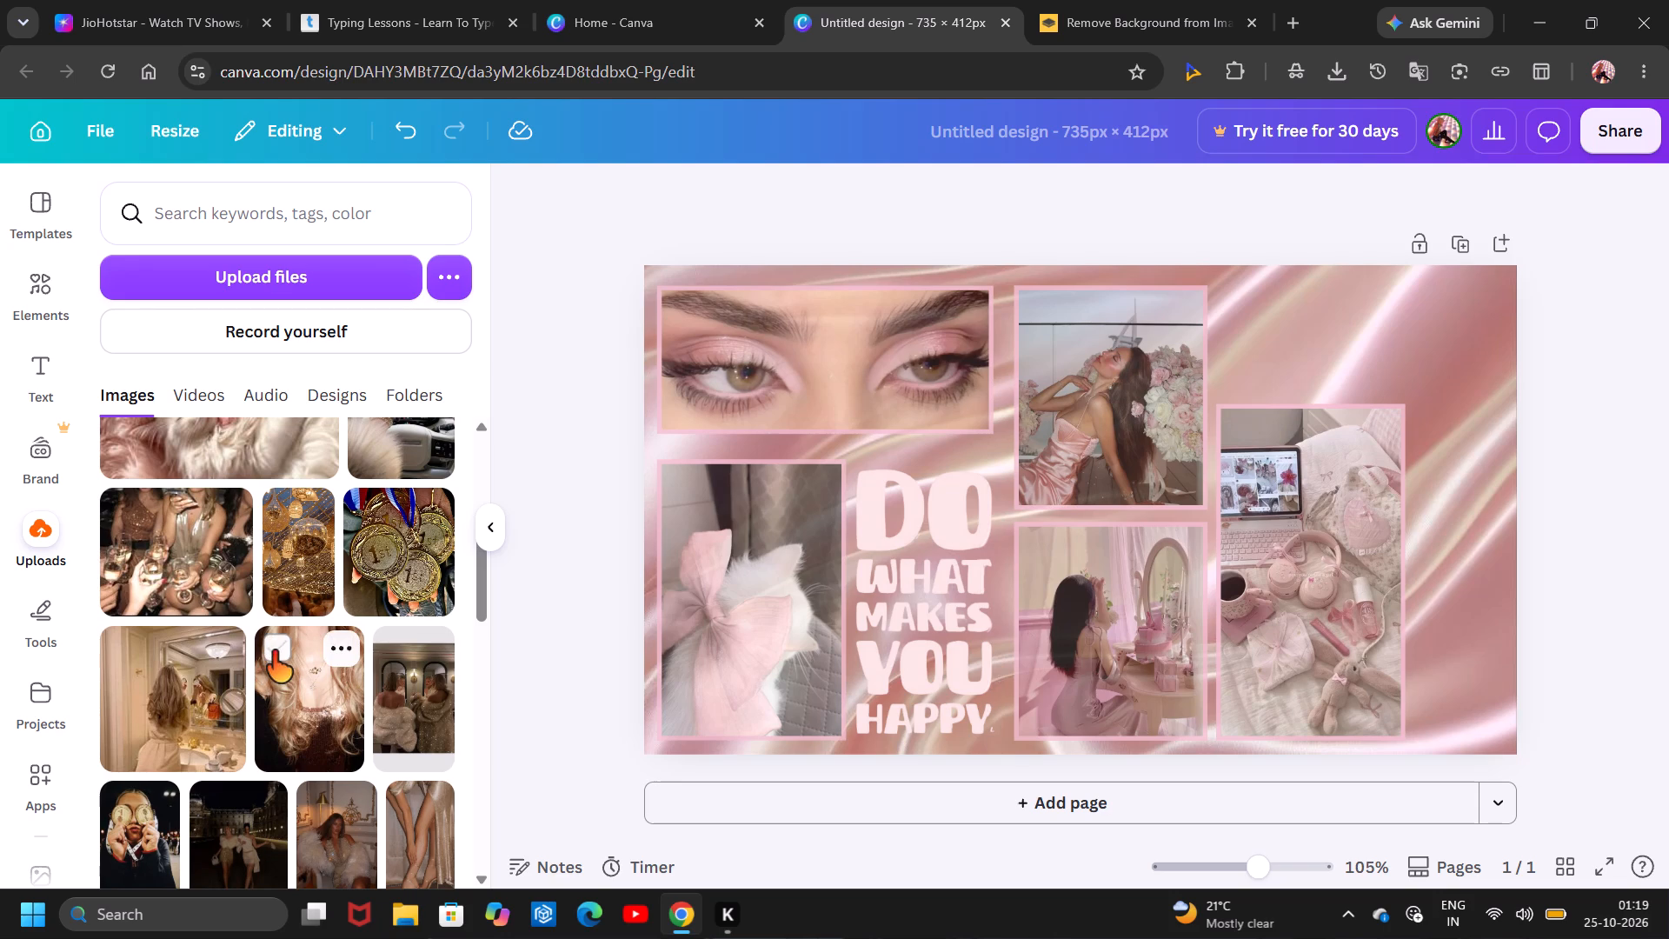
{"action": "scroll", "coordinate": [392, 732], "scroll_direction": "down", "scroll_amount": 2}
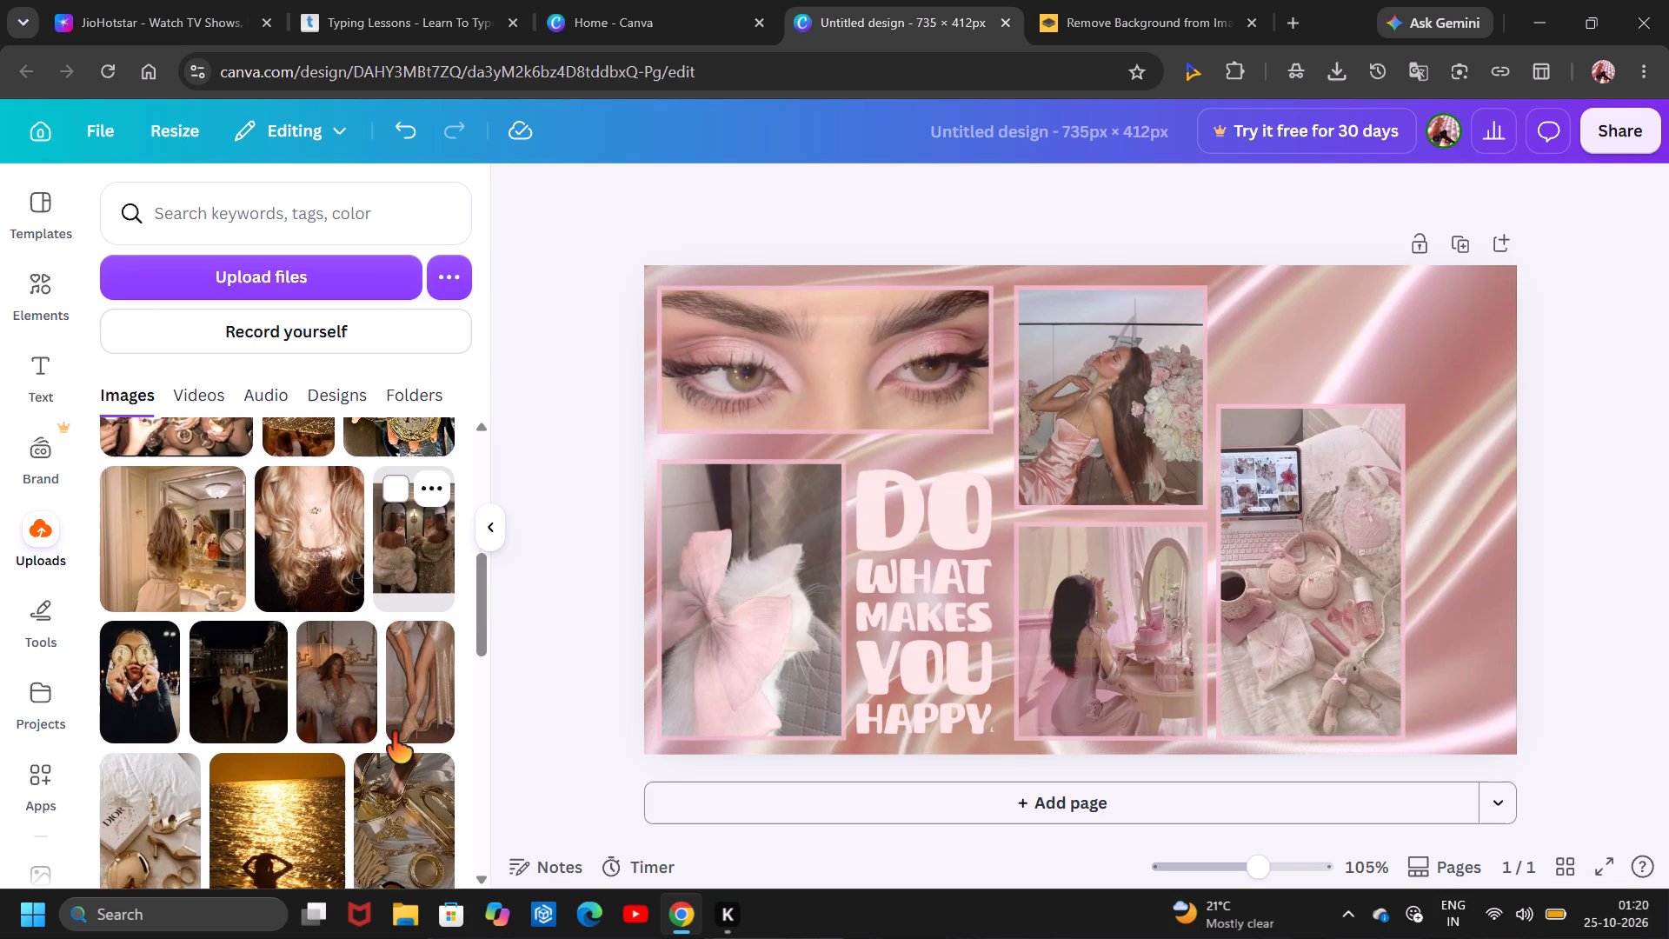
{"action": "scroll", "coordinate": [392, 732], "scroll_direction": "down", "scroll_amount": 4}
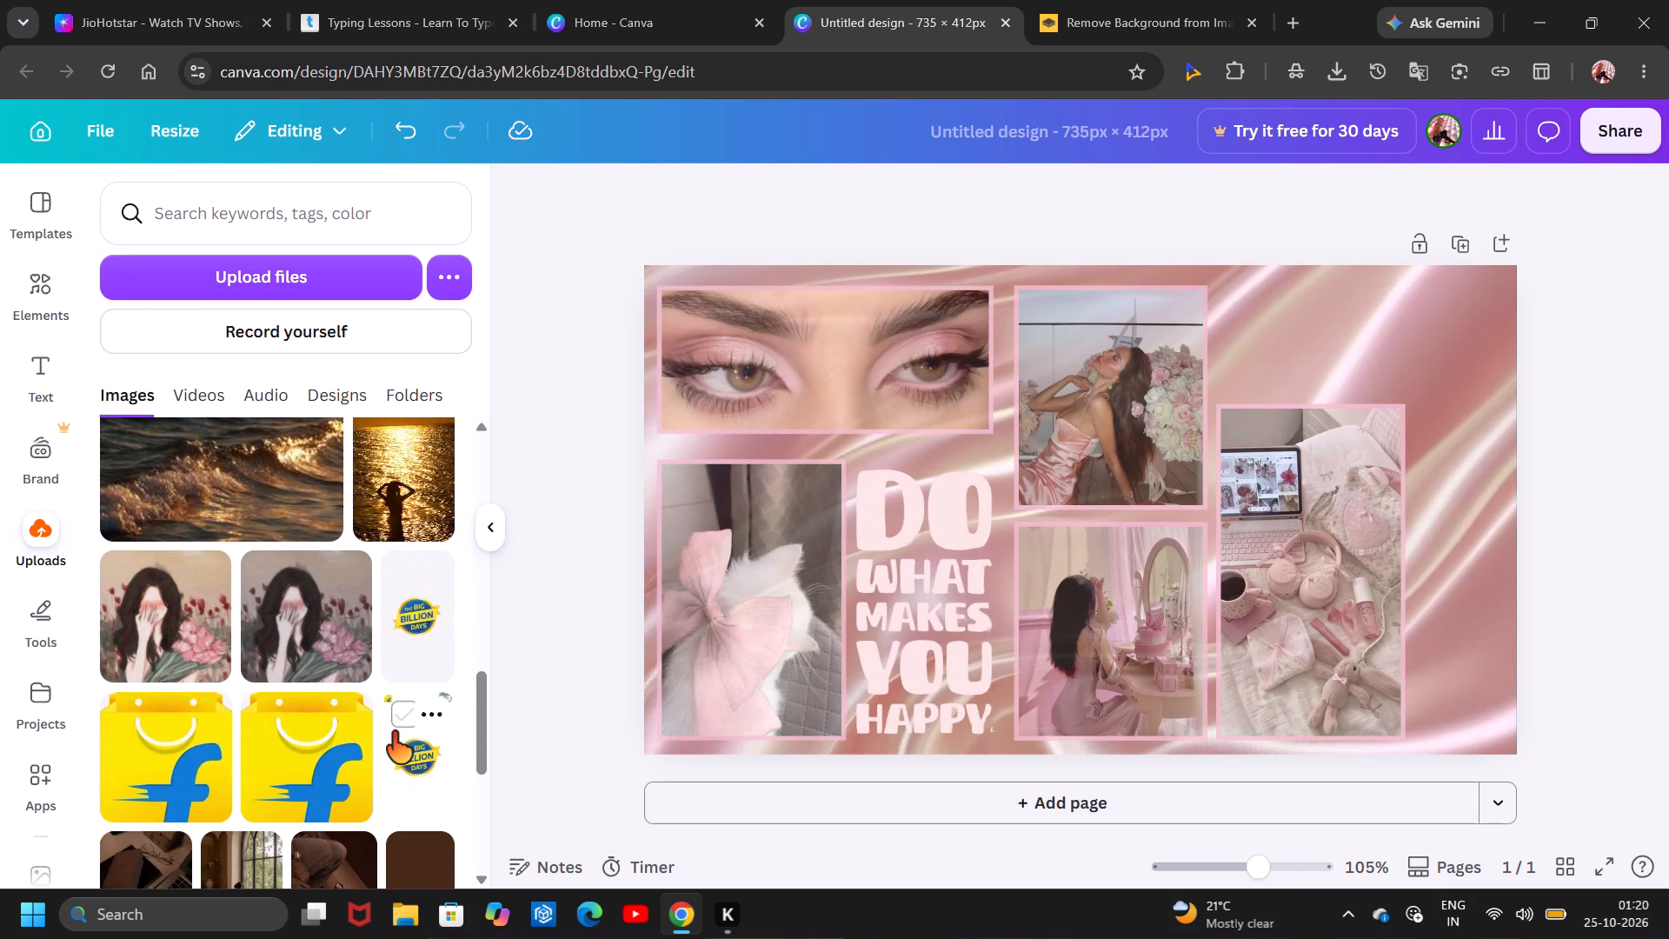
{"action": "scroll", "coordinate": [392, 732], "scroll_direction": "down", "scroll_amount": 3}
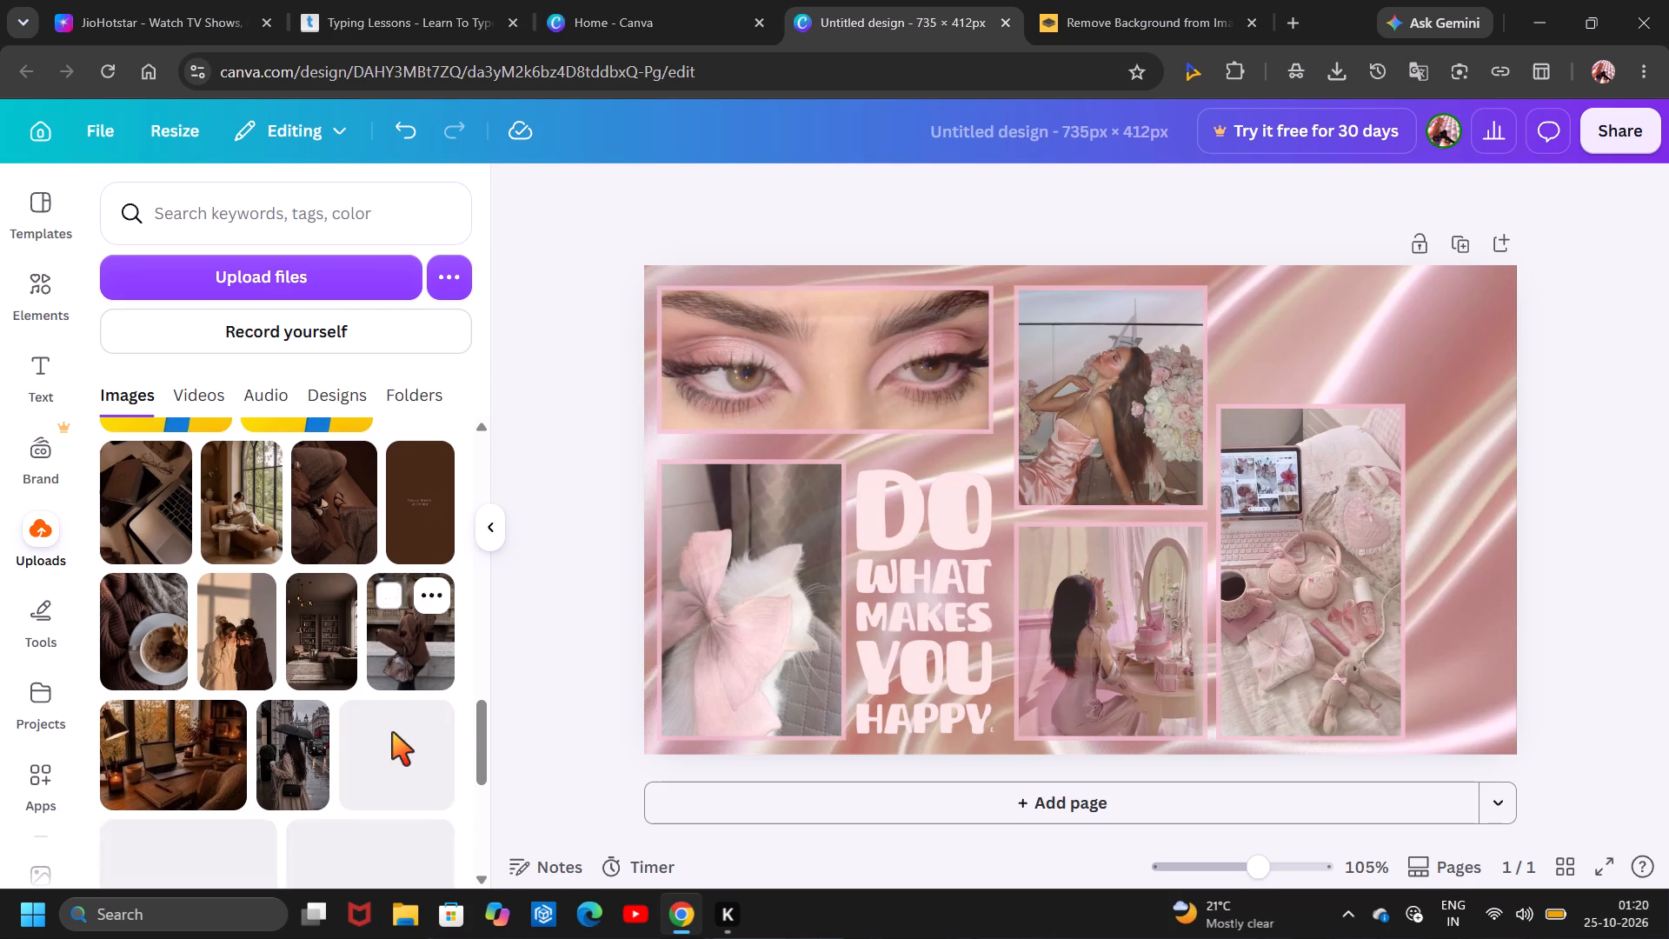
{"action": "scroll", "coordinate": [392, 732], "scroll_direction": "down", "scroll_amount": 2}
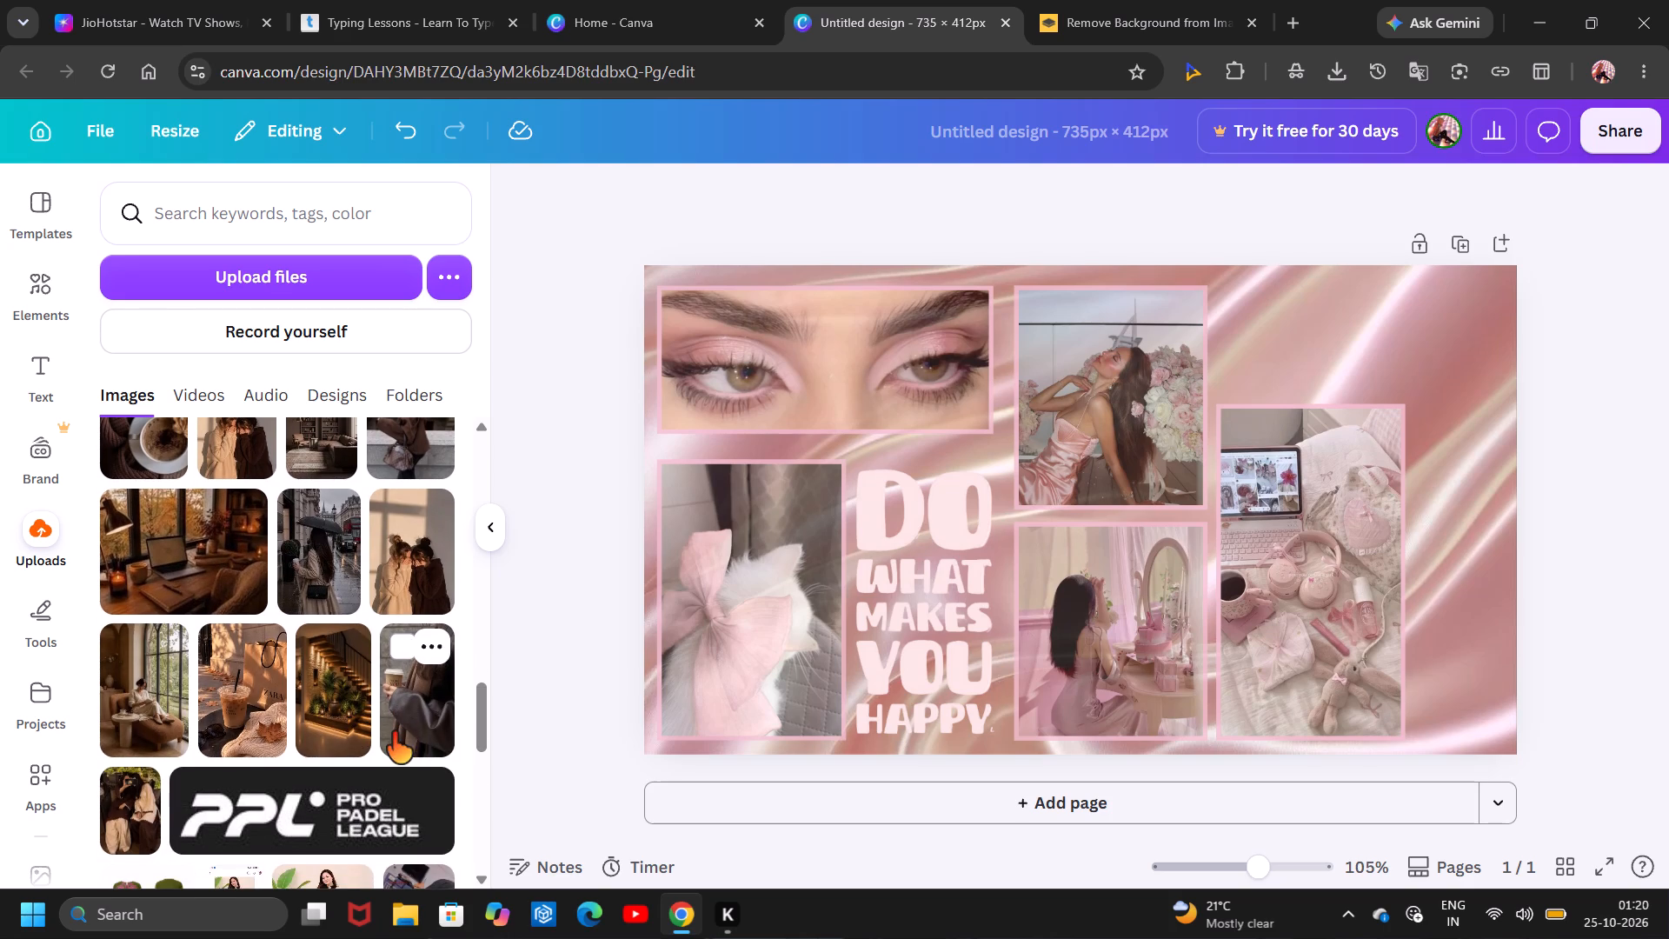
{"action": "scroll", "coordinate": [392, 732], "scroll_direction": "down", "scroll_amount": 5}
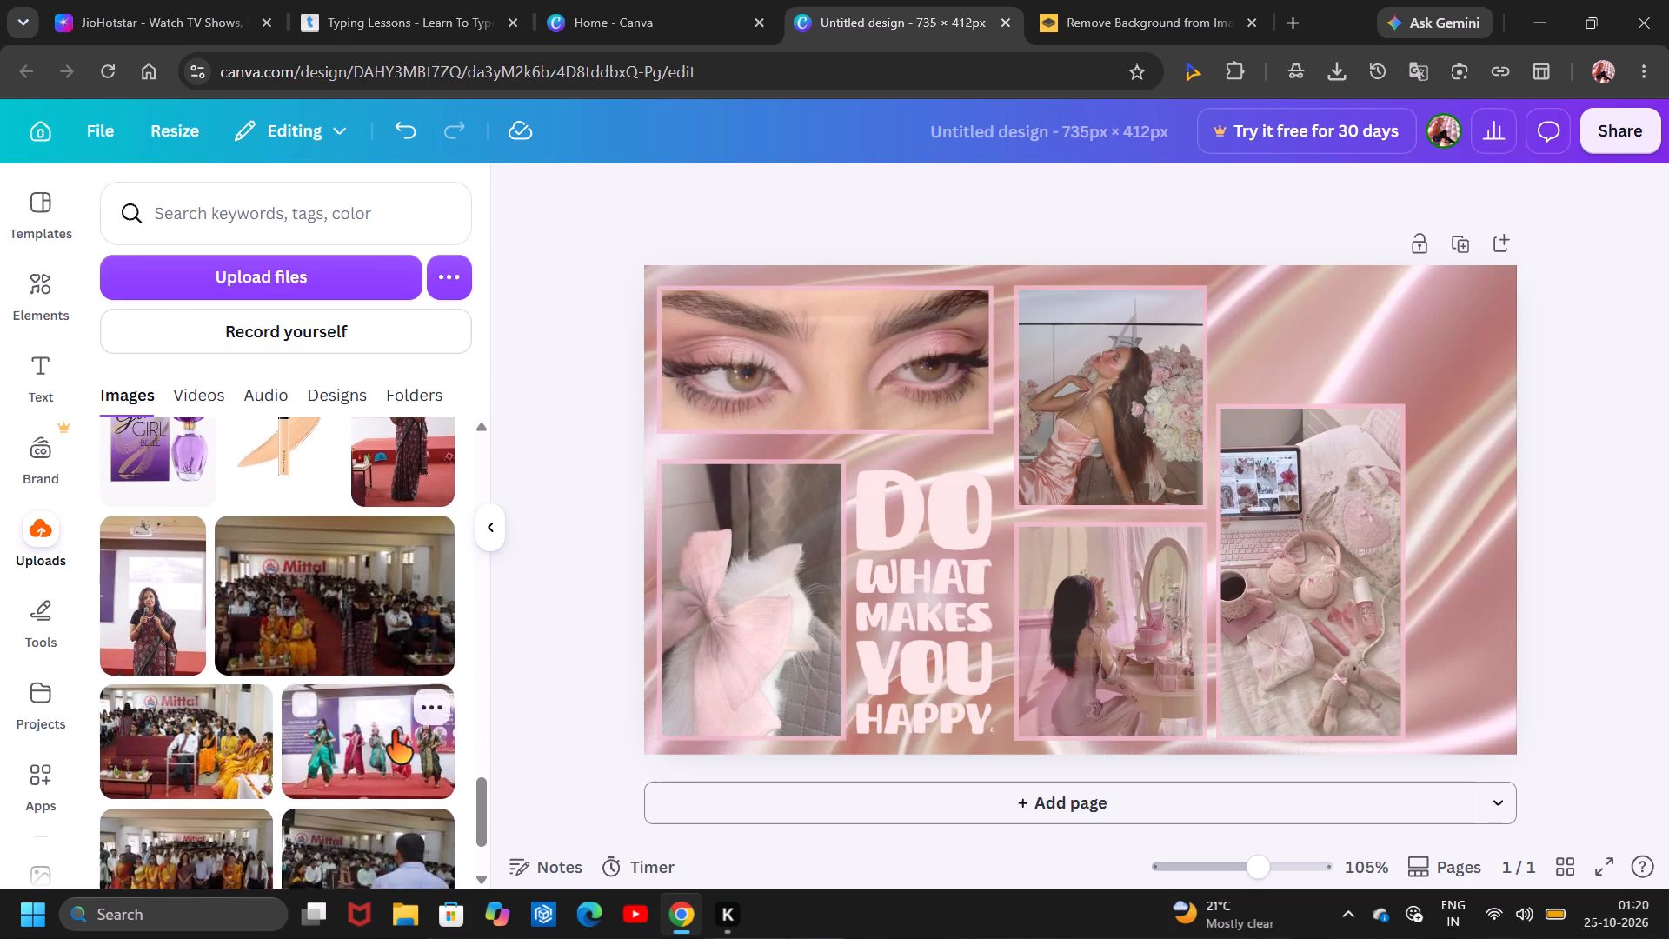
{"action": "scroll", "coordinate": [392, 732], "scroll_direction": "down", "scroll_amount": 1}
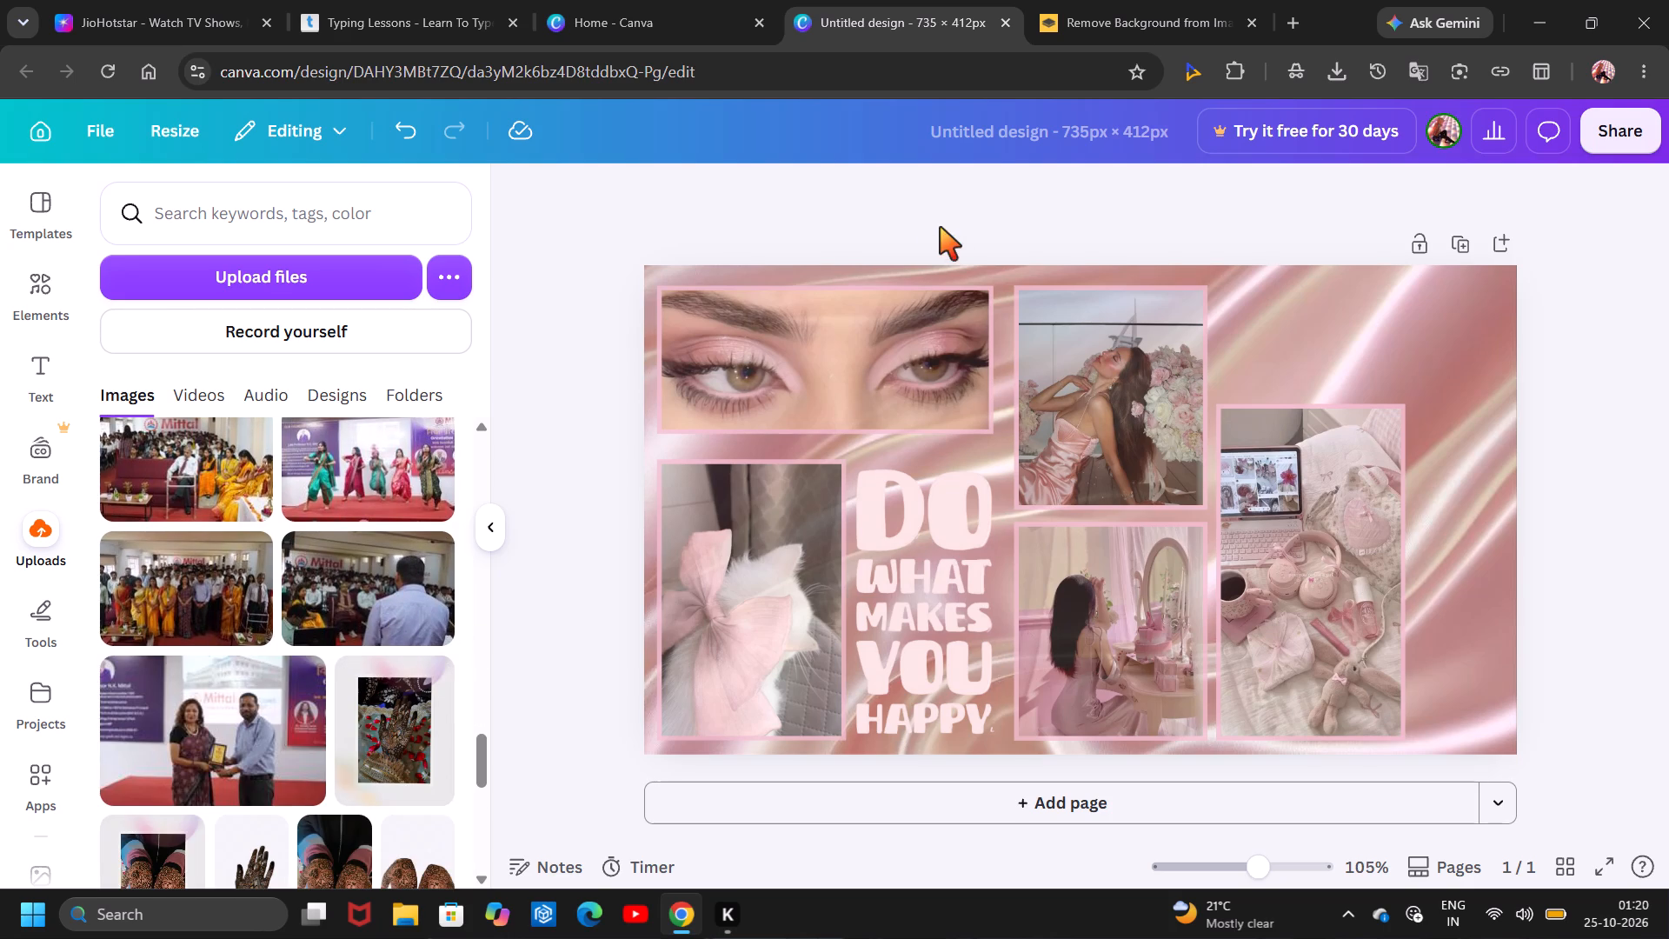
Open a new browser tab.
{"action": "left_click", "coordinate": [1278, 12]}
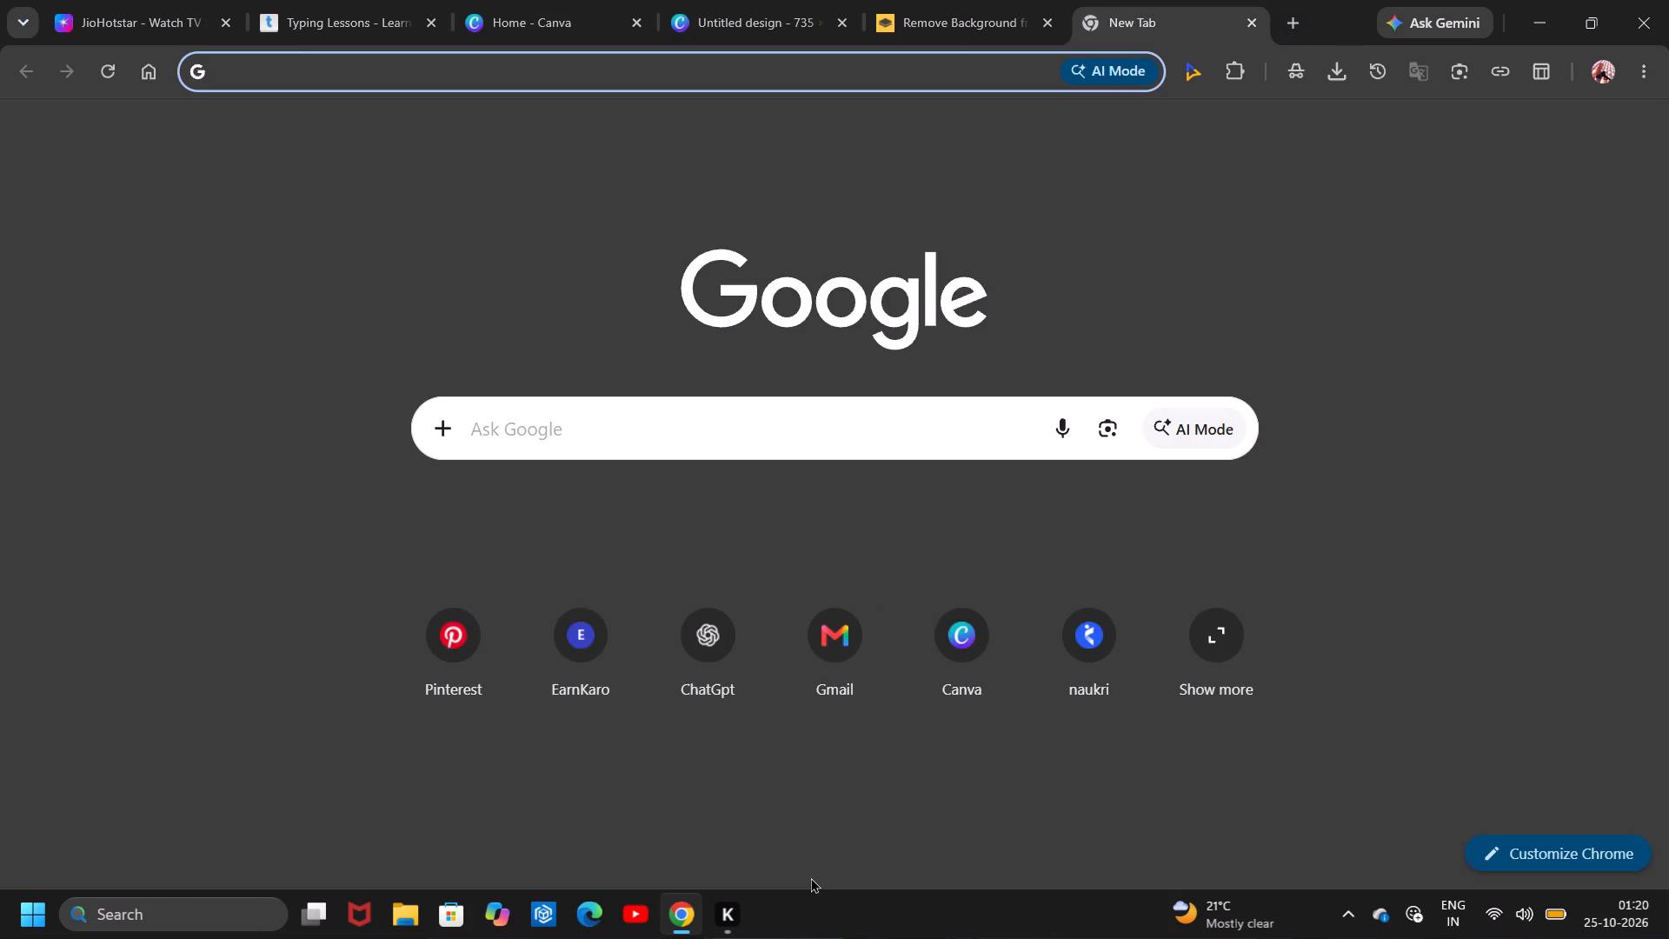
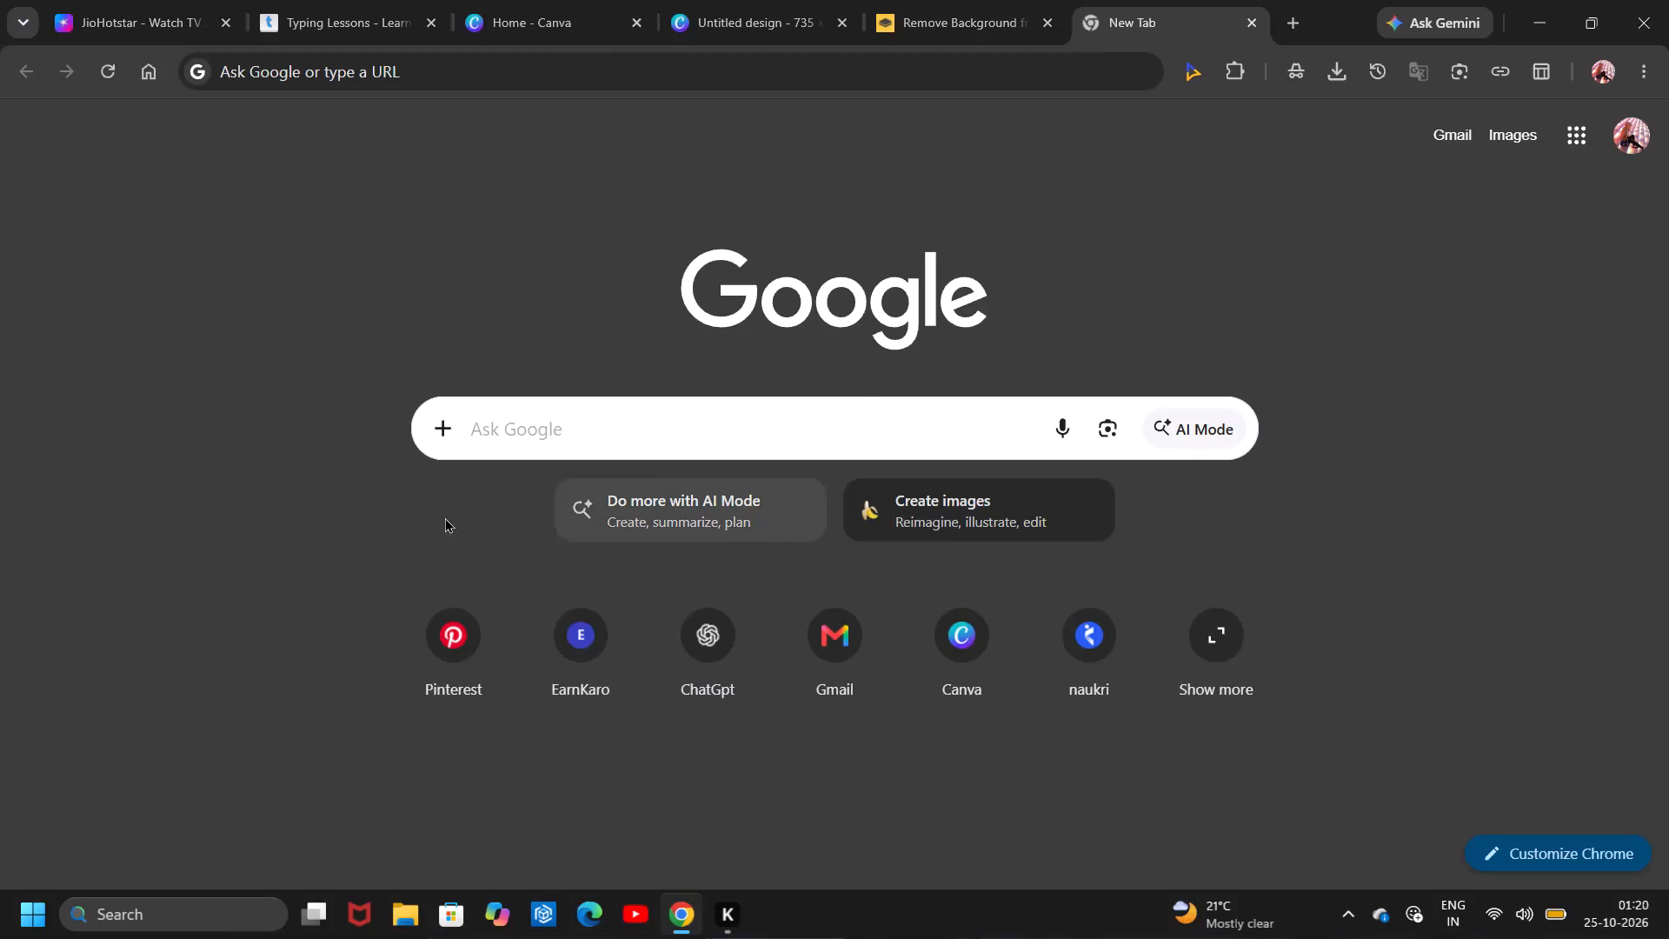
Open Pinterest and look through the pink eye makeup pin with the hibiscus flower and its related pins for a collage photo.
{"action": "double_click", "coordinate": [447, 649]}
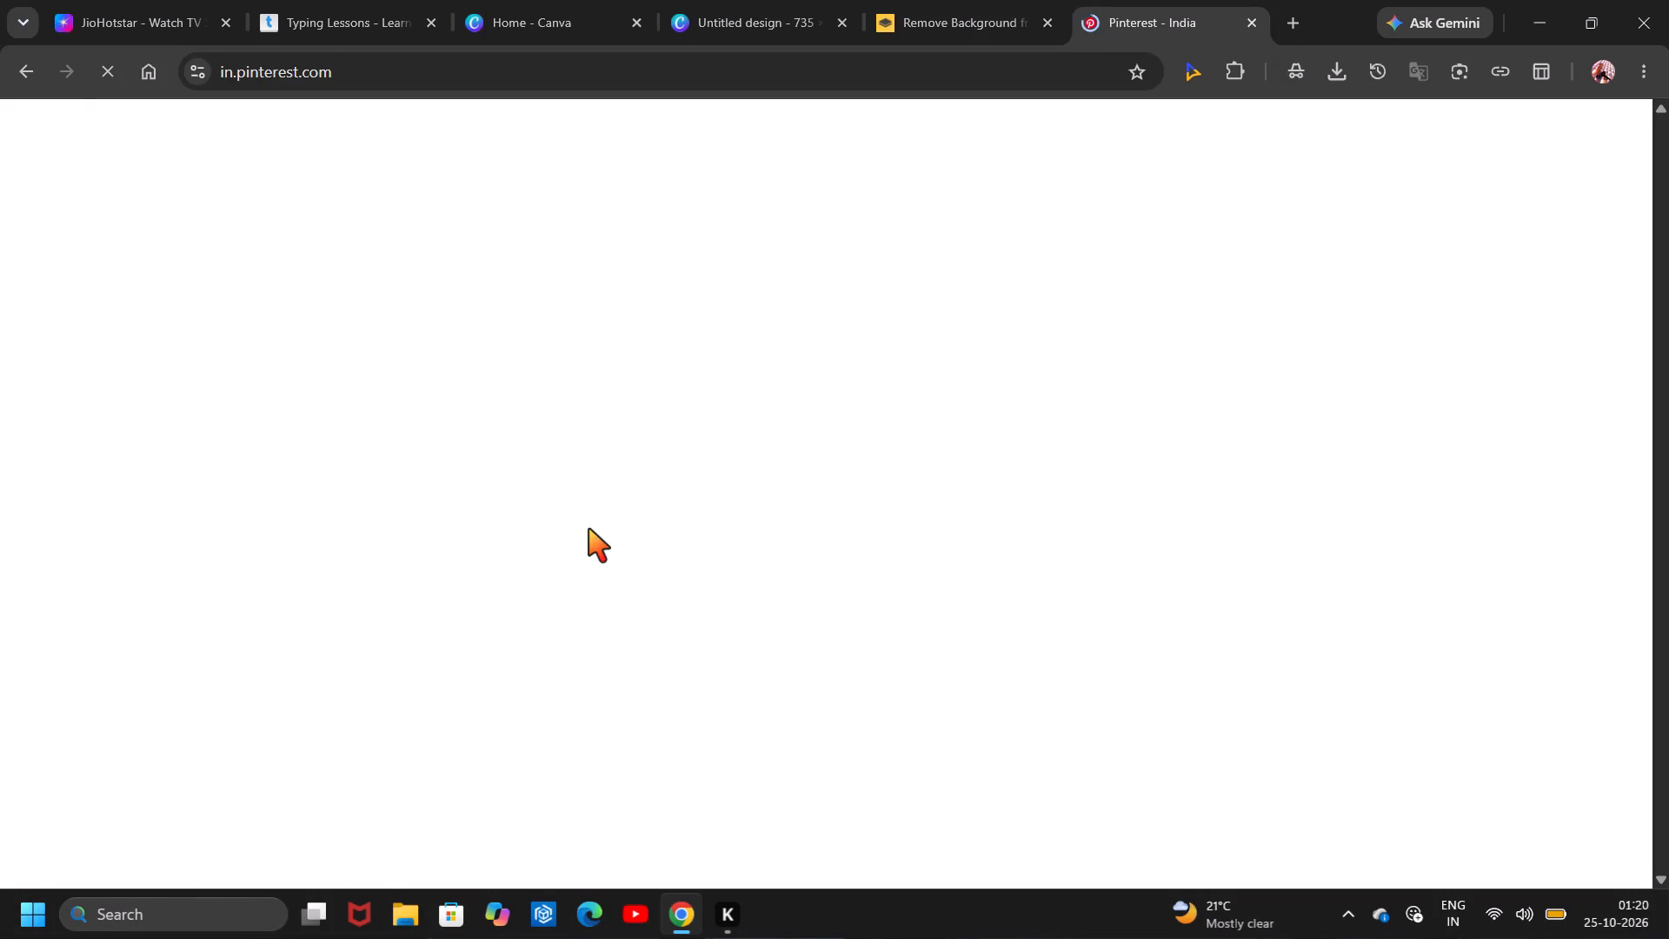
{"action": "scroll", "coordinate": [631, 644], "scroll_direction": "down", "scroll_amount": 1}
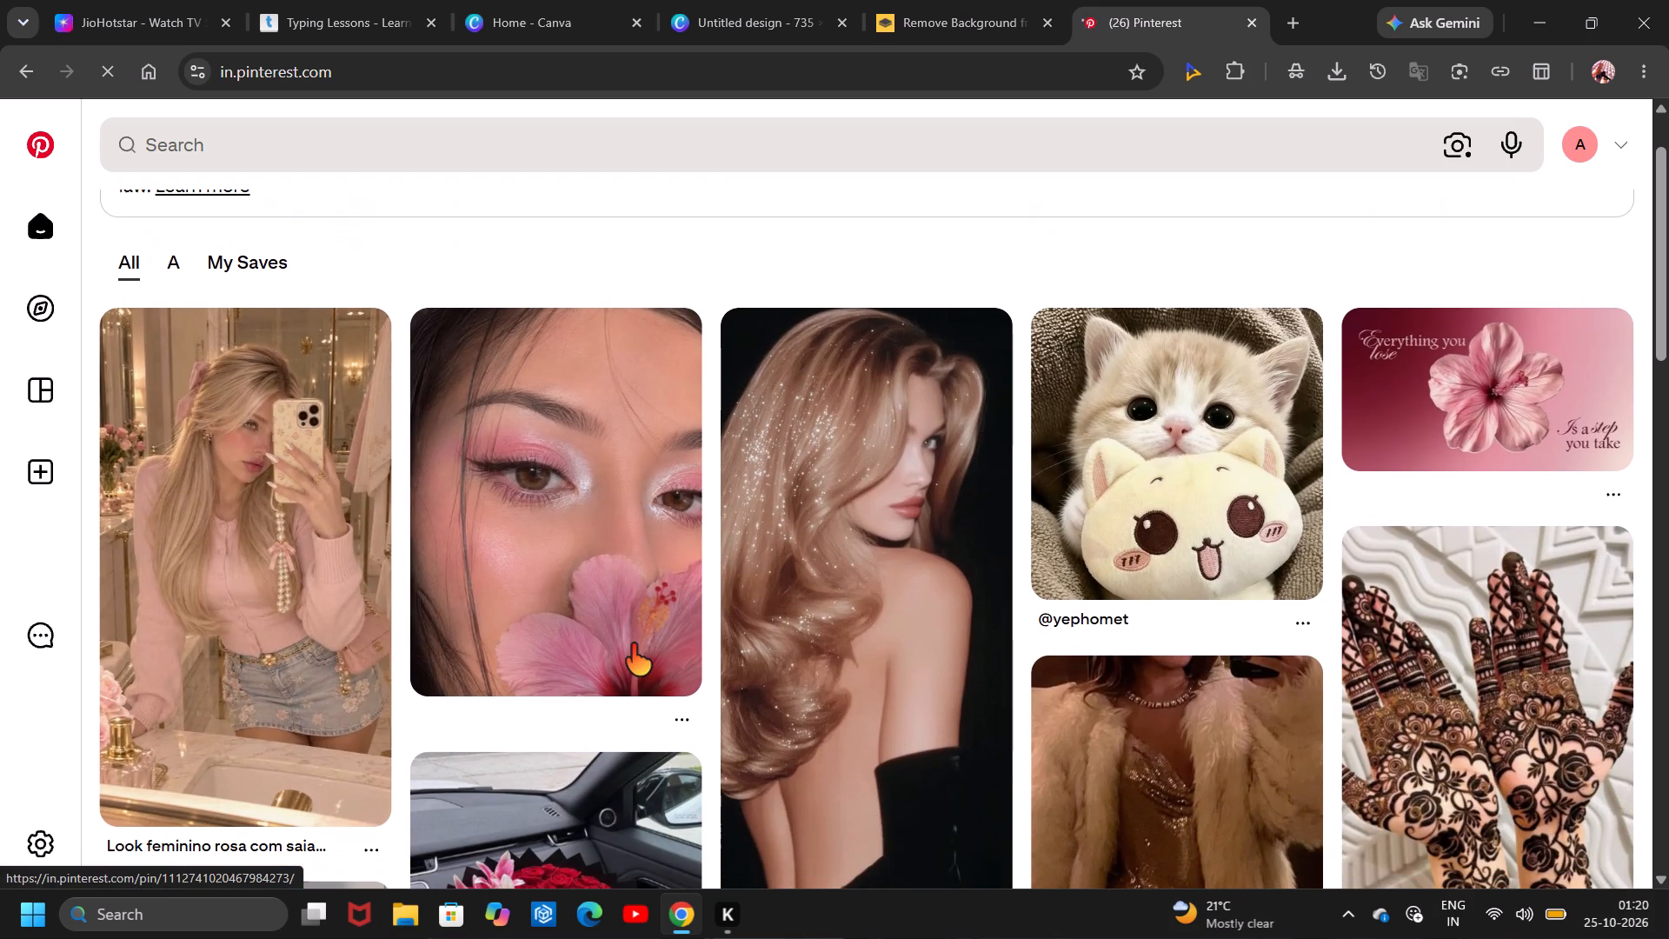
{"action": "scroll", "coordinate": [631, 644], "scroll_direction": "down", "scroll_amount": 1}
{"action": "left_click", "coordinate": [539, 604]}
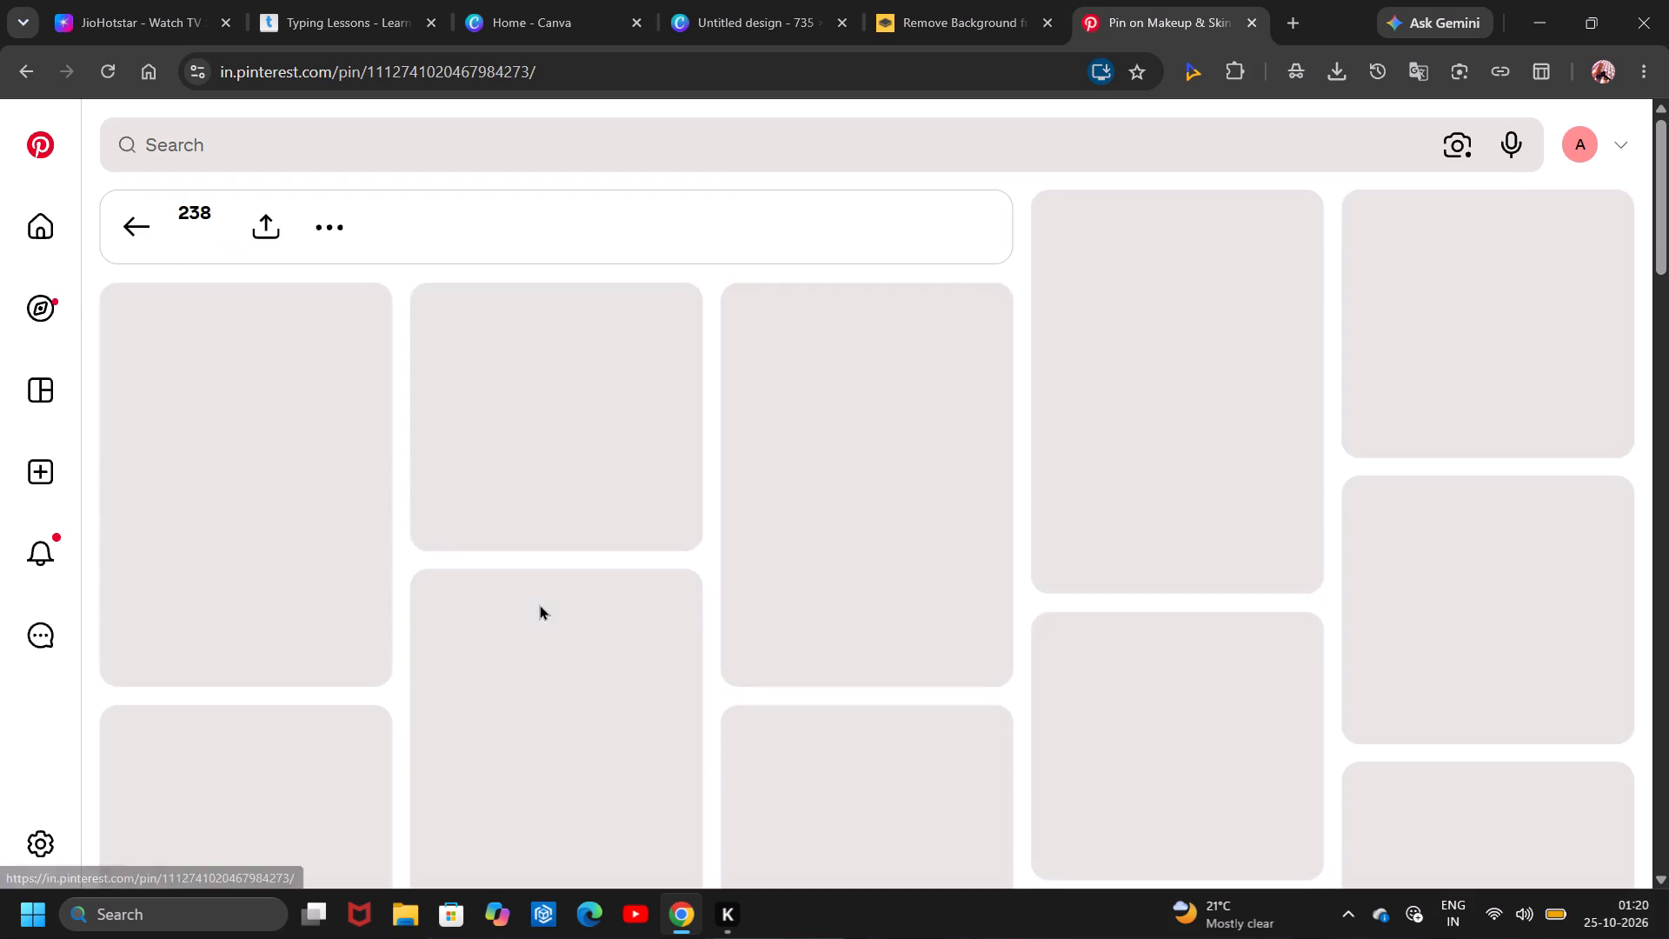
{"action": "scroll", "coordinate": [703, 754], "scroll_direction": "down", "scroll_amount": 1}
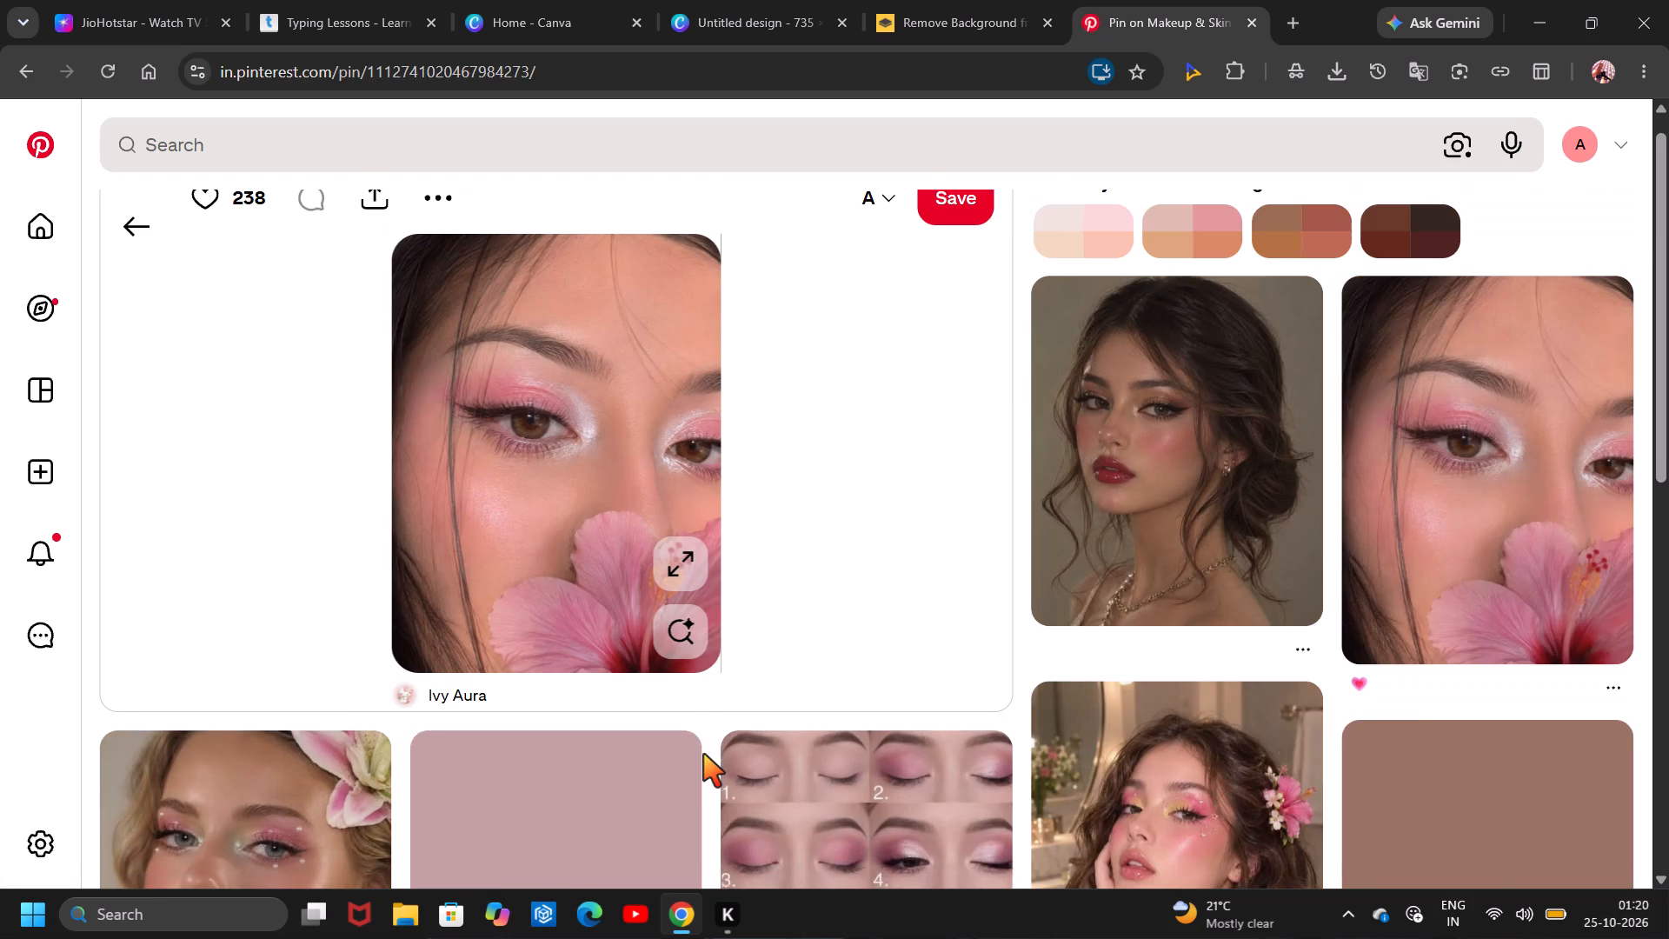
{"action": "scroll", "coordinate": [703, 754], "scroll_direction": "down", "scroll_amount": 2}
{"action": "scroll", "coordinate": [703, 754], "scroll_direction": "up", "scroll_amount": 1}
{"action": "scroll", "coordinate": [703, 754], "scroll_direction": "down", "scroll_amount": 1}
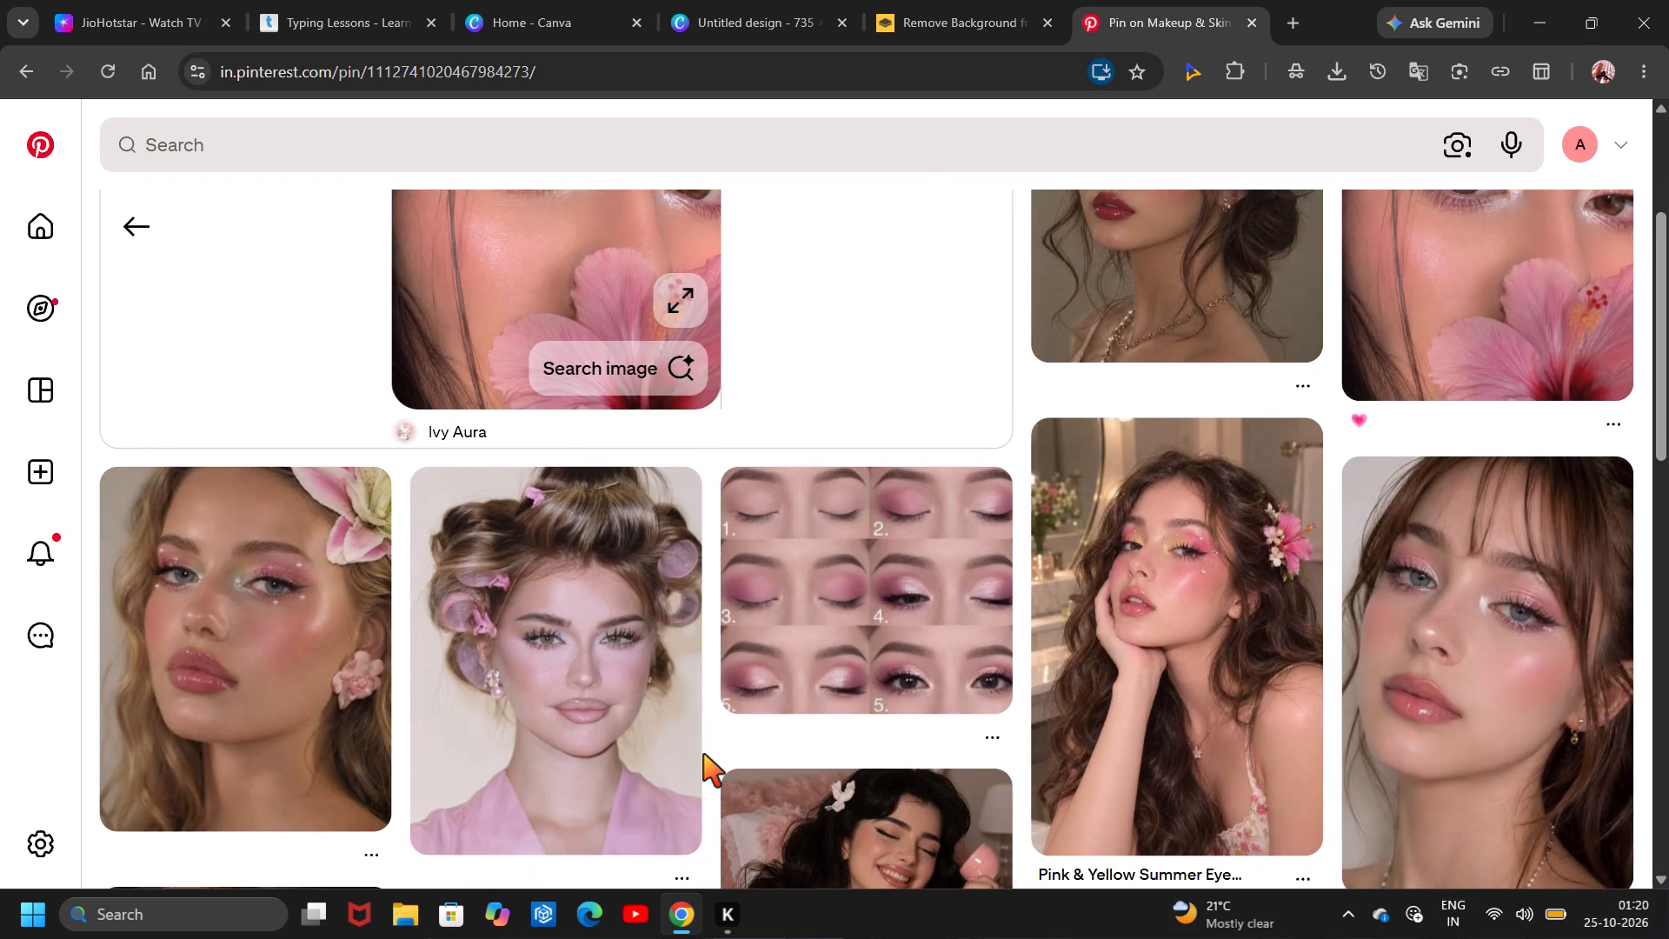
{"action": "scroll", "coordinate": [703, 754], "scroll_direction": "down", "scroll_amount": 4}
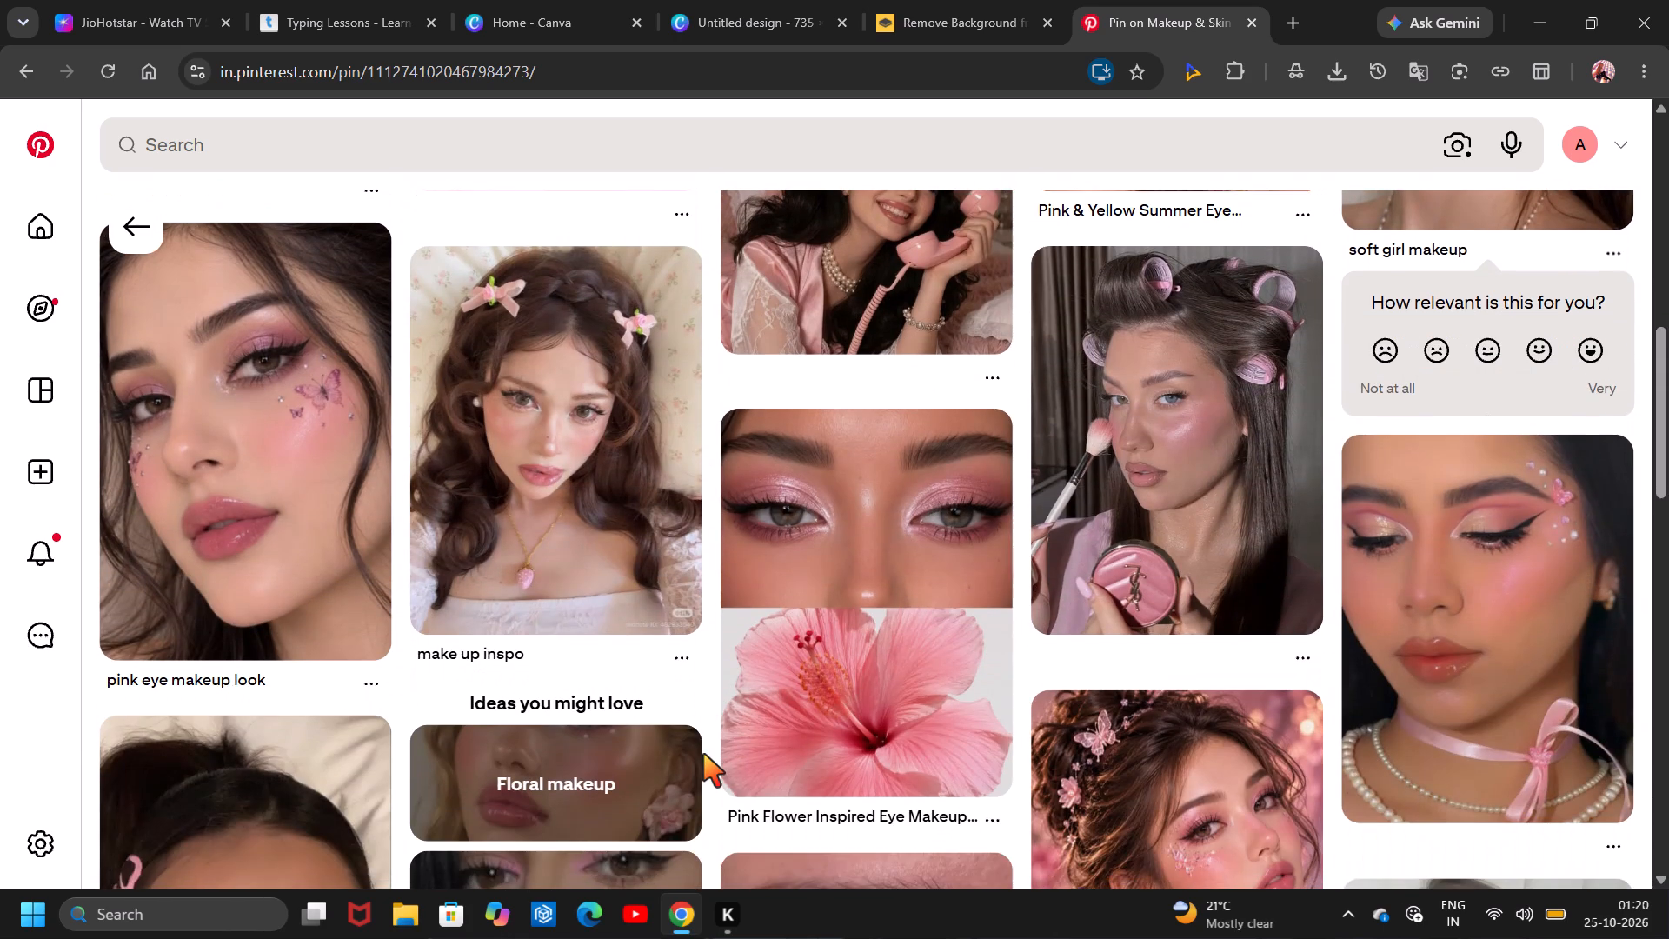
{"action": "scroll", "coordinate": [703, 754], "scroll_direction": "down", "scroll_amount": 6}
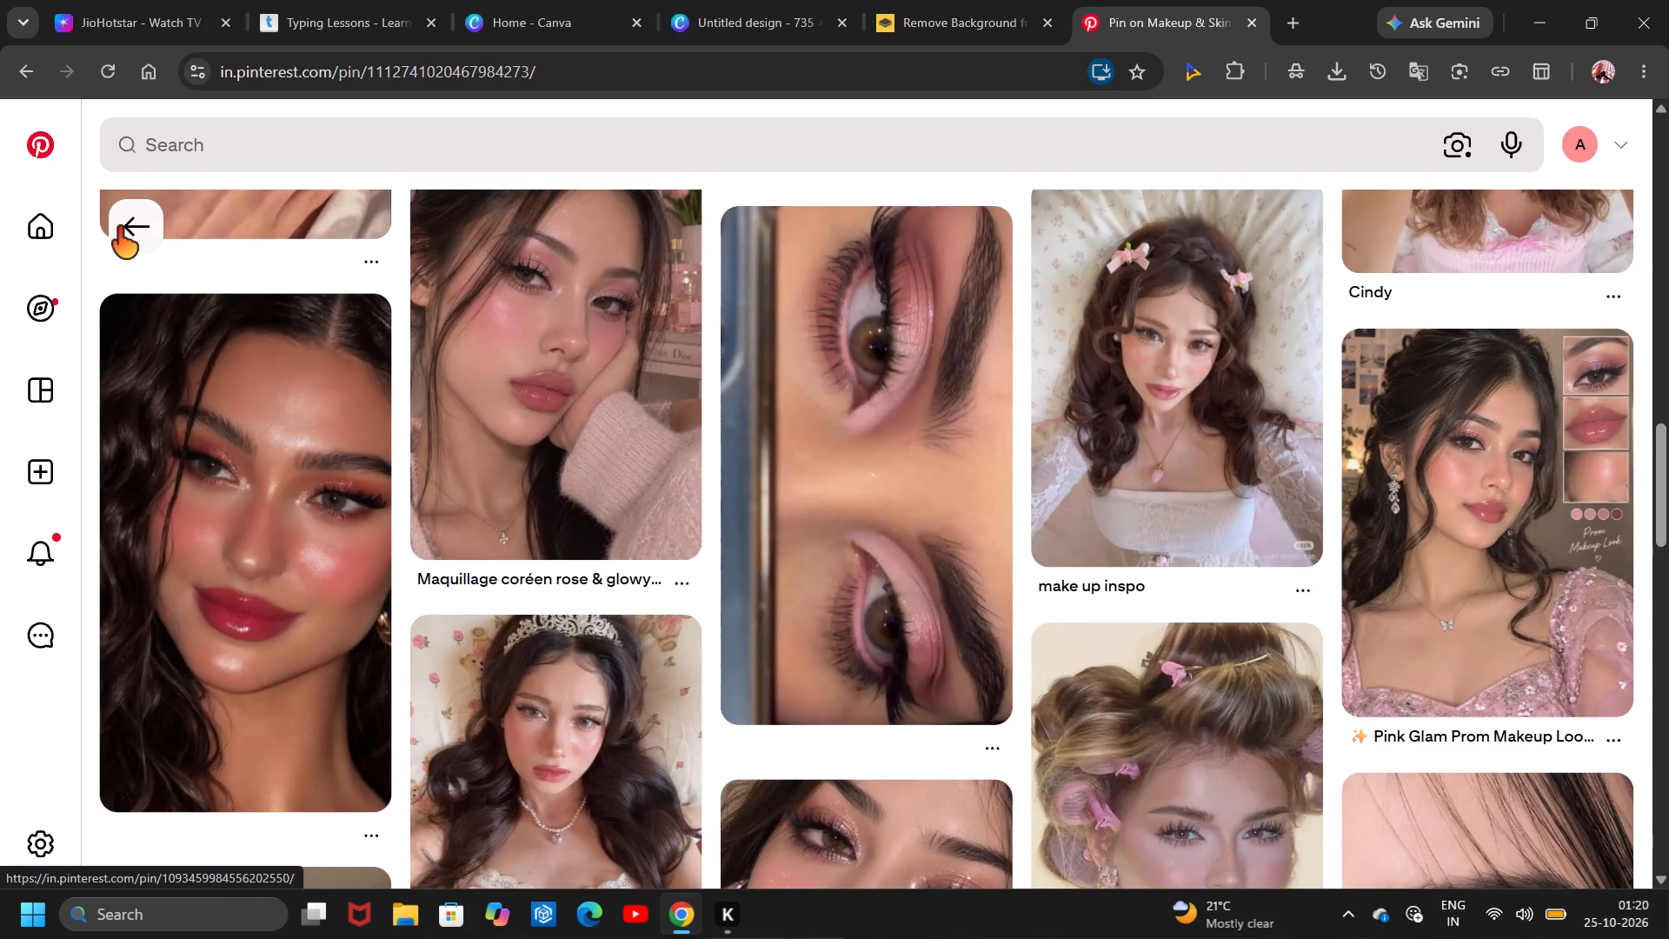
{"action": "left_click", "coordinate": [117, 227]}
Browse the Pinterest home feed and the pins related to the pink "dream a little dream of me" anime image for collage material.
{"action": "scroll", "coordinate": [422, 435], "scroll_direction": "down", "scroll_amount": 2}
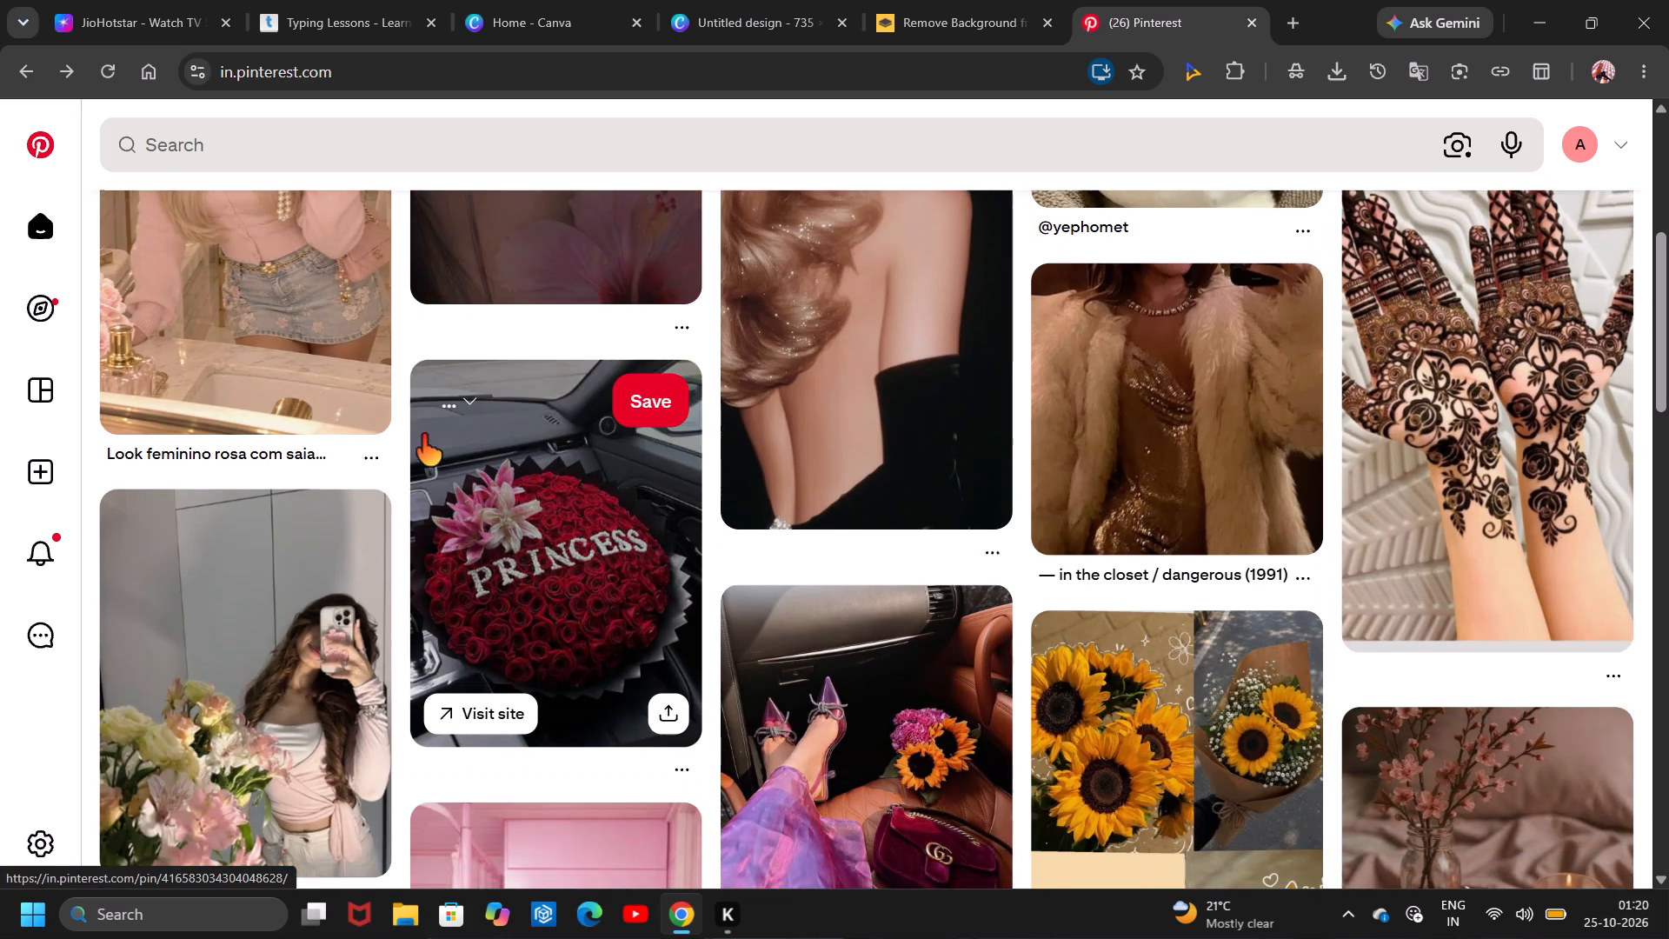
{"action": "scroll", "coordinate": [422, 435], "scroll_direction": "down", "scroll_amount": 5}
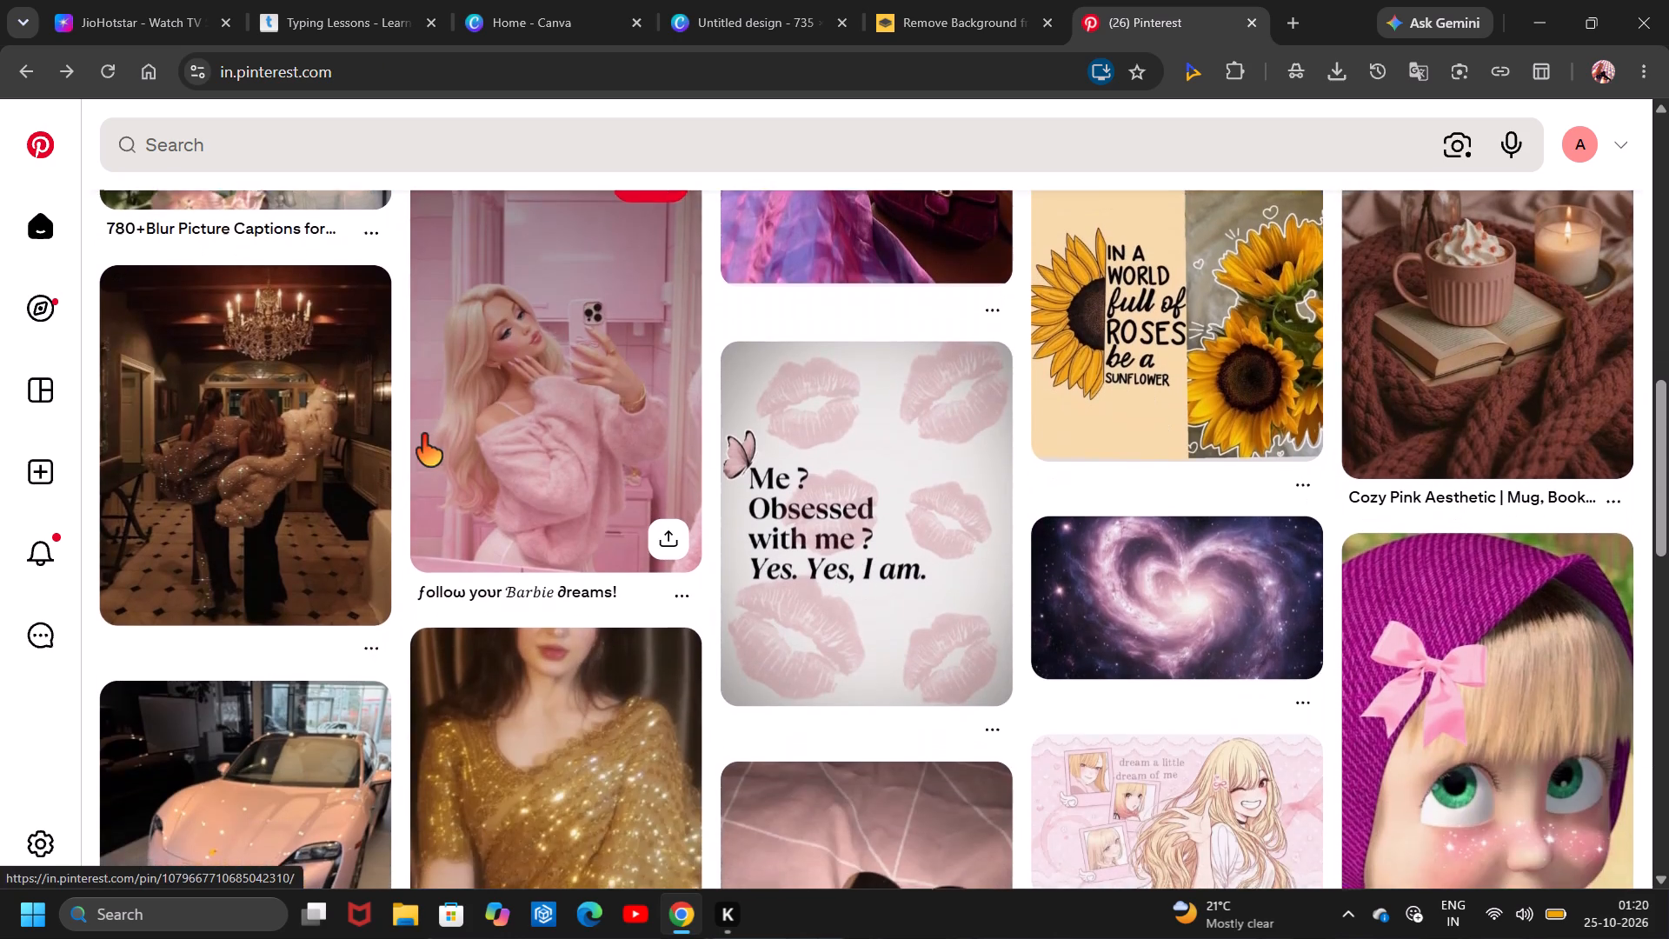
{"action": "scroll", "coordinate": [422, 435], "scroll_direction": "down", "scroll_amount": 2}
{"action": "left_click", "coordinate": [1131, 569]}
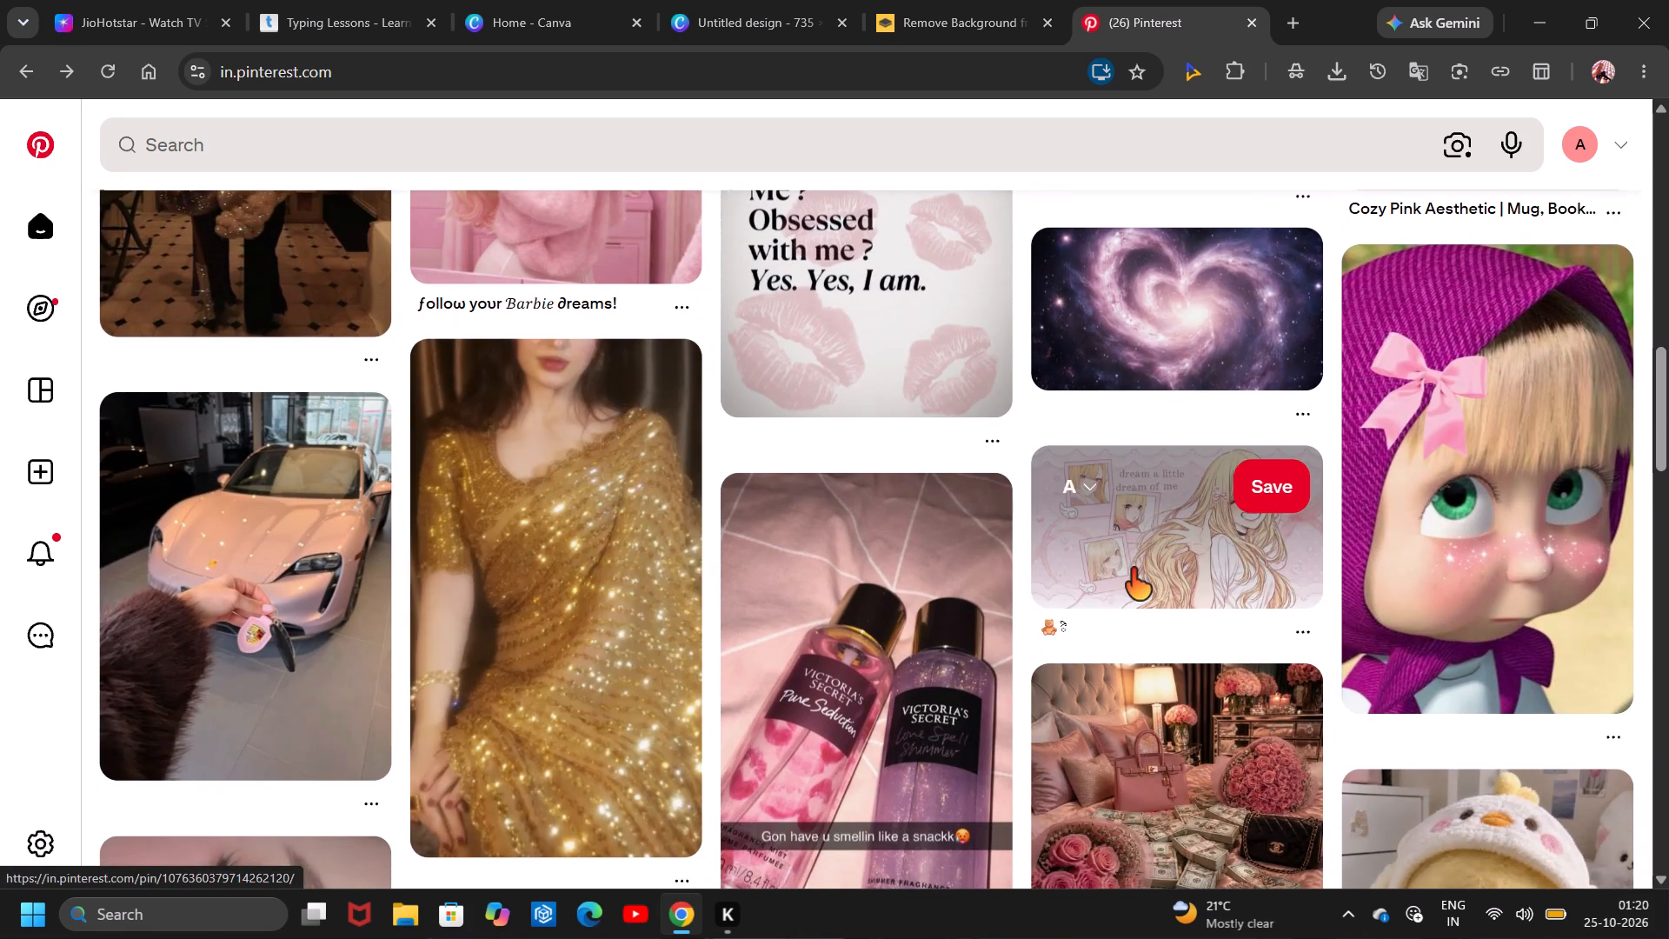
{"action": "scroll", "coordinate": [721, 642], "scroll_direction": "down", "scroll_amount": 3}
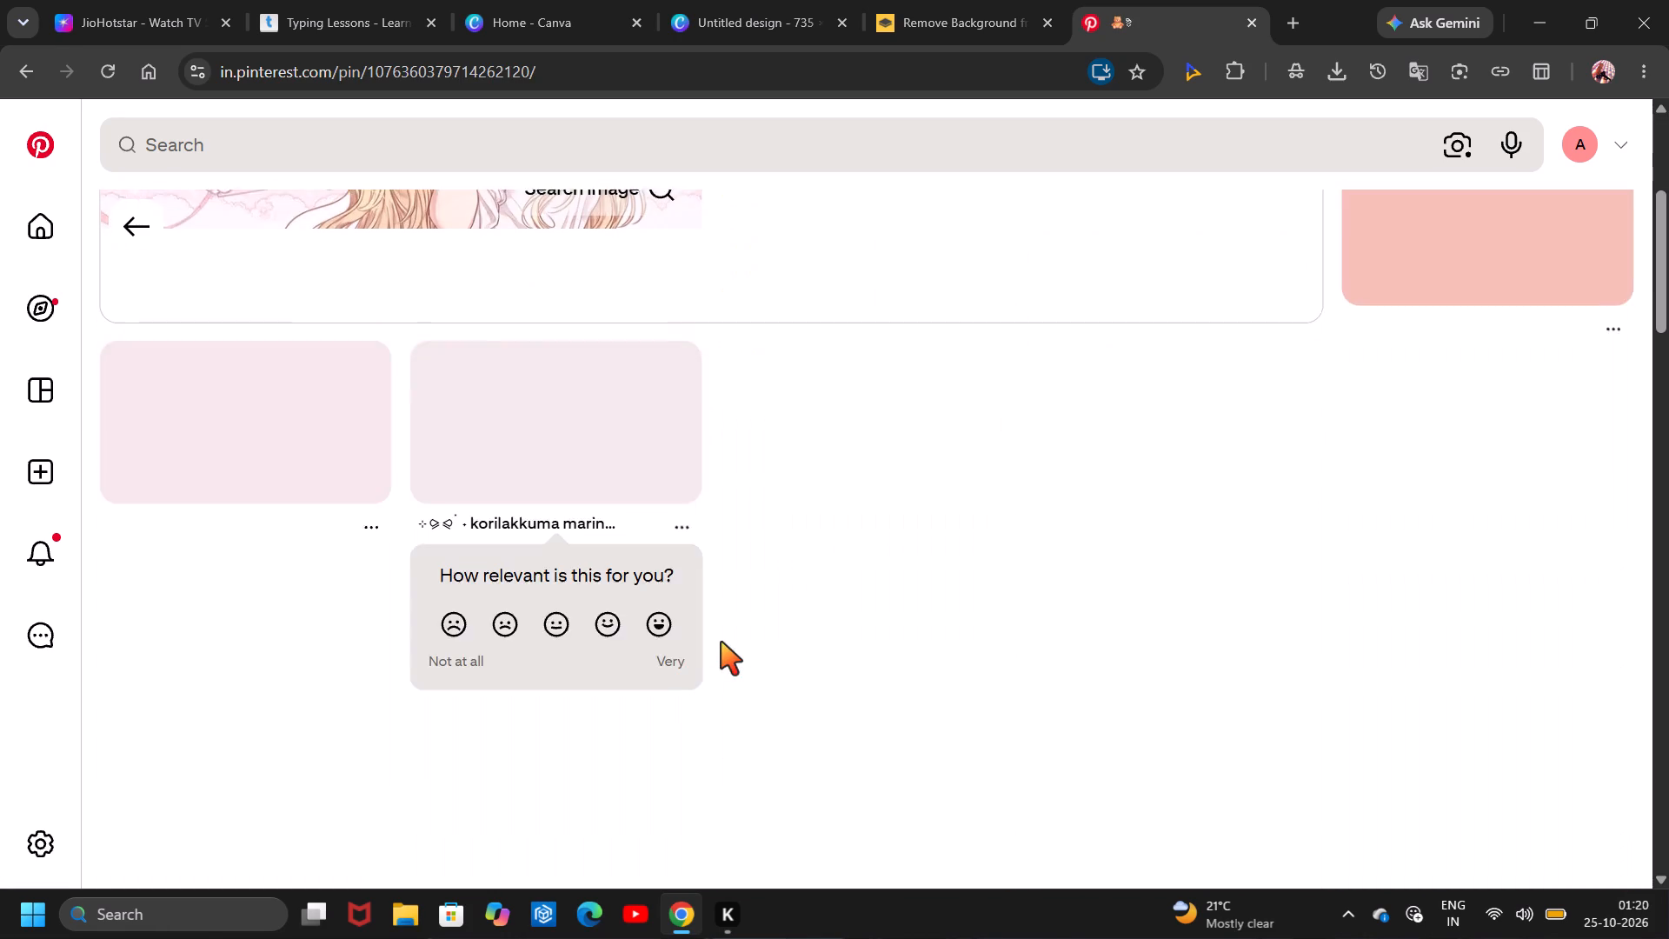
{"action": "scroll", "coordinate": [721, 642], "scroll_direction": "down", "scroll_amount": 1}
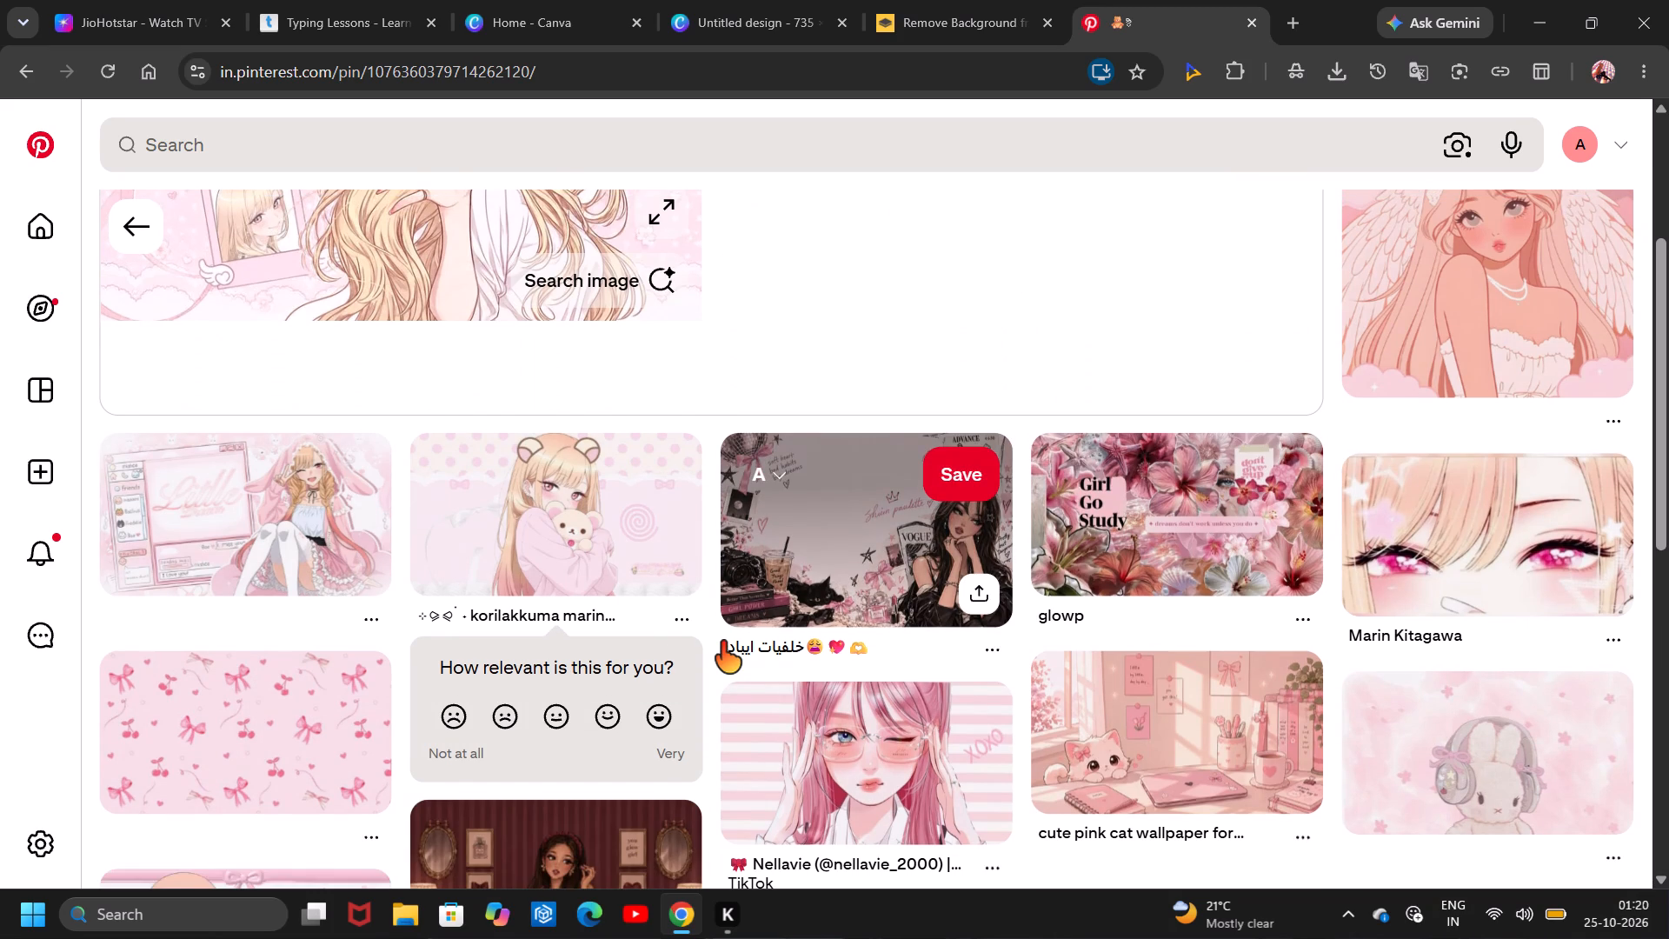
{"action": "scroll", "coordinate": [721, 642], "scroll_direction": "down", "scroll_amount": 5}
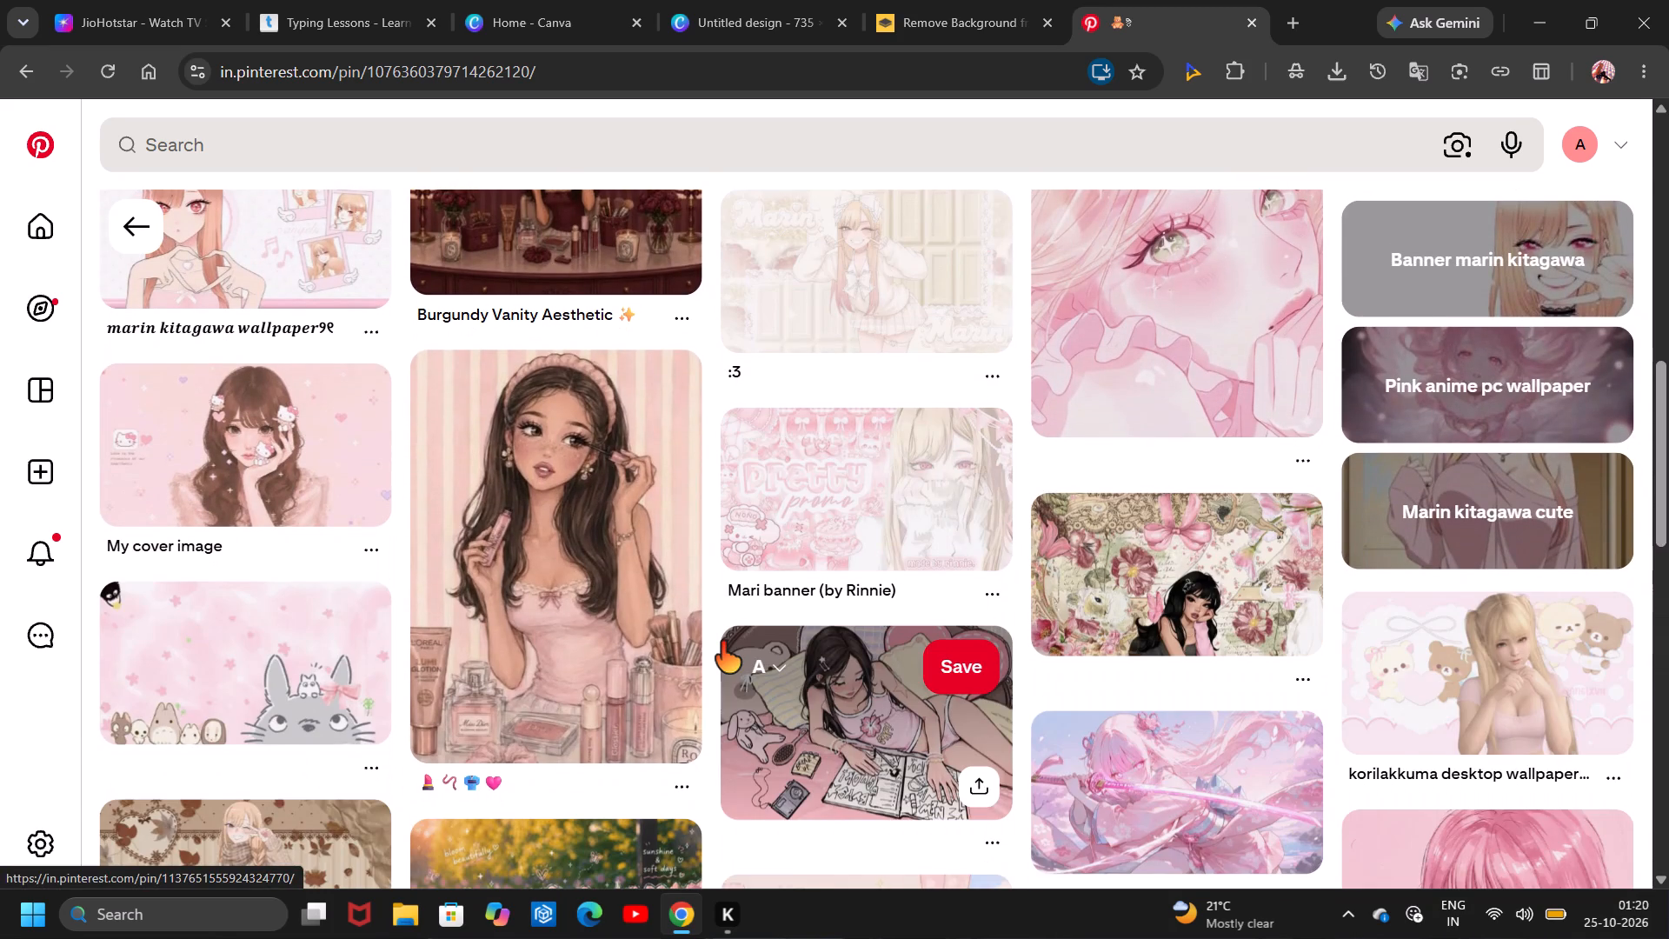
{"action": "scroll", "coordinate": [721, 642], "scroll_direction": "down", "scroll_amount": 7}
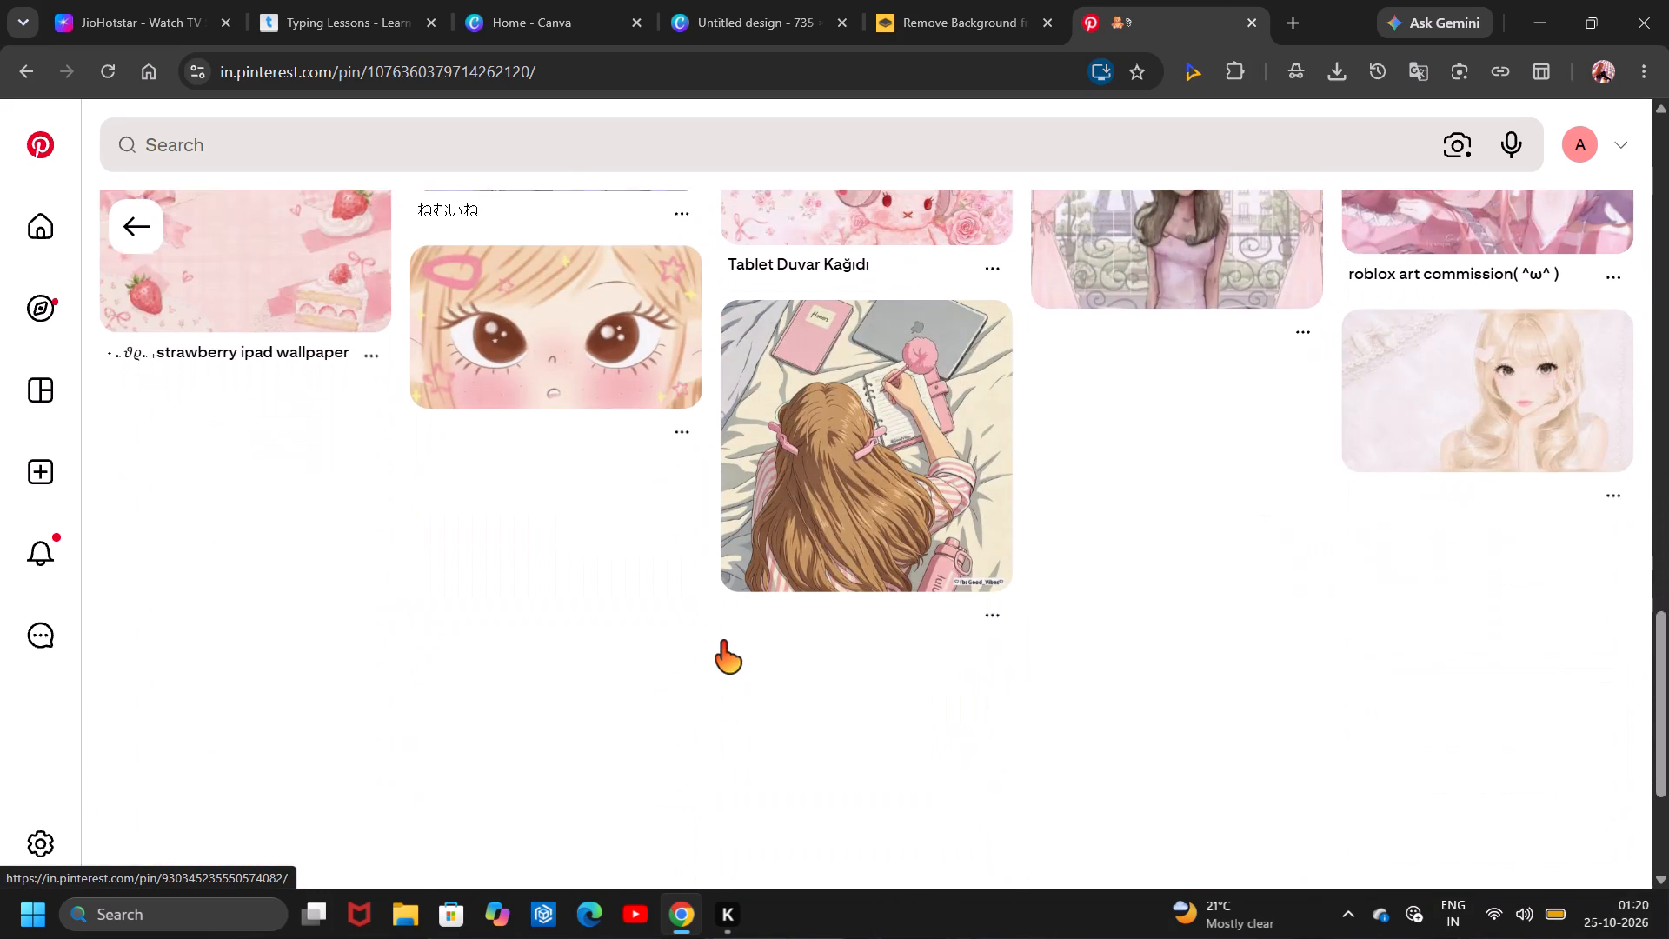
{"action": "scroll", "coordinate": [721, 642], "scroll_direction": "down", "scroll_amount": 1}
{"action": "scroll", "coordinate": [721, 642], "scroll_direction": "up", "scroll_amount": 1}
{"action": "scroll", "coordinate": [721, 642], "scroll_direction": "down", "scroll_amount": 3}
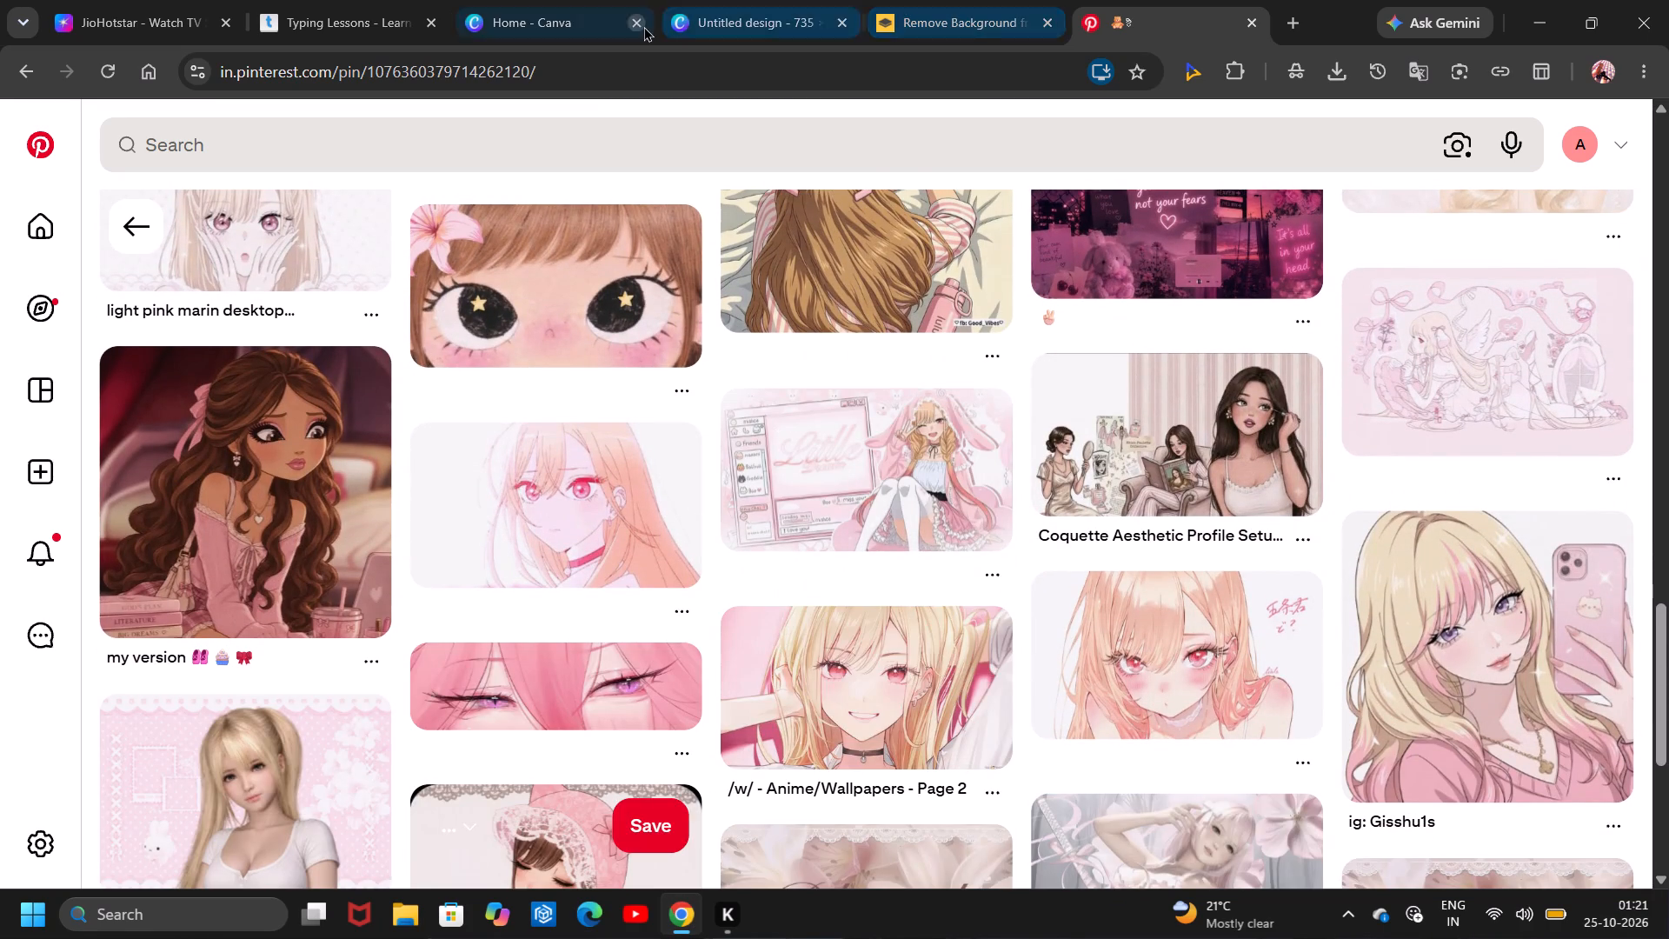
Close the Canva home page and return to the collage design.
{"action": "left_click", "coordinate": [643, 26]}
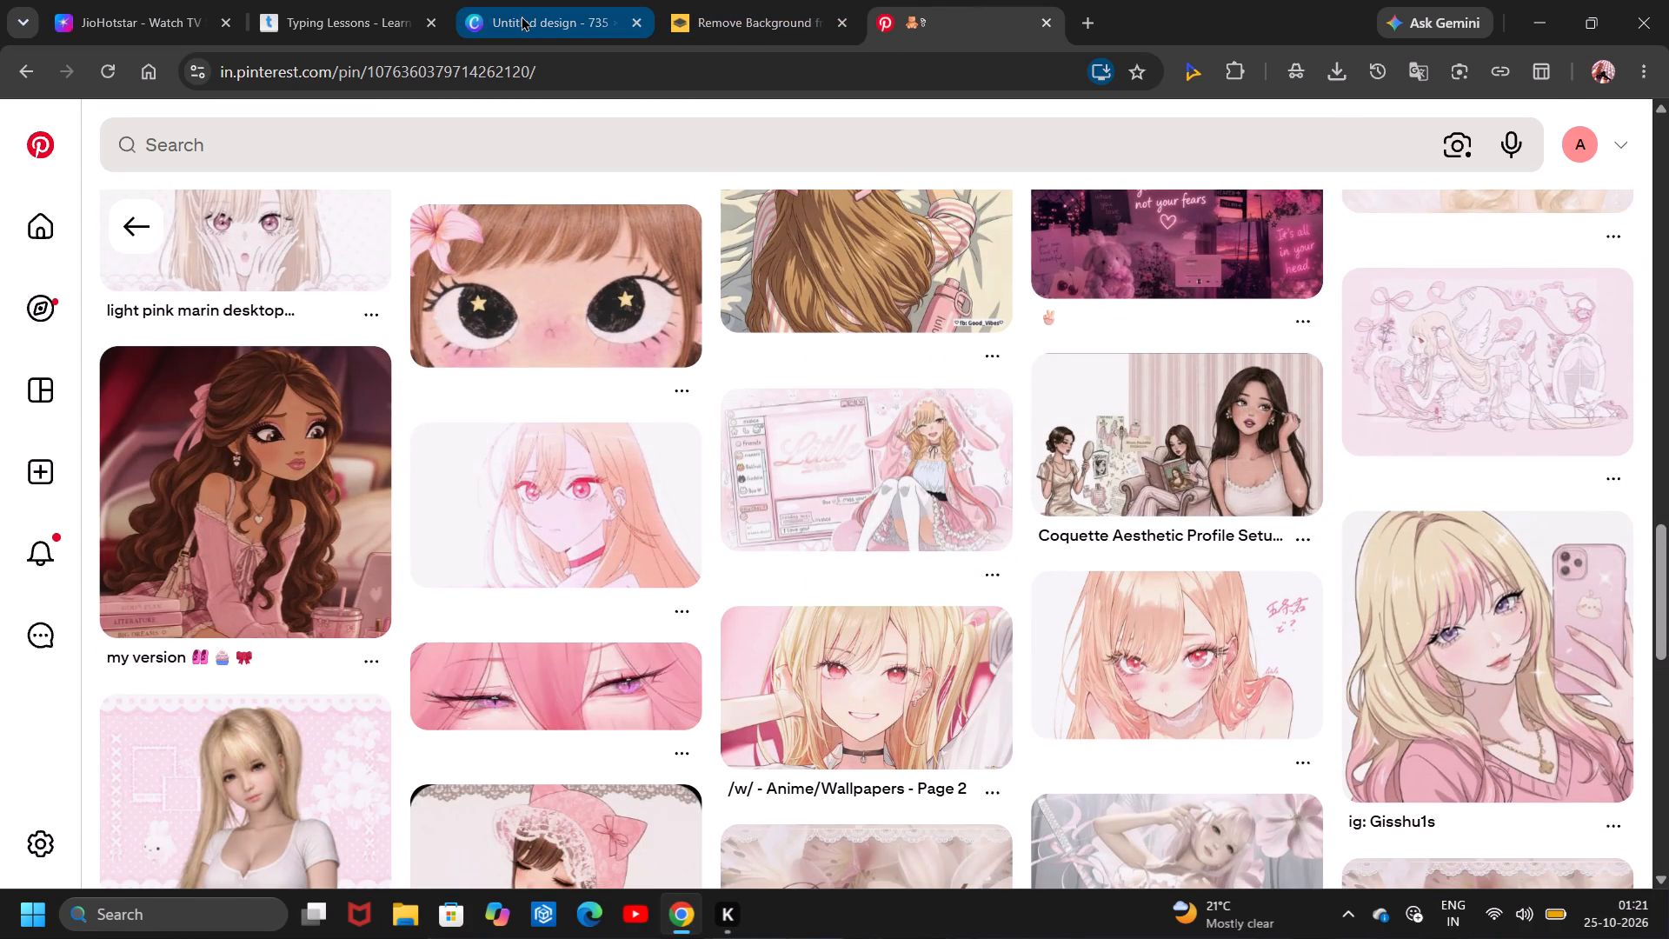
{"action": "left_click", "coordinate": [521, 16]}
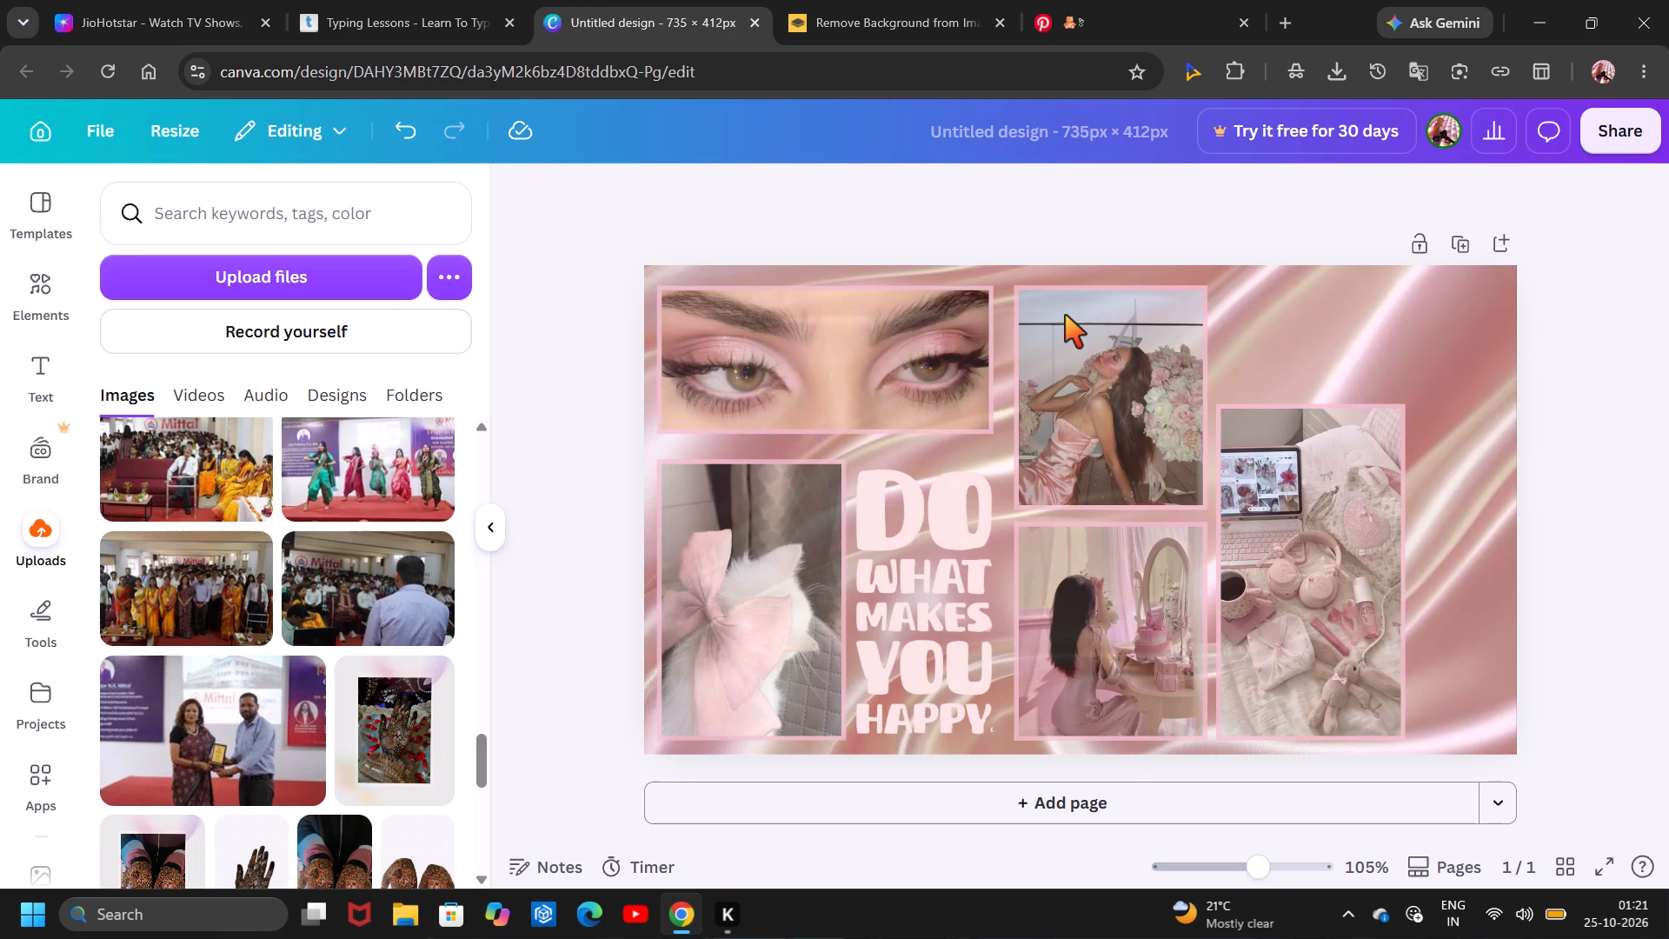
Move the pink laptop flat-lay photo up beside the satin-dress woman photo and widen it almost to the page's right edge.
{"action": "left_click", "coordinate": [1294, 464]}
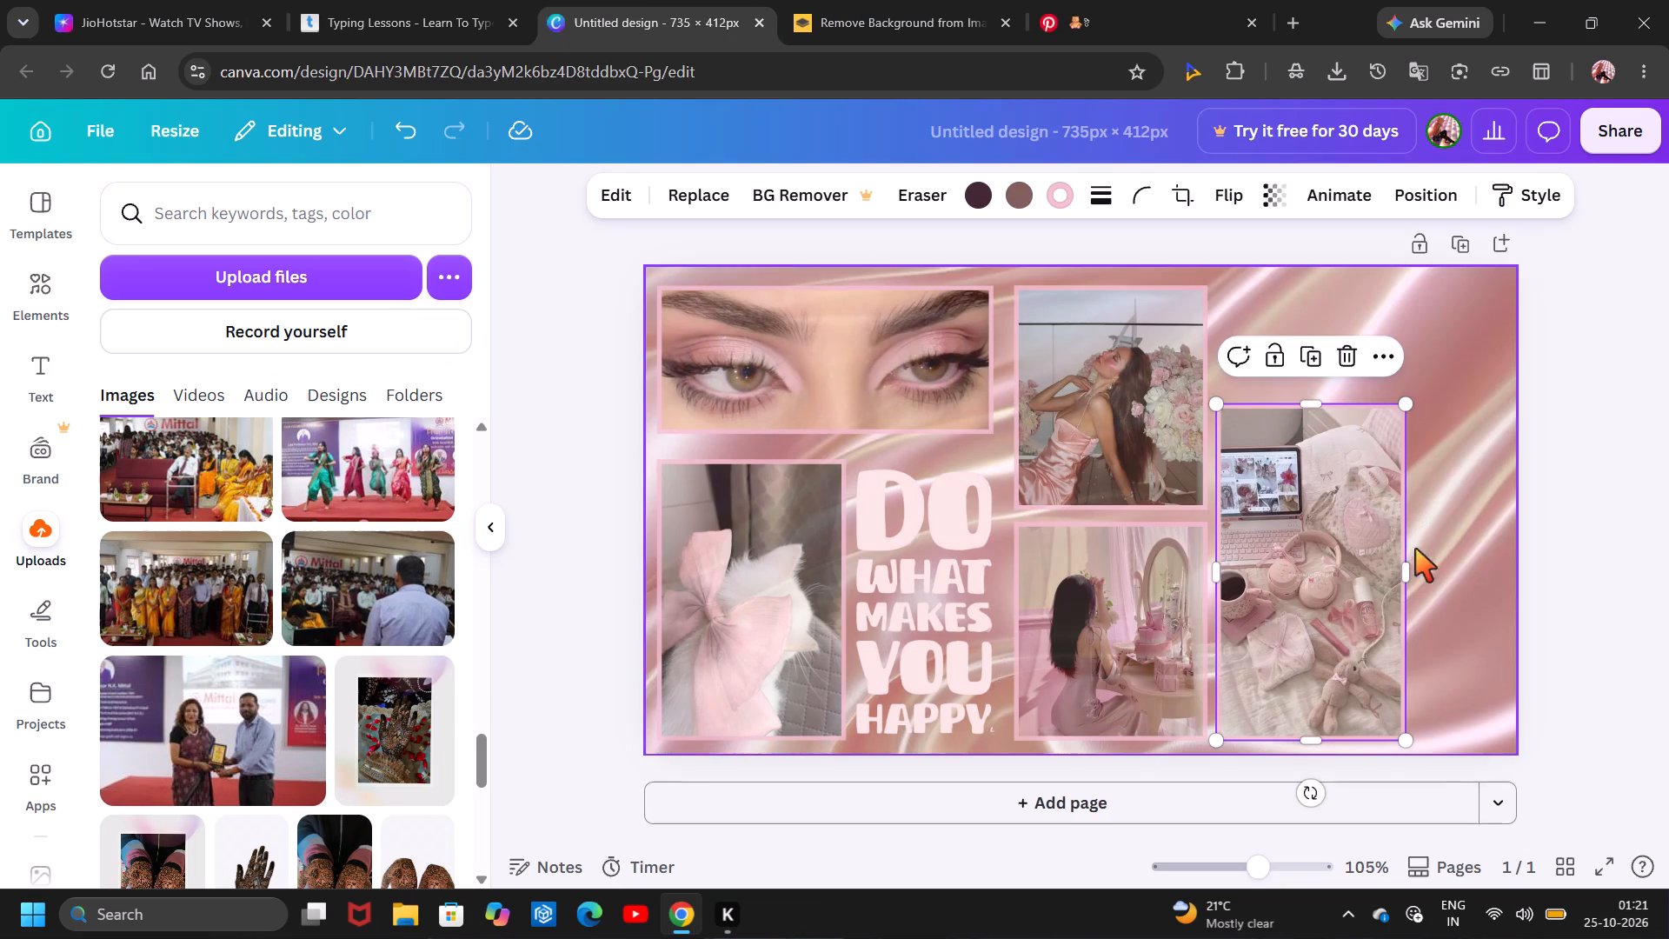
{"action": "left_click_drag", "start_coordinate": [1352, 553], "coordinate": [1361, 440]}
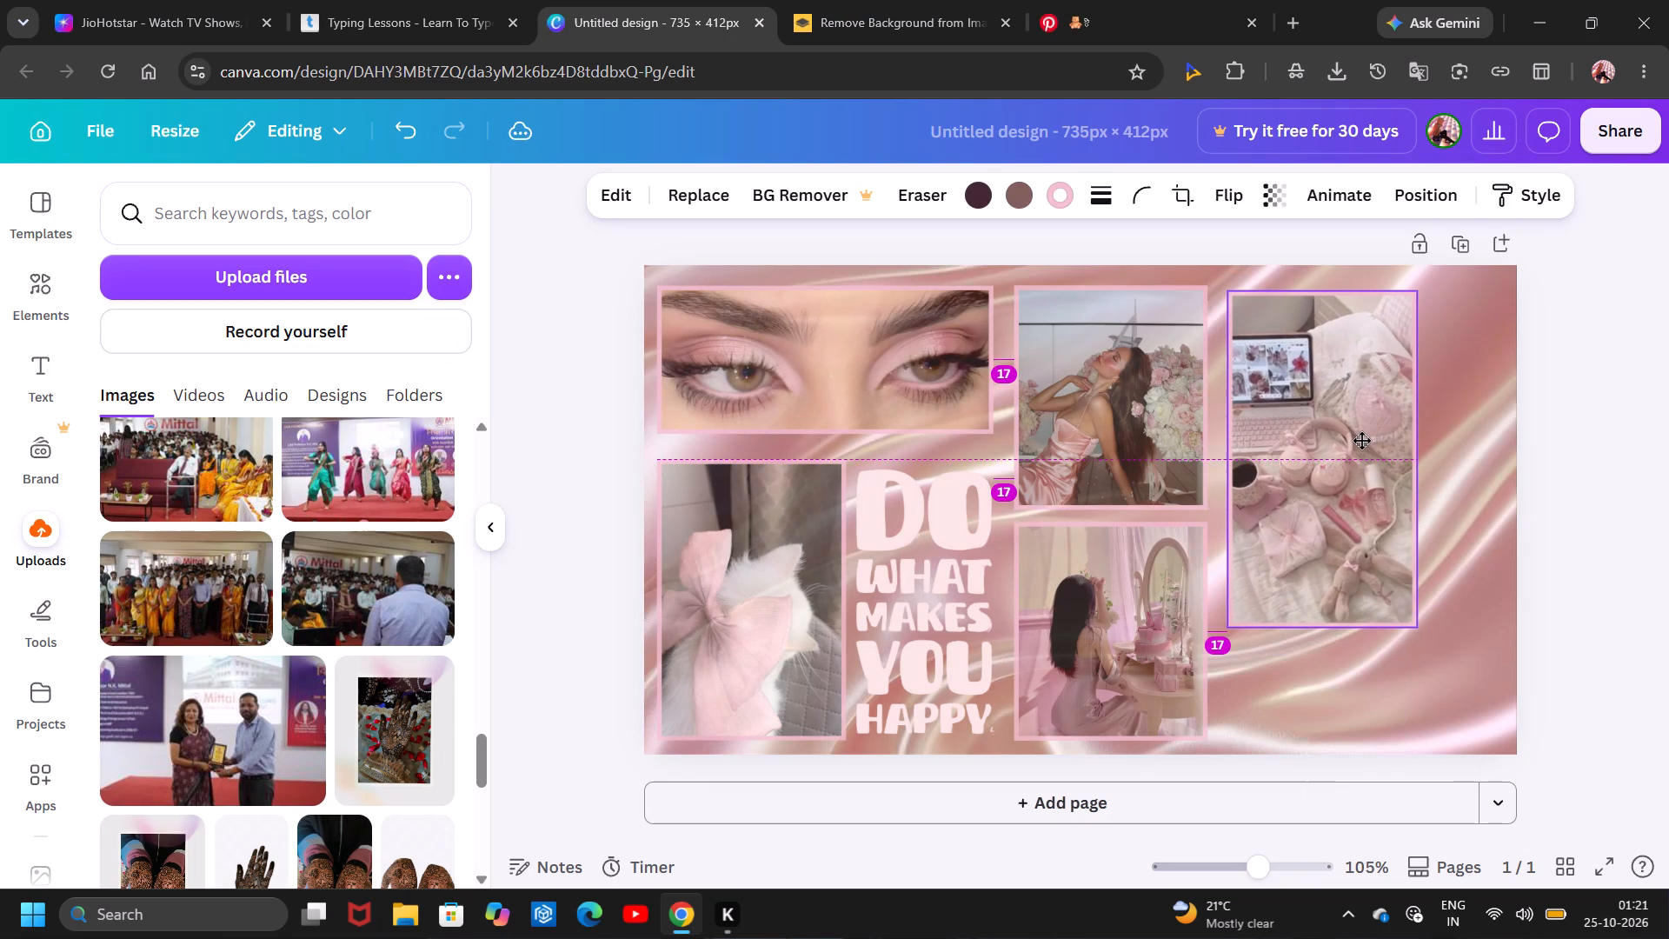
{"action": "left_click_drag", "start_coordinate": [1361, 440], "coordinate": [1359, 444]}
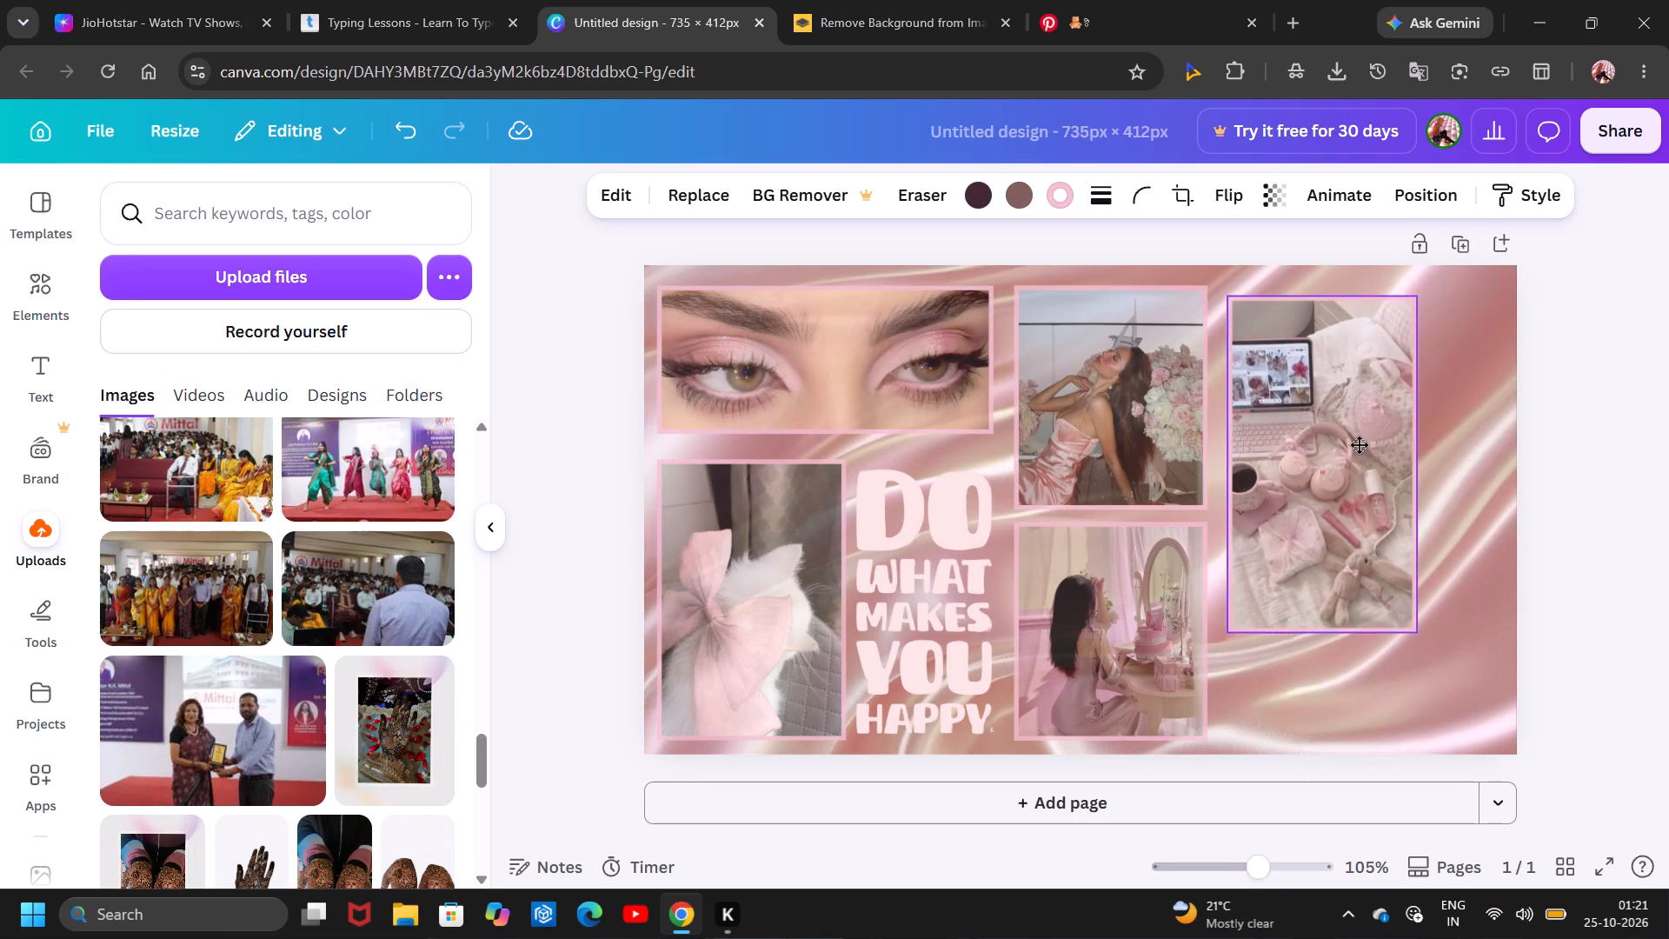
{"action": "left_click_drag", "start_coordinate": [1359, 444], "coordinate": [1357, 444]}
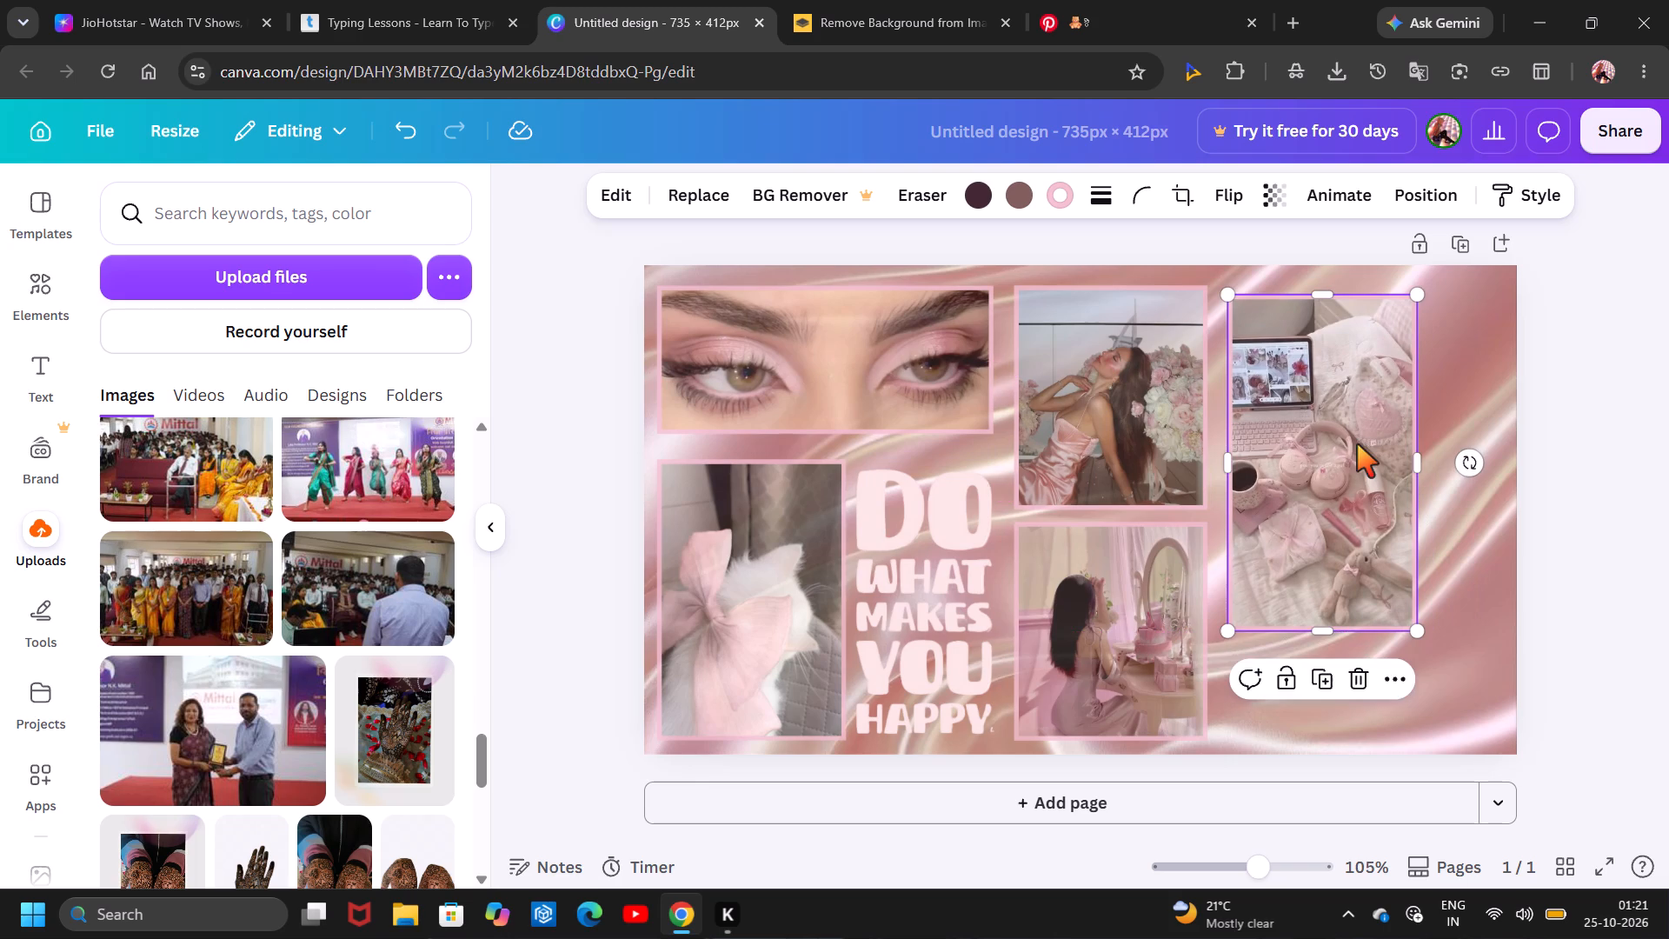
{"action": "left_click_drag", "start_coordinate": [1419, 467], "coordinate": [1495, 455]}
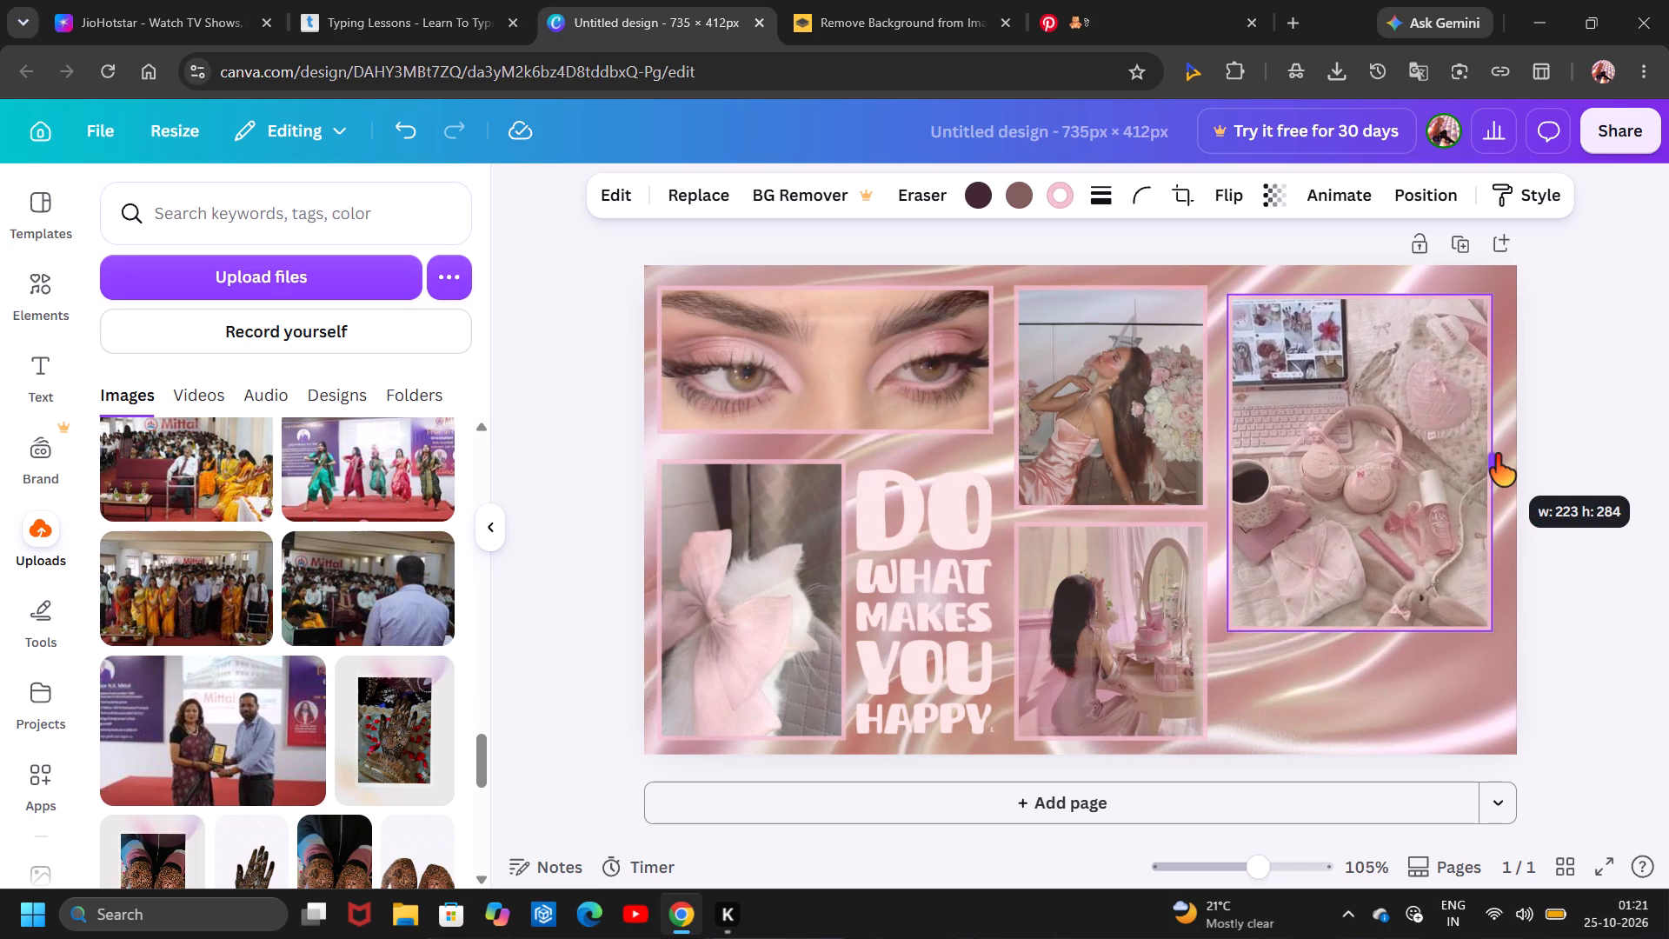
{"action": "left_click_drag", "start_coordinate": [1495, 455], "coordinate": [1502, 455]}
{"action": "left_click_drag", "start_coordinate": [1388, 474], "coordinate": [1386, 458]}
{"action": "left_click", "coordinate": [1556, 489]}
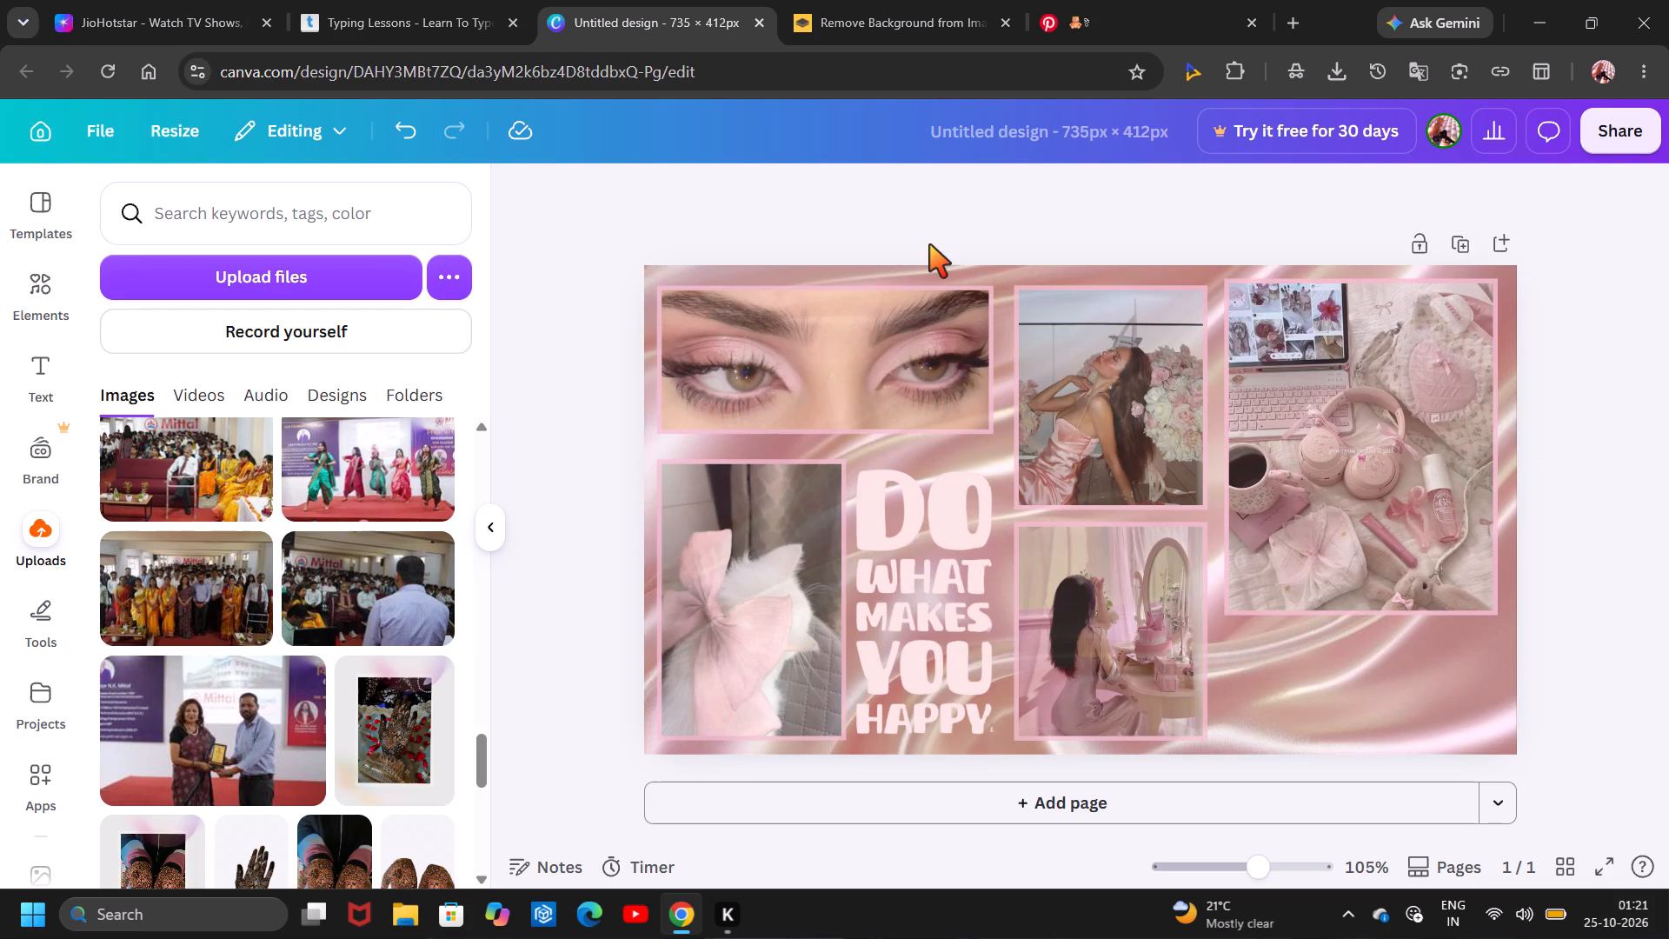
Switch back to Pinterest and look further through the pins related to the pink anime image, then return to the home feed.
{"action": "left_click", "coordinate": [1168, 5]}
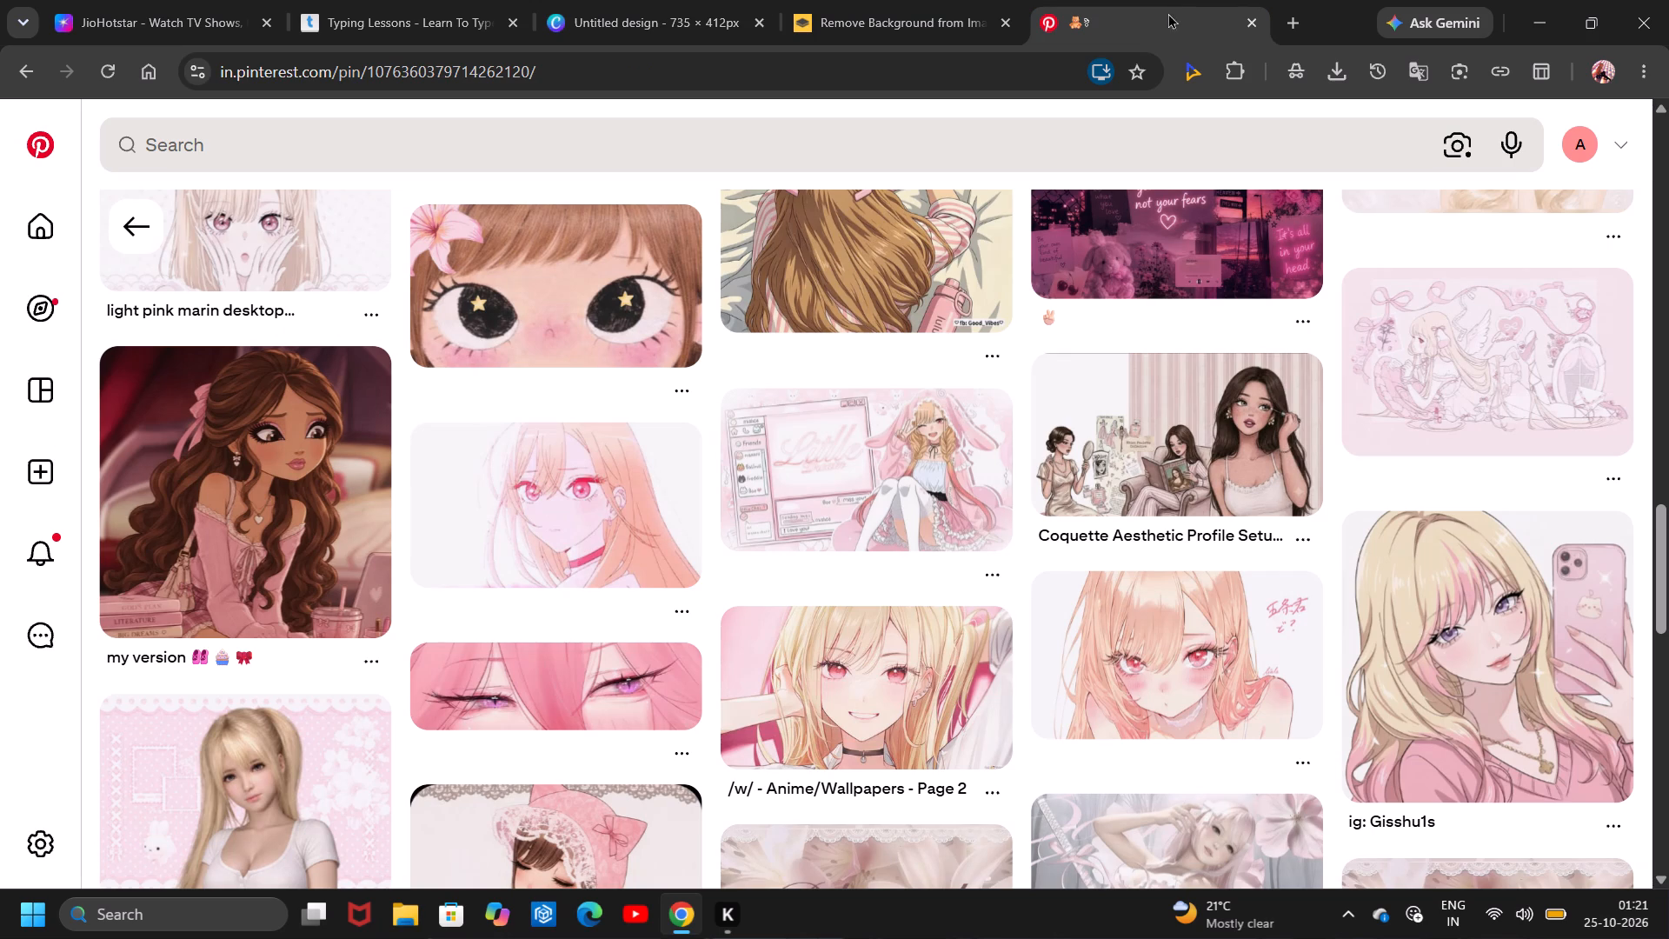
{"action": "left_click", "coordinate": [595, 5]}
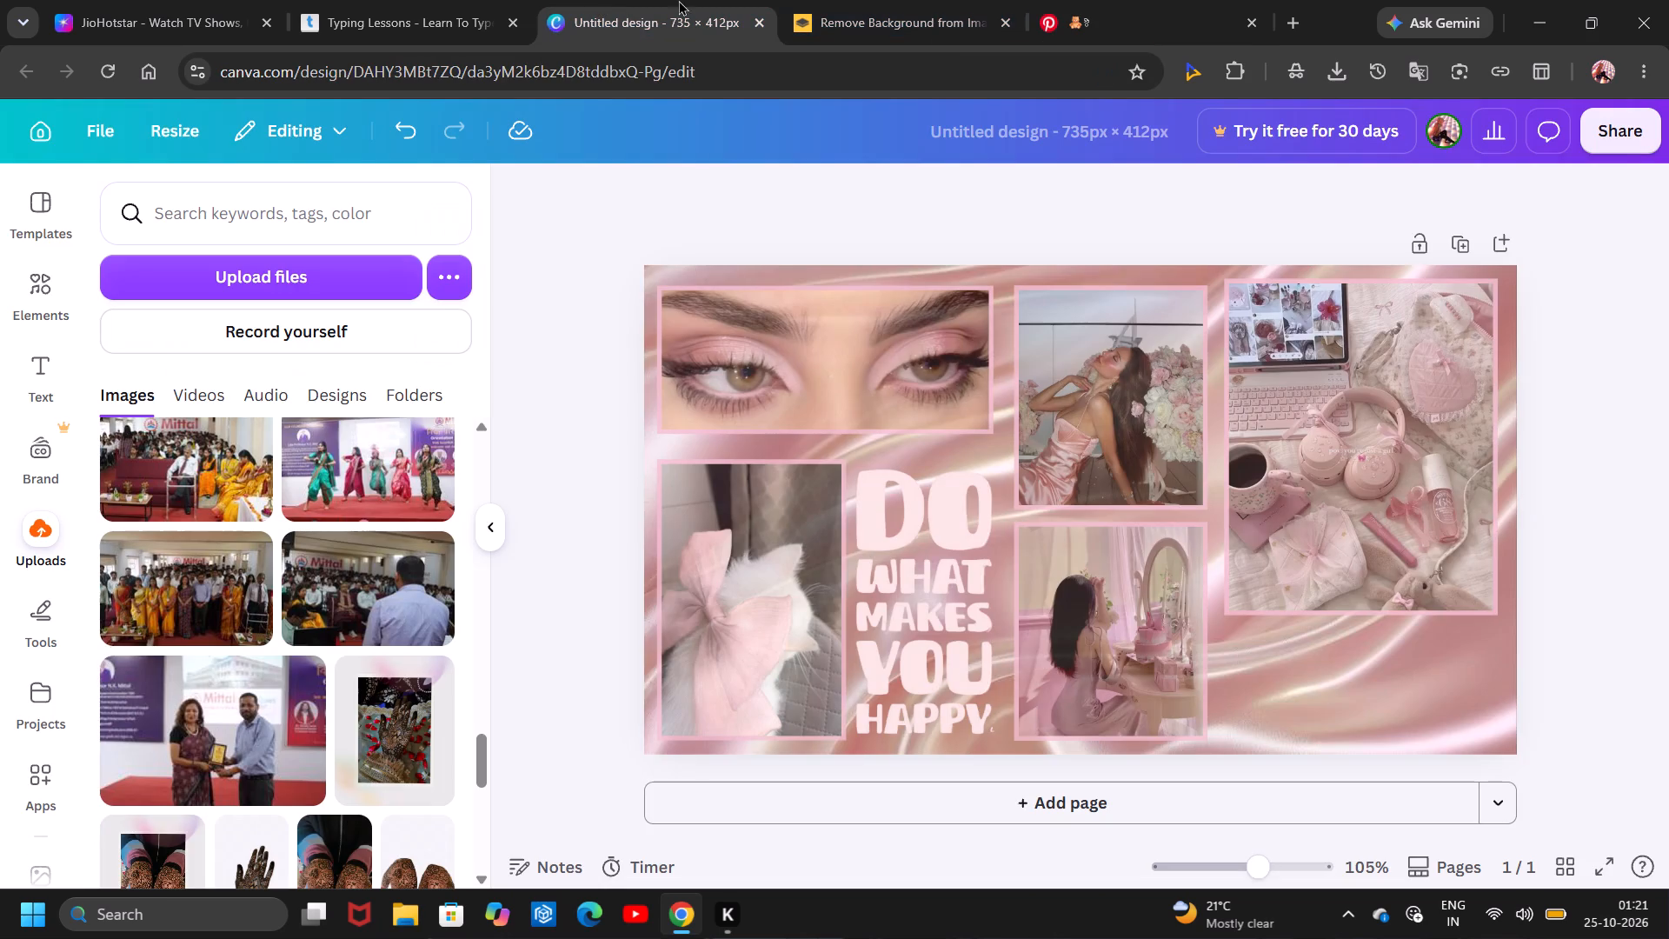
{"action": "left_click", "coordinate": [1100, 0]}
{"action": "scroll", "coordinate": [975, 609], "scroll_direction": "down", "scroll_amount": 3}
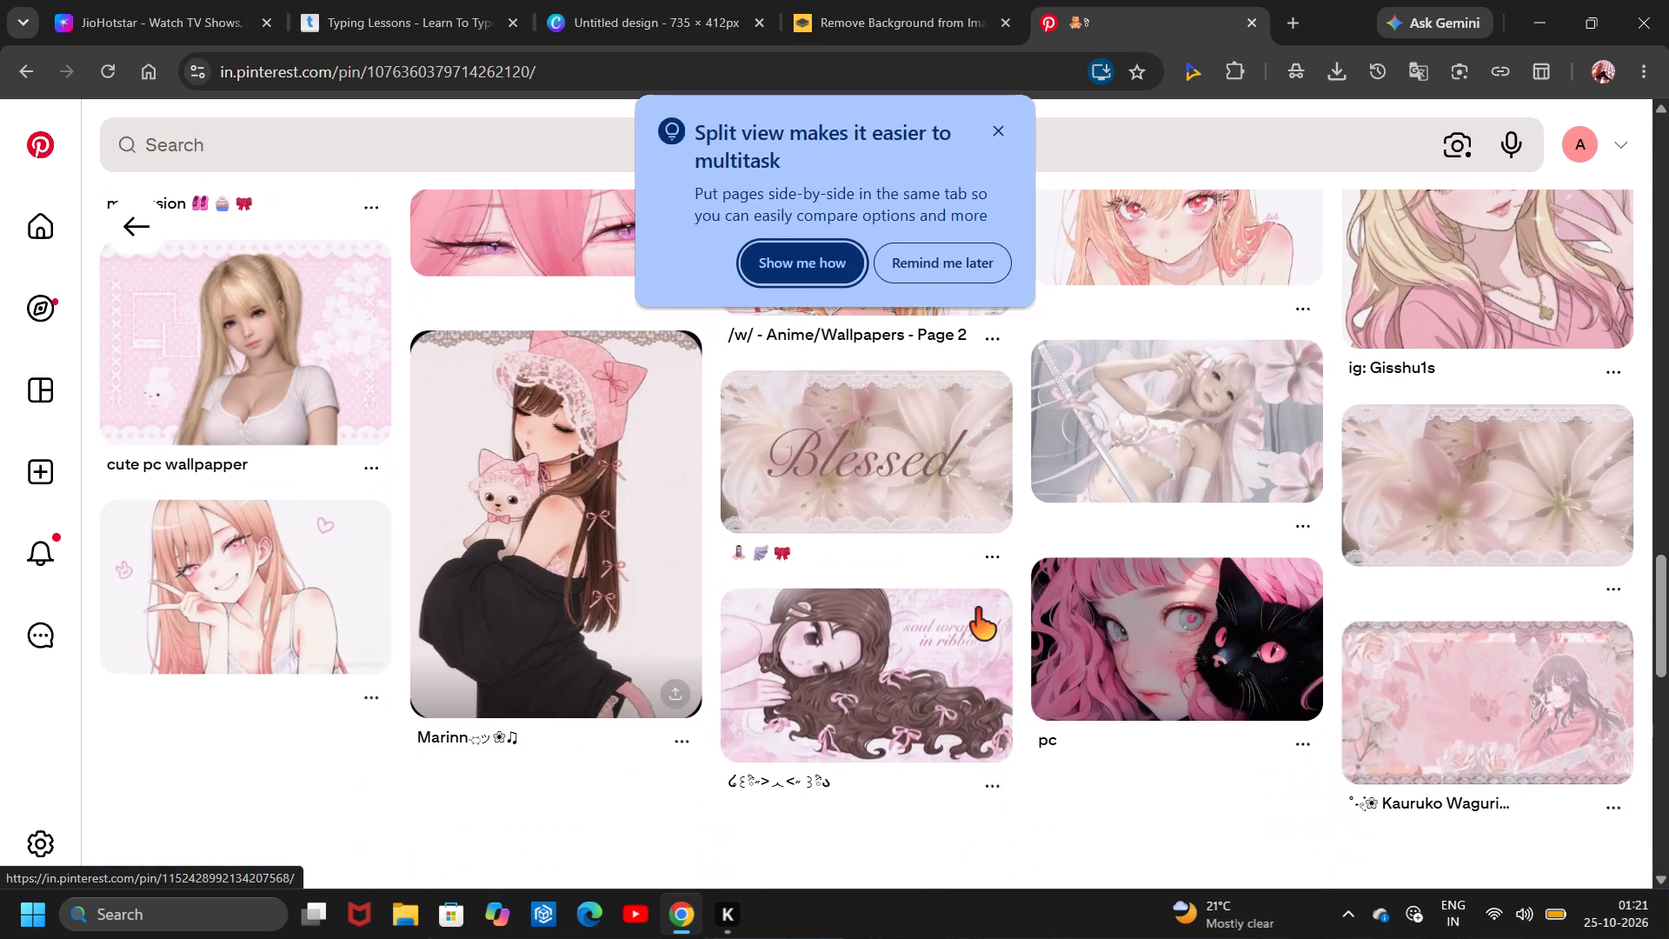
{"action": "scroll", "coordinate": [975, 609], "scroll_direction": "down", "scroll_amount": 3}
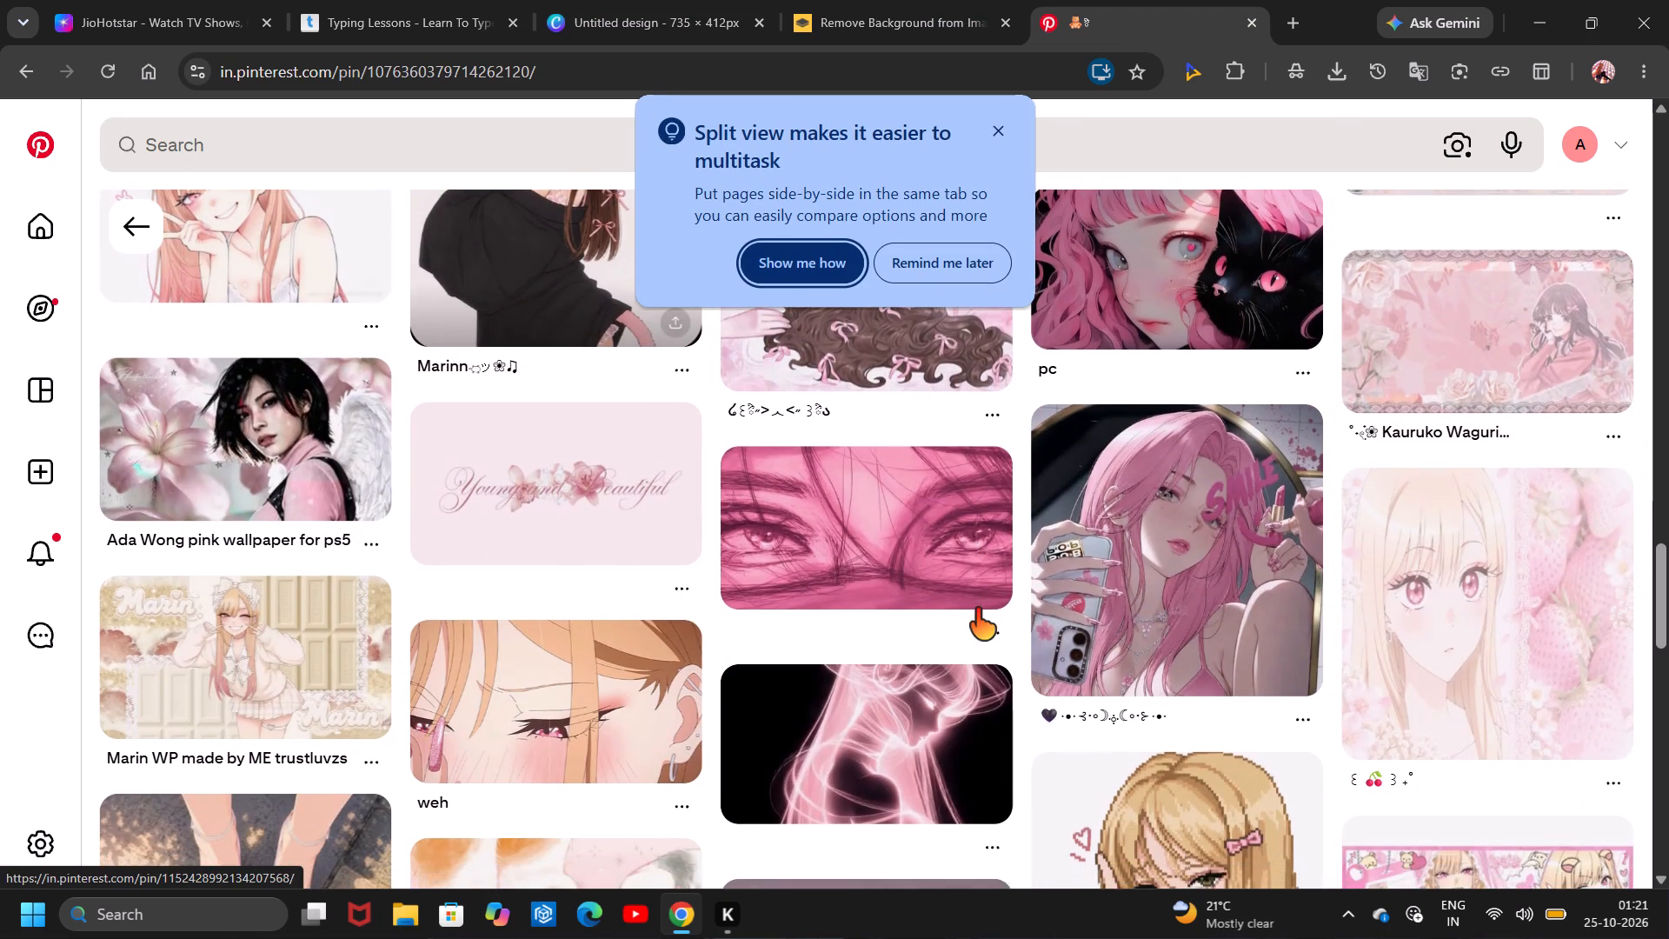
{"action": "scroll", "coordinate": [975, 609], "scroll_direction": "up", "scroll_amount": 3}
{"action": "left_click", "coordinate": [123, 225]}
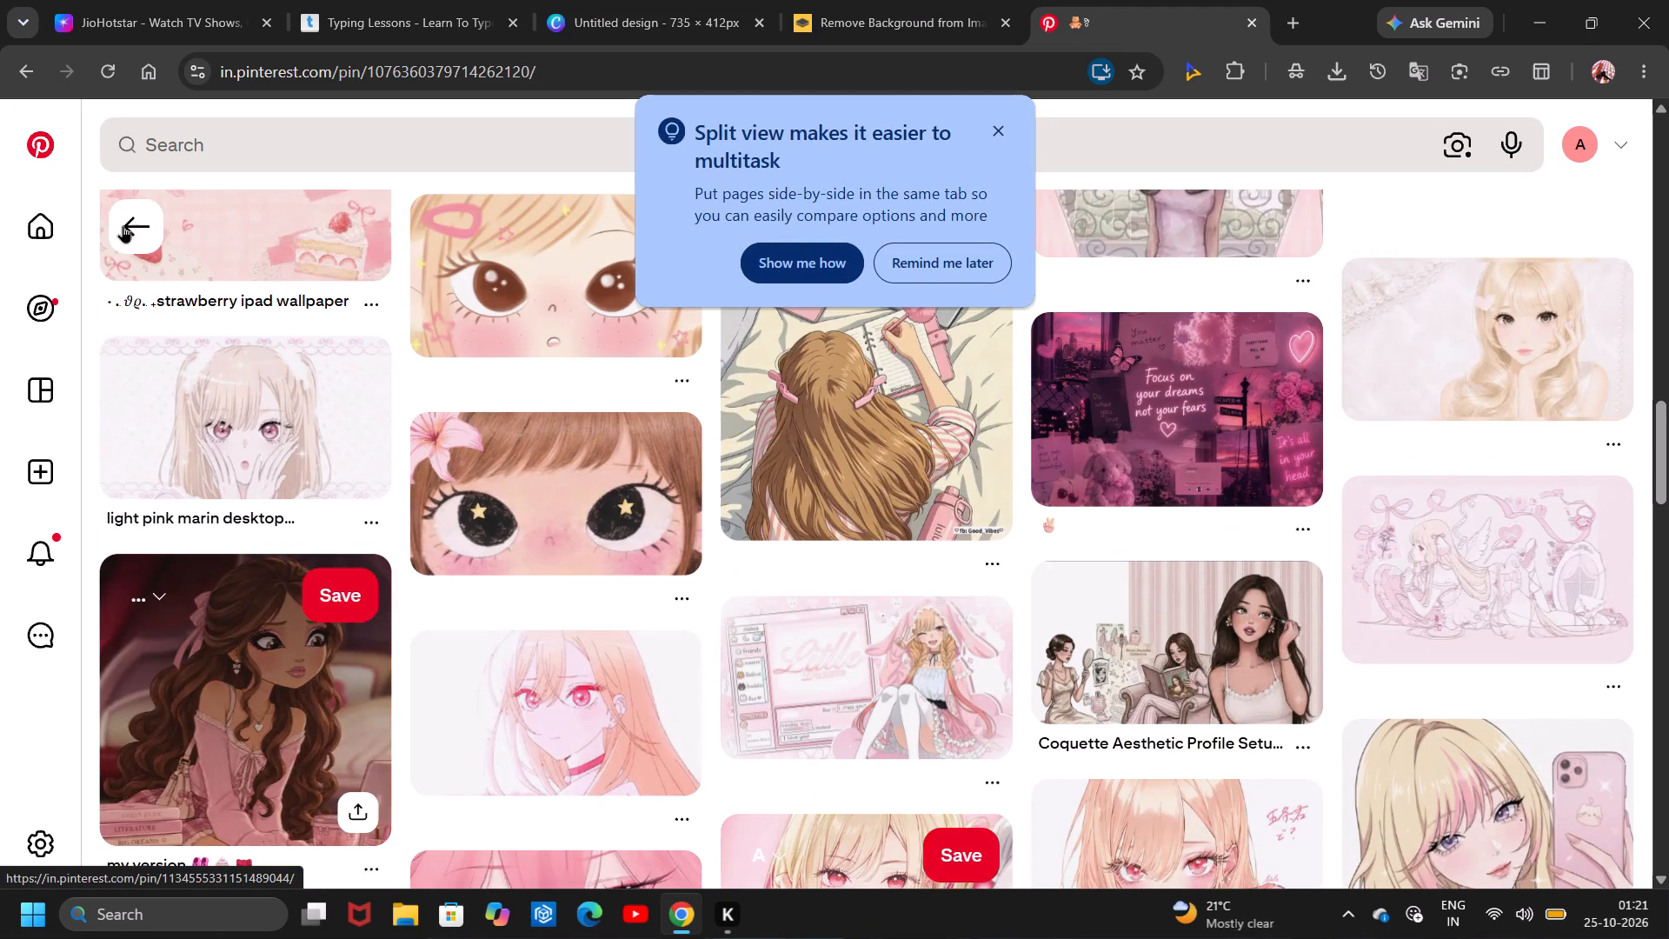
Look through the Pinterest home feed, open a pink Porsche pin, and browse its related pins for a pink car photo.
{"action": "scroll", "coordinate": [852, 690], "scroll_direction": "down", "scroll_amount": 2}
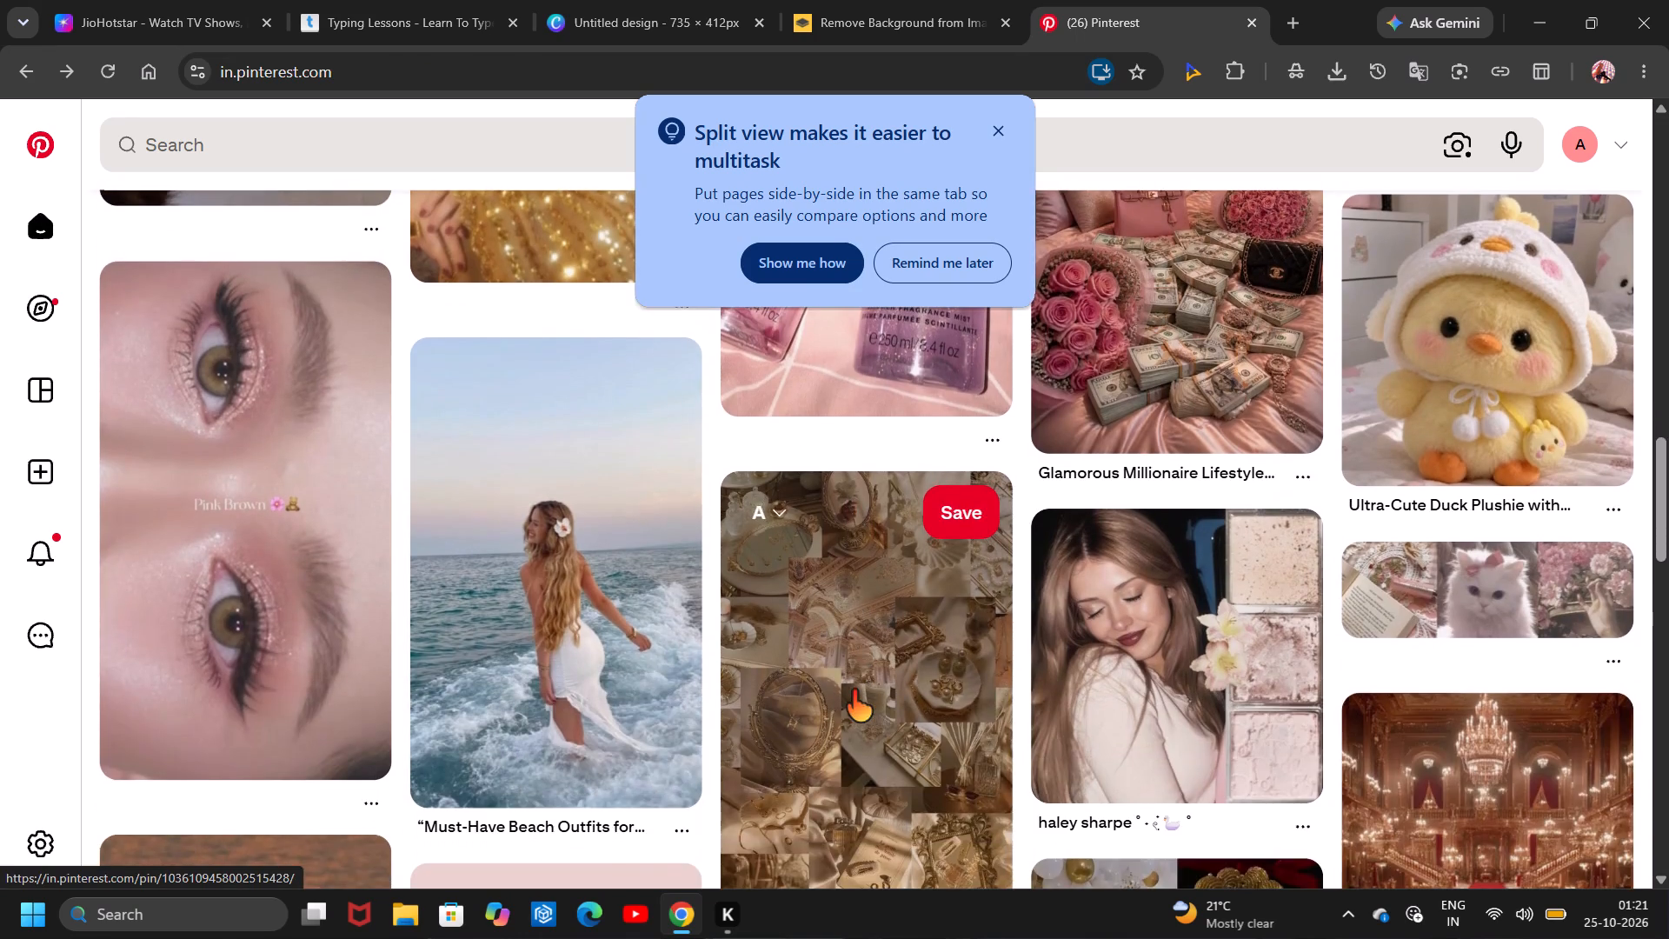
{"action": "scroll", "coordinate": [852, 690], "scroll_direction": "up", "scroll_amount": 3}
{"action": "scroll", "coordinate": [852, 690], "scroll_direction": "down", "scroll_amount": 4}
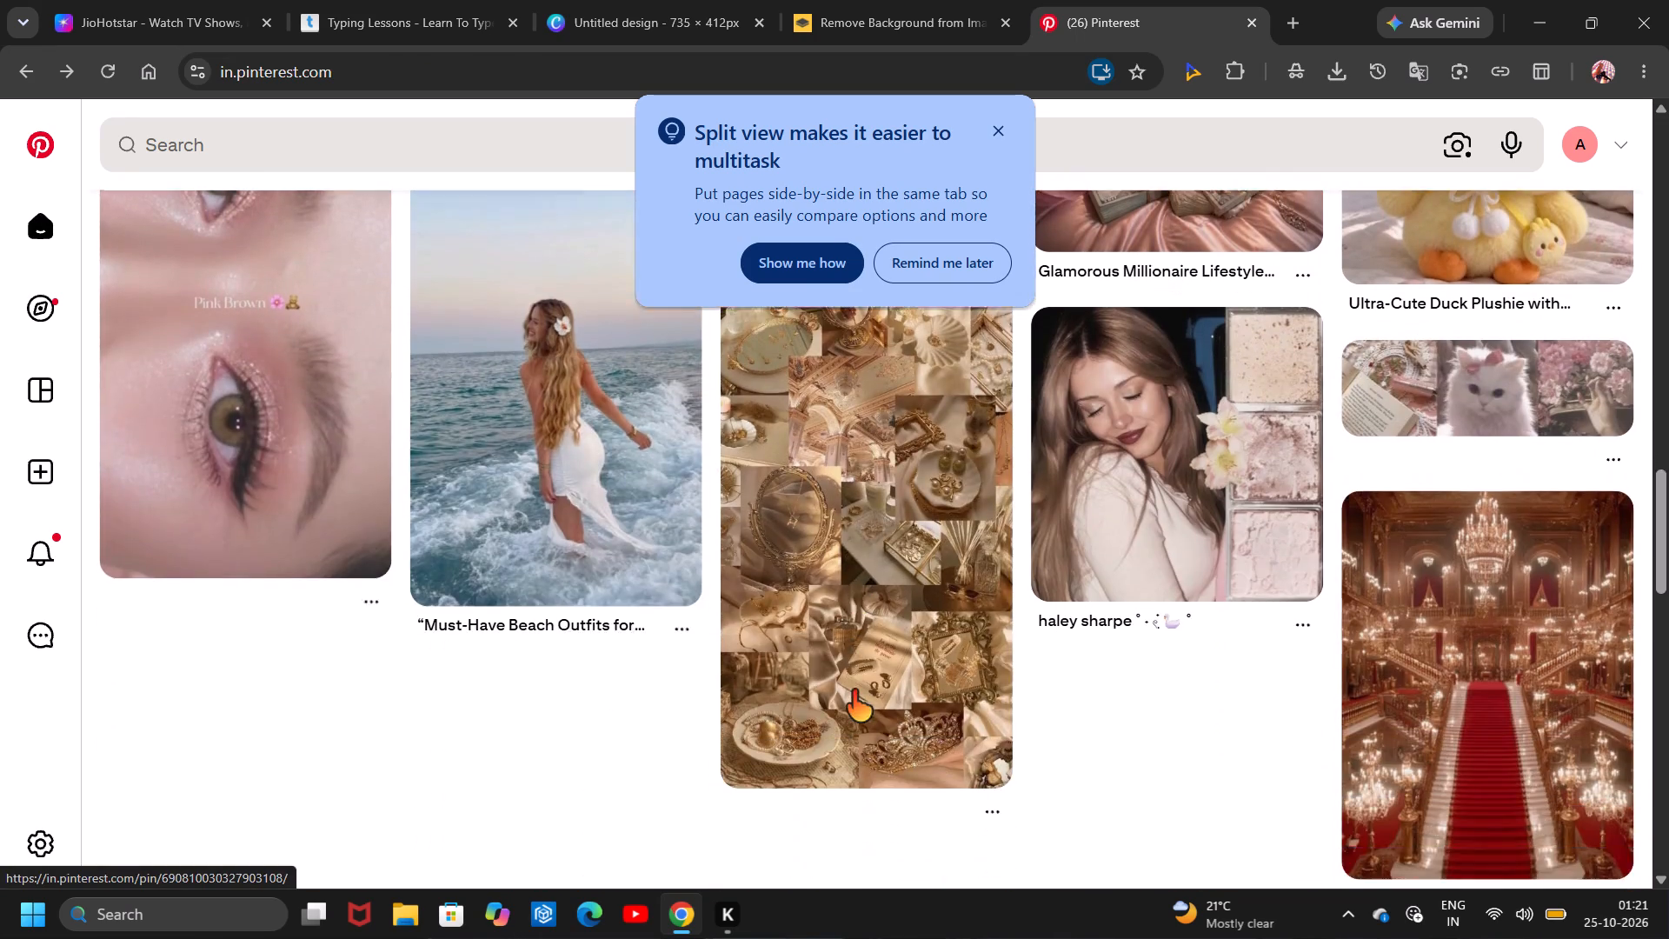
{"action": "scroll", "coordinate": [852, 690], "scroll_direction": "up", "scroll_amount": 4}
{"action": "left_click", "coordinate": [123, 683]}
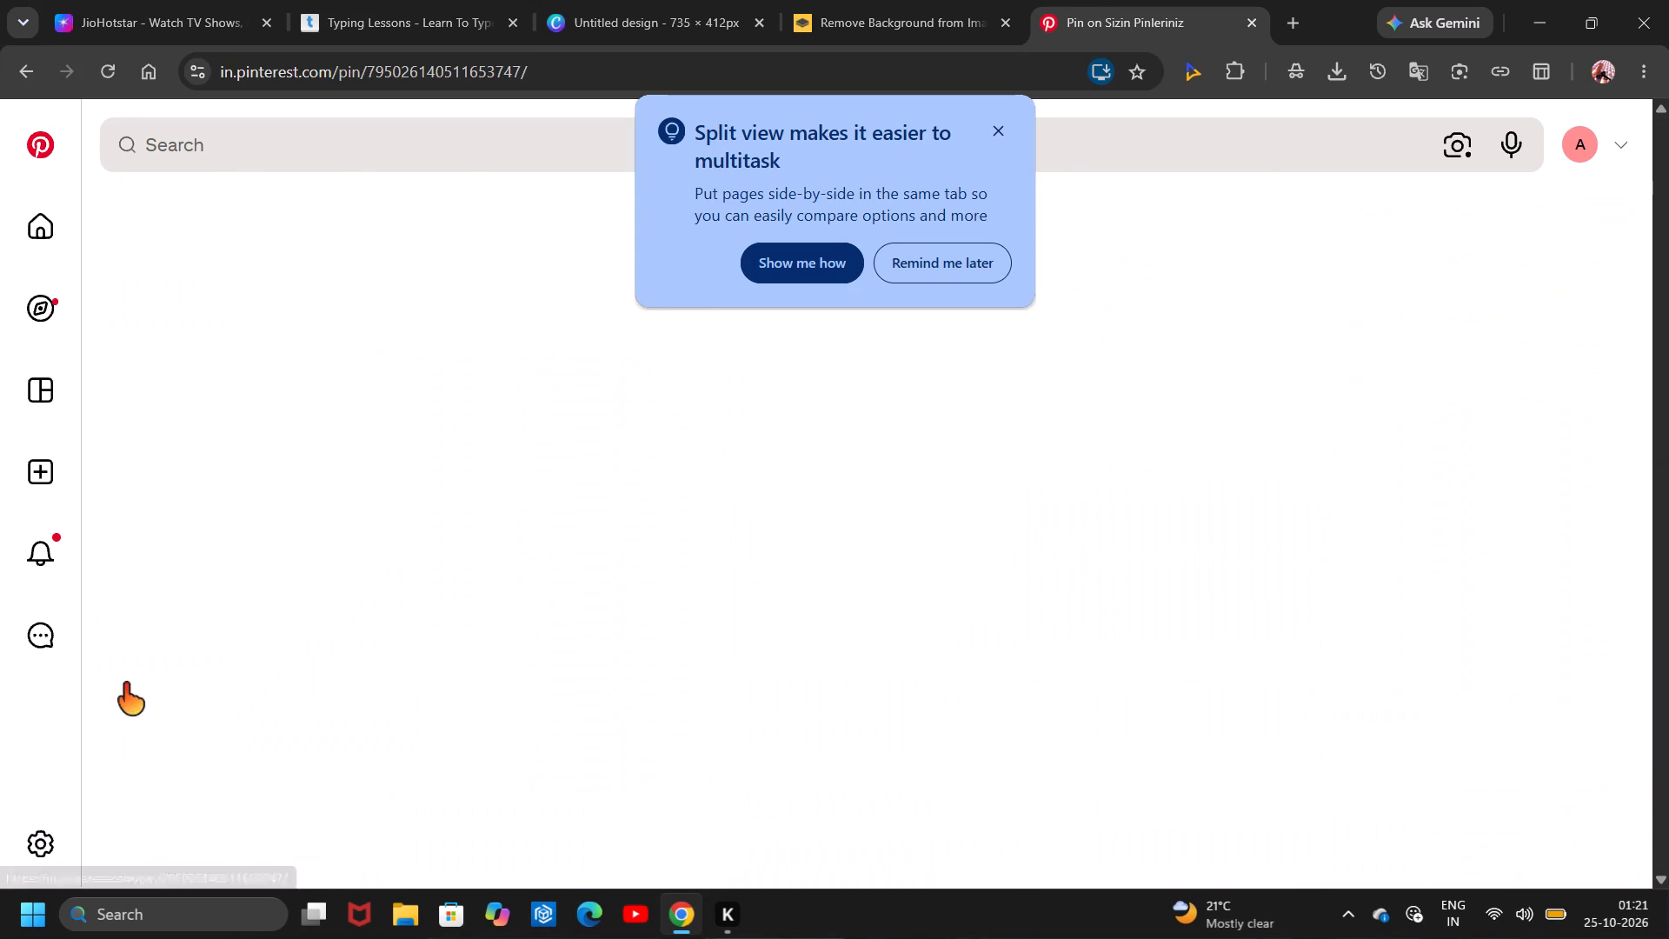
{"action": "scroll", "coordinate": [659, 669], "scroll_direction": "down", "scroll_amount": 3}
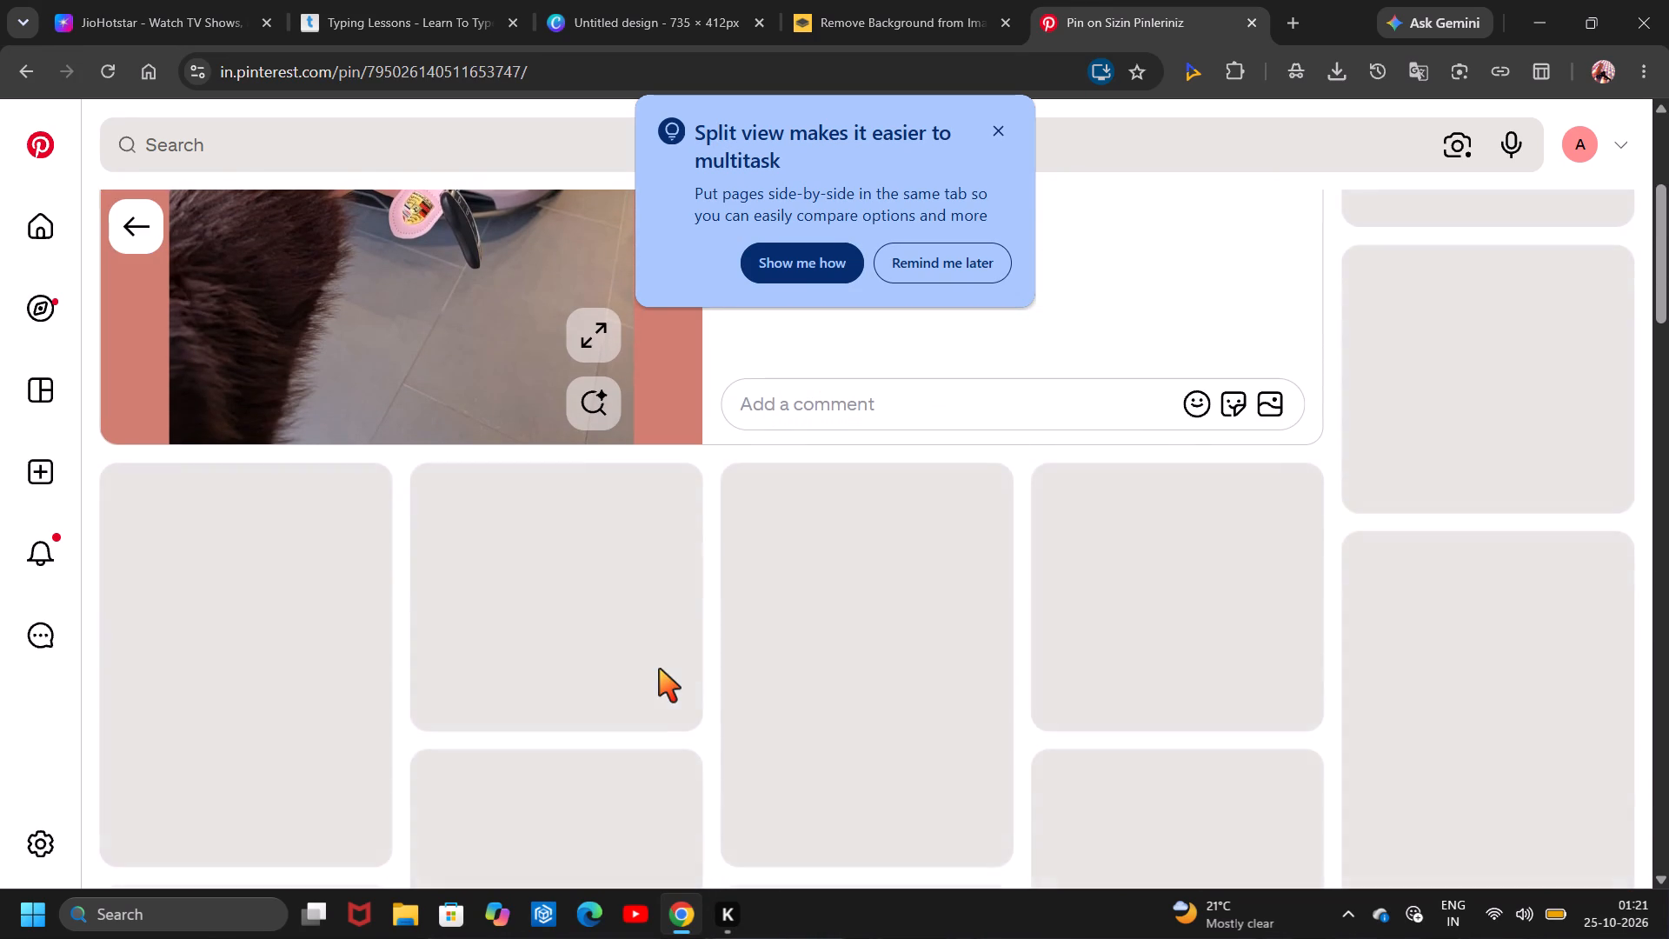
{"action": "scroll", "coordinate": [659, 669], "scroll_direction": "down", "scroll_amount": 1}
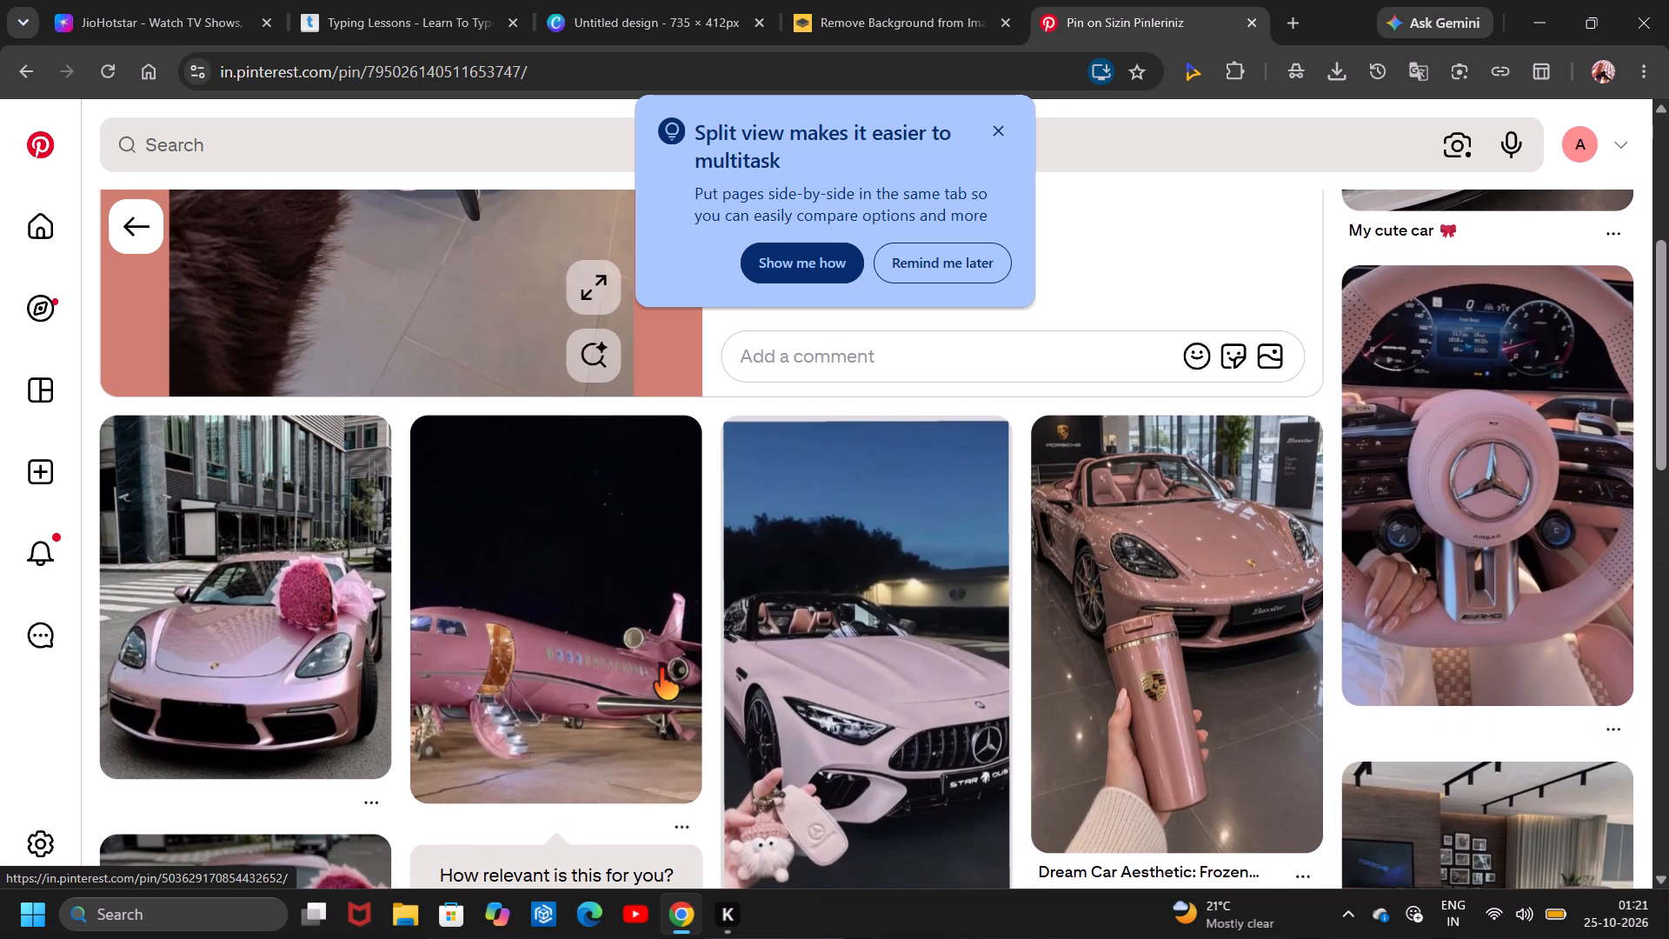
{"action": "scroll", "coordinate": [659, 669], "scroll_direction": "down", "scroll_amount": 3}
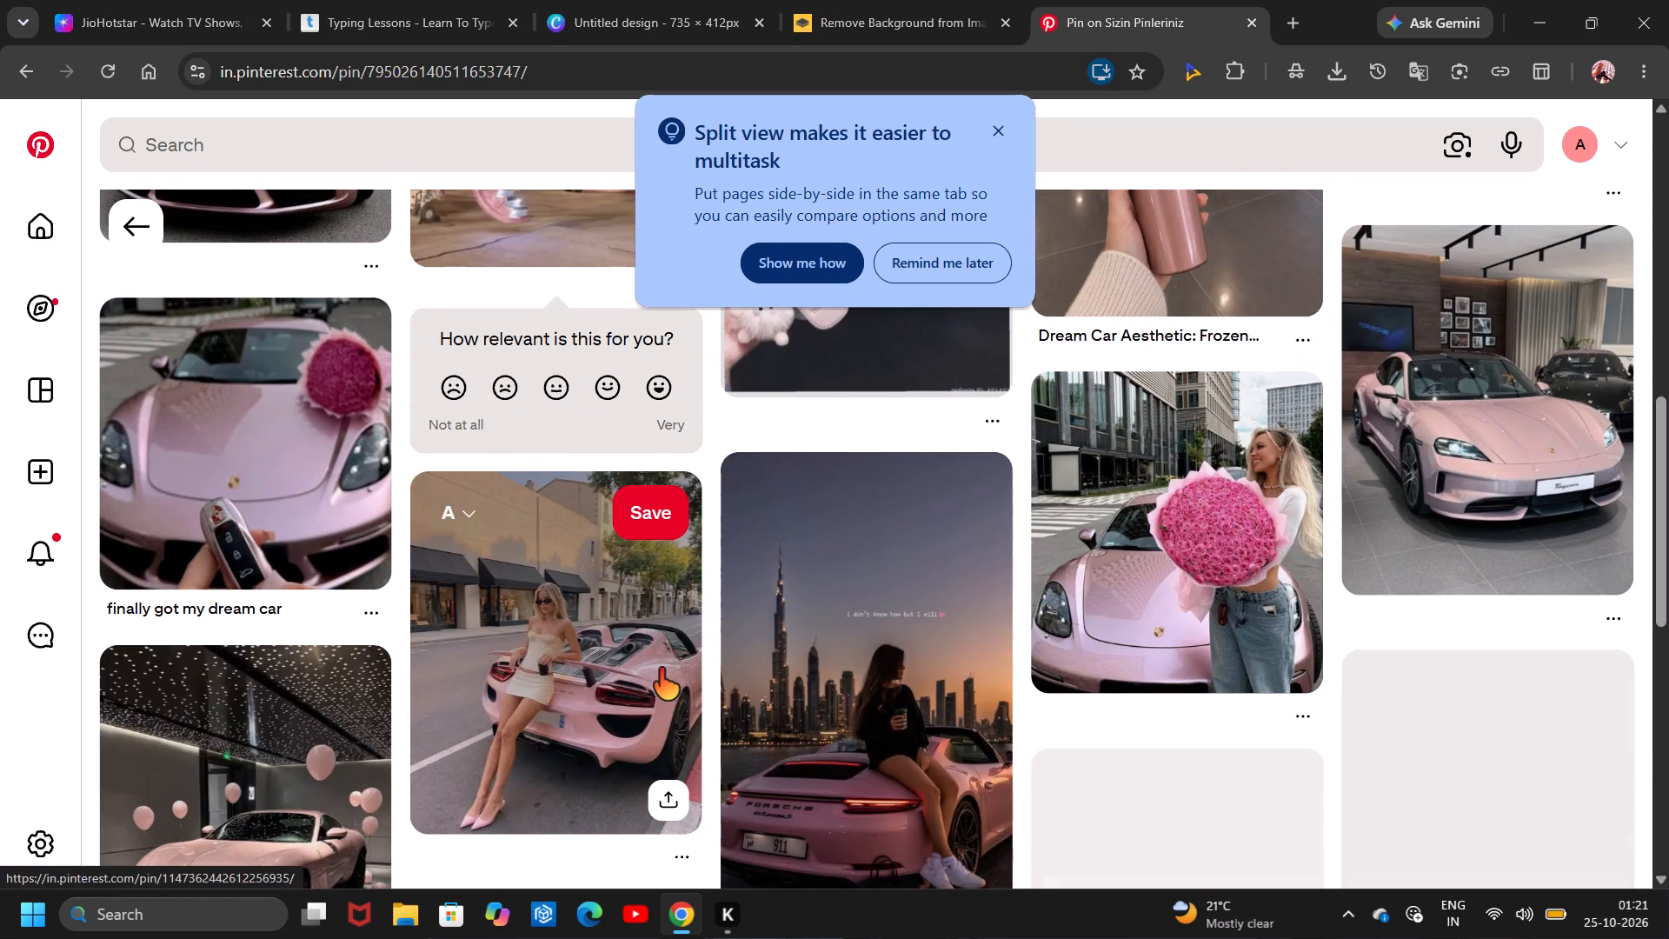
{"action": "scroll", "coordinate": [659, 669], "scroll_direction": "up", "scroll_amount": 1}
{"action": "scroll", "coordinate": [659, 669], "scroll_direction": "down", "scroll_amount": 3}
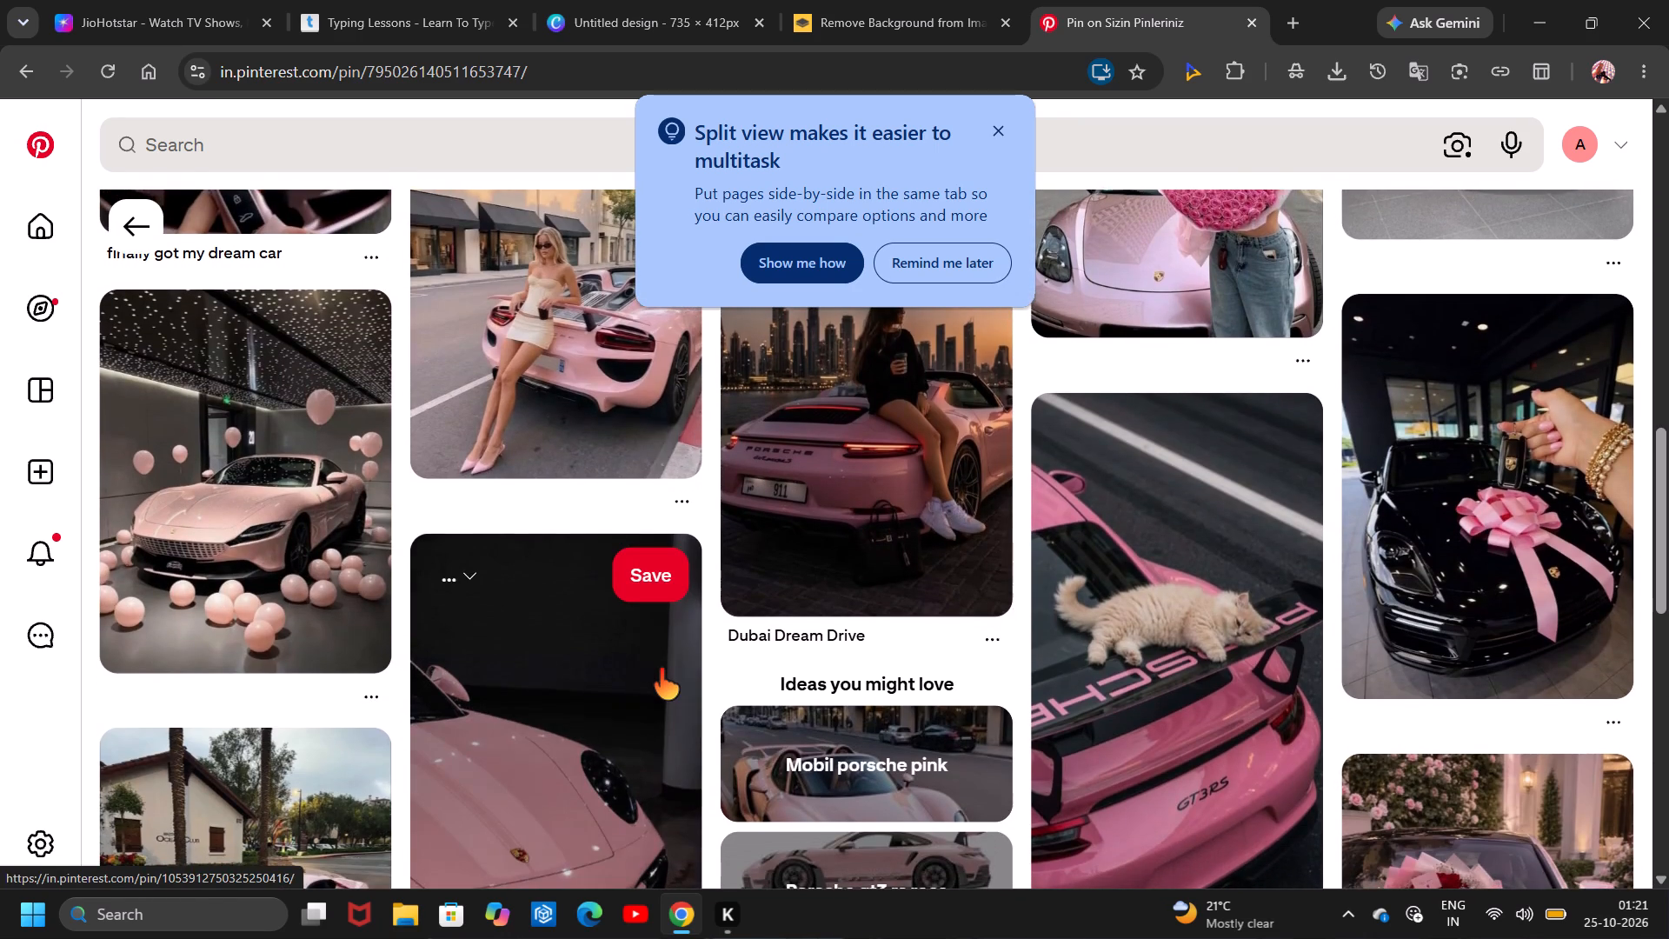
{"action": "scroll", "coordinate": [659, 669], "scroll_direction": "down", "scroll_amount": 4}
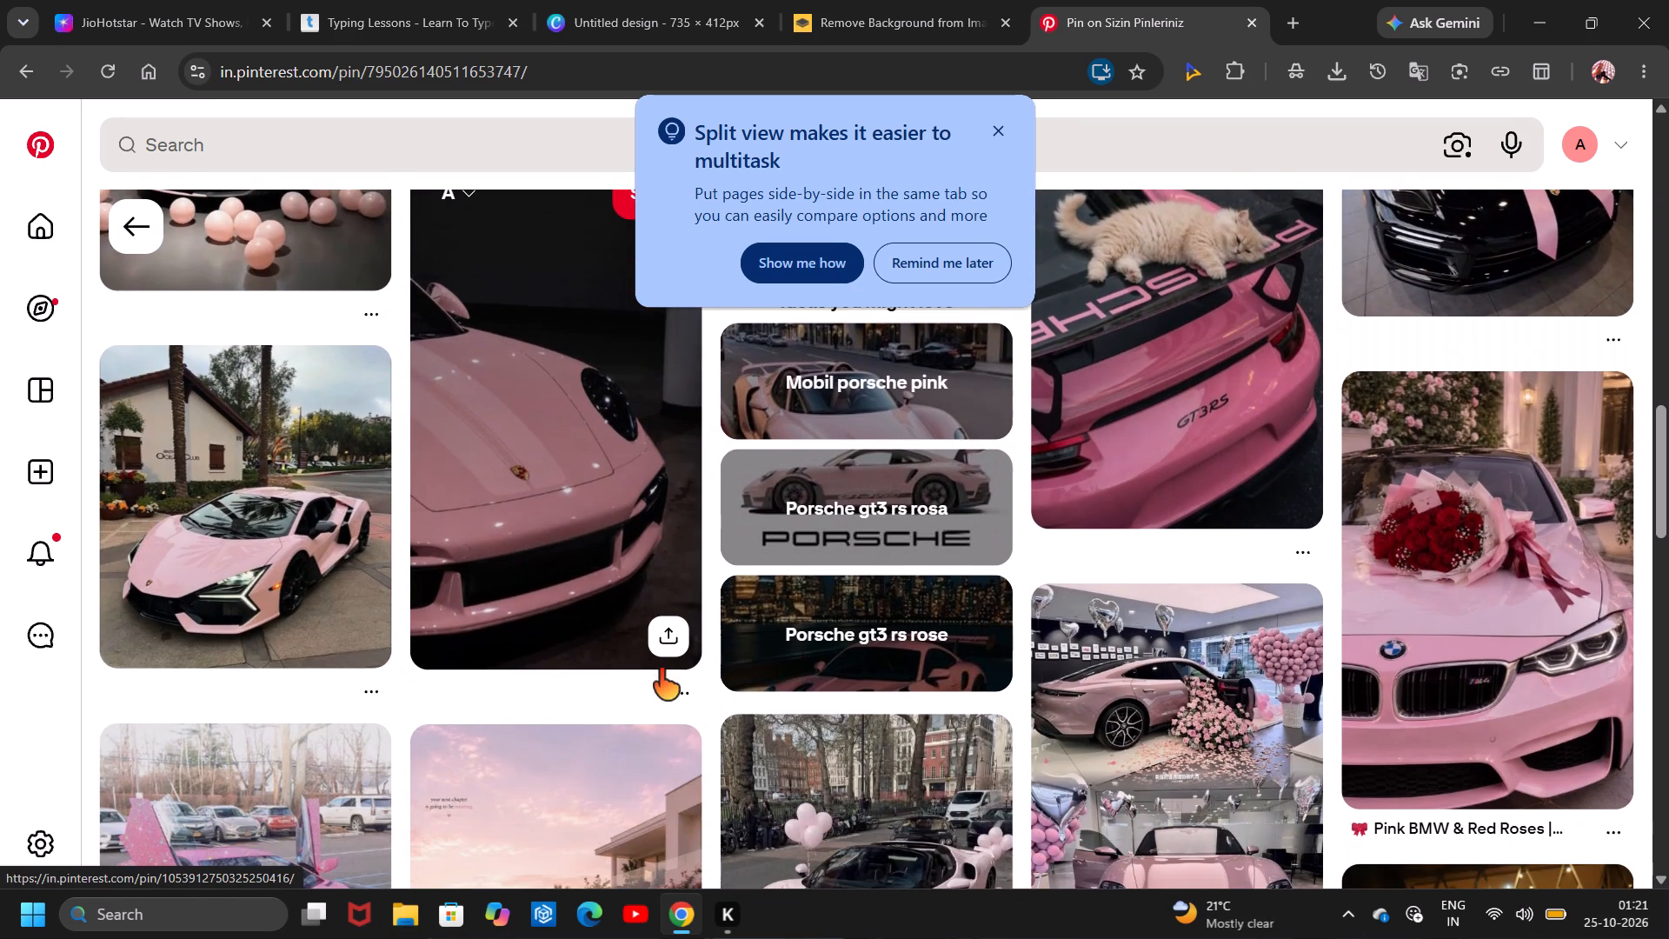
{"action": "scroll", "coordinate": [659, 669], "scroll_direction": "down", "scroll_amount": 3}
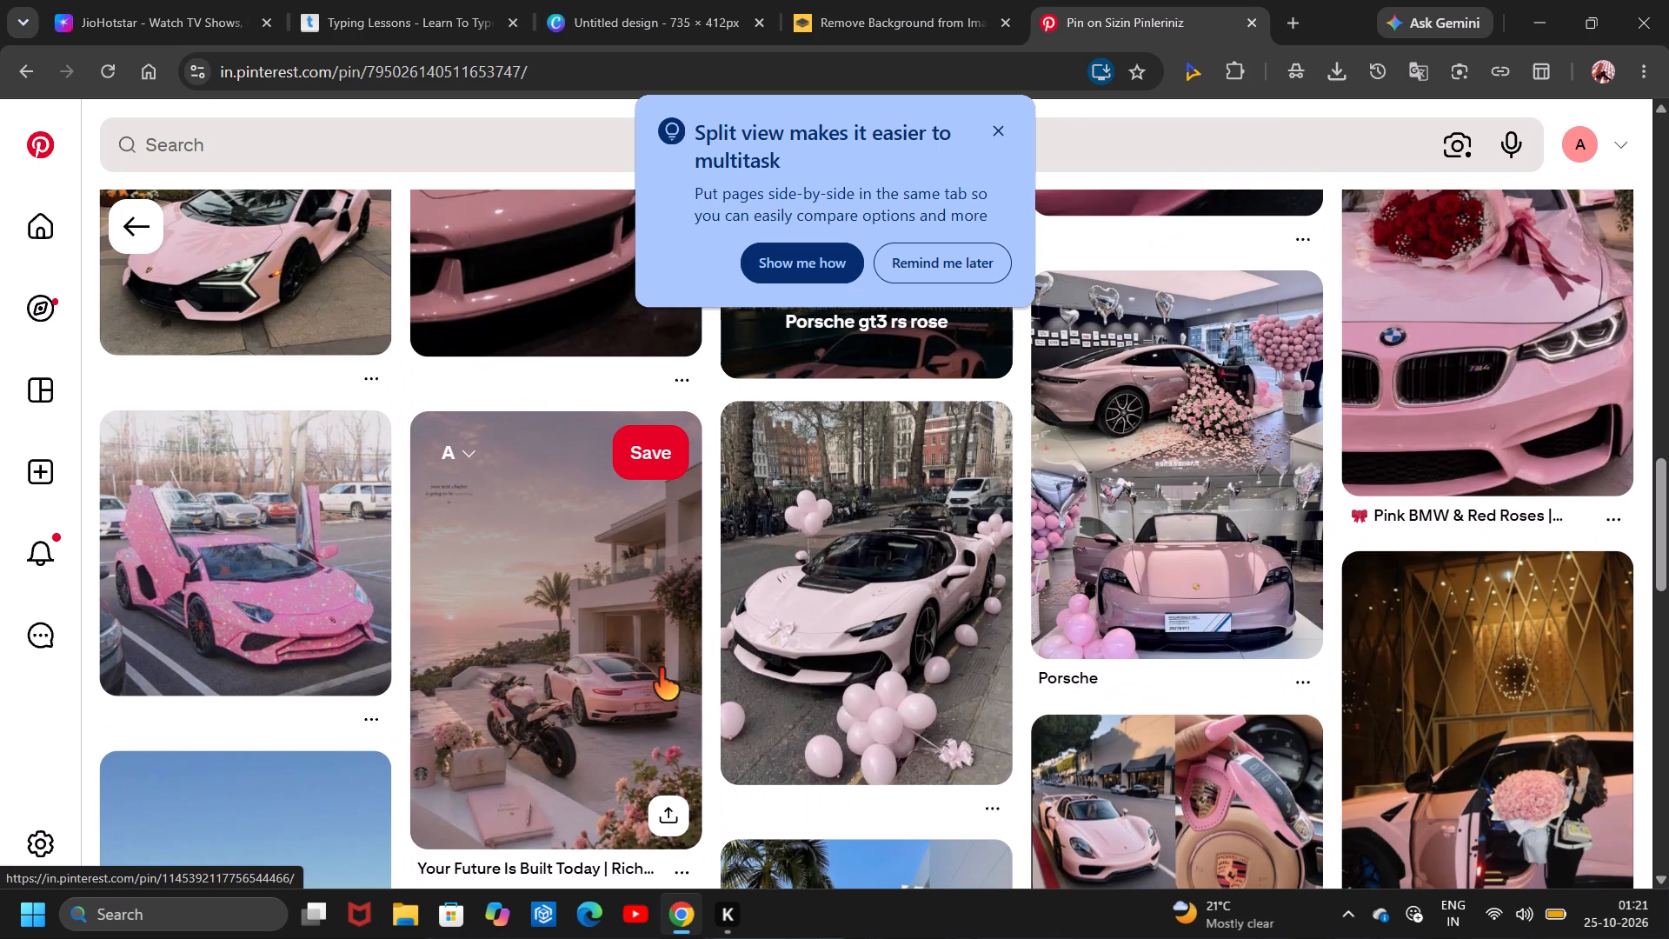
{"action": "scroll", "coordinate": [659, 669], "scroll_direction": "down", "scroll_amount": 4}
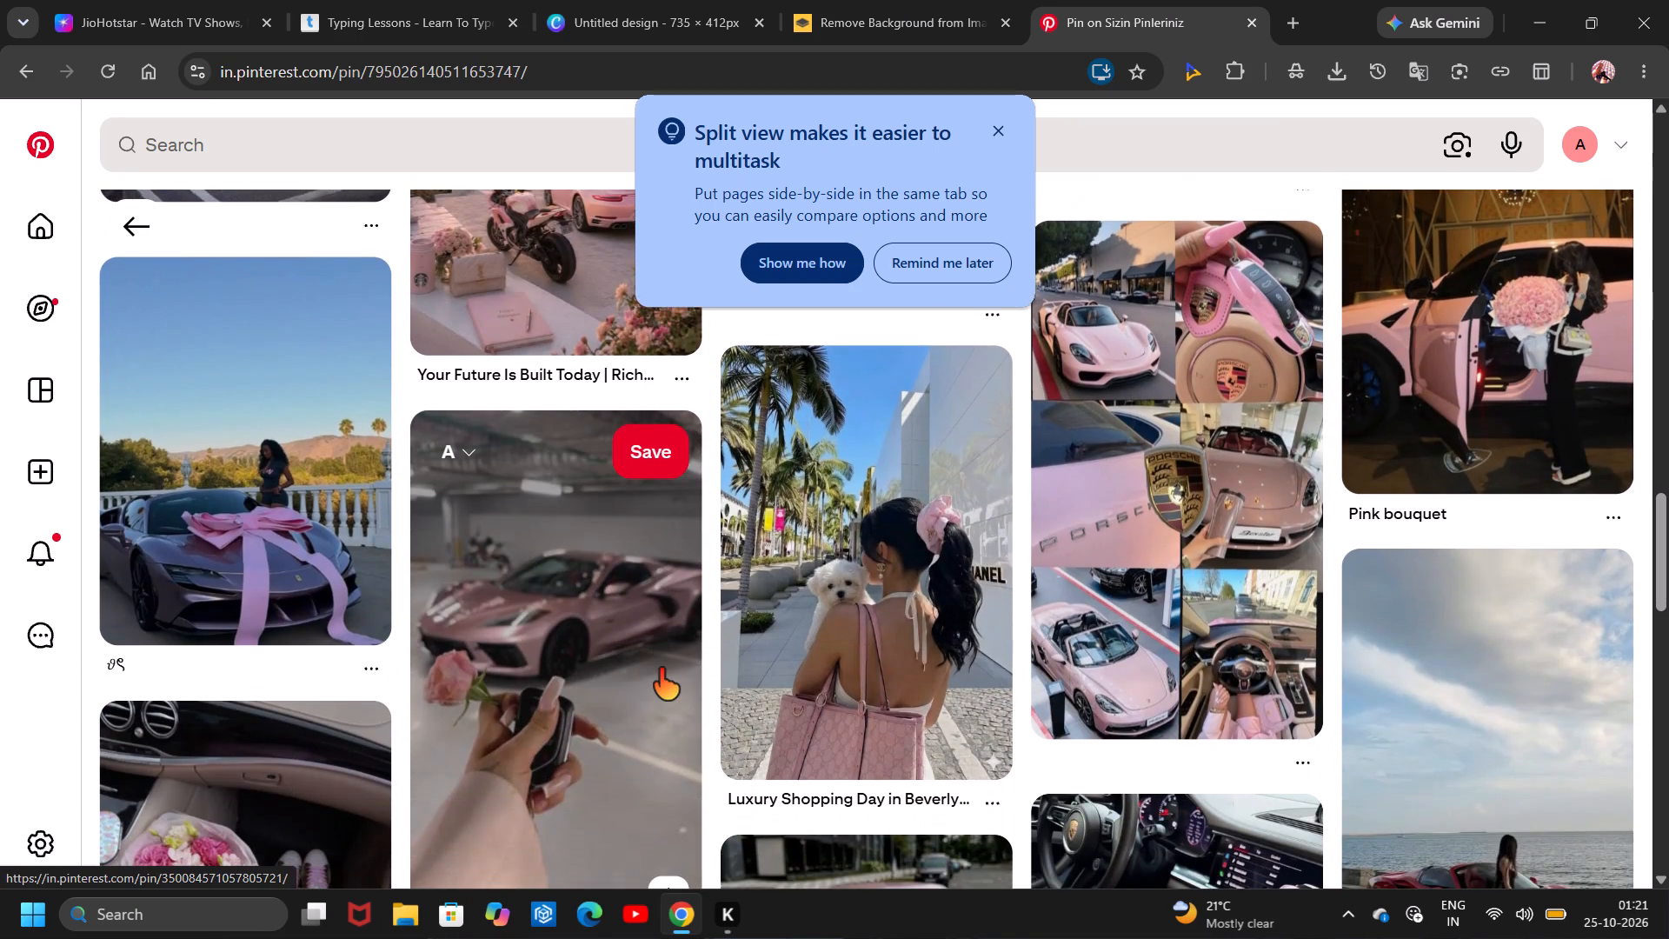
{"action": "scroll", "coordinate": [659, 669], "scroll_direction": "down", "scroll_amount": 5}
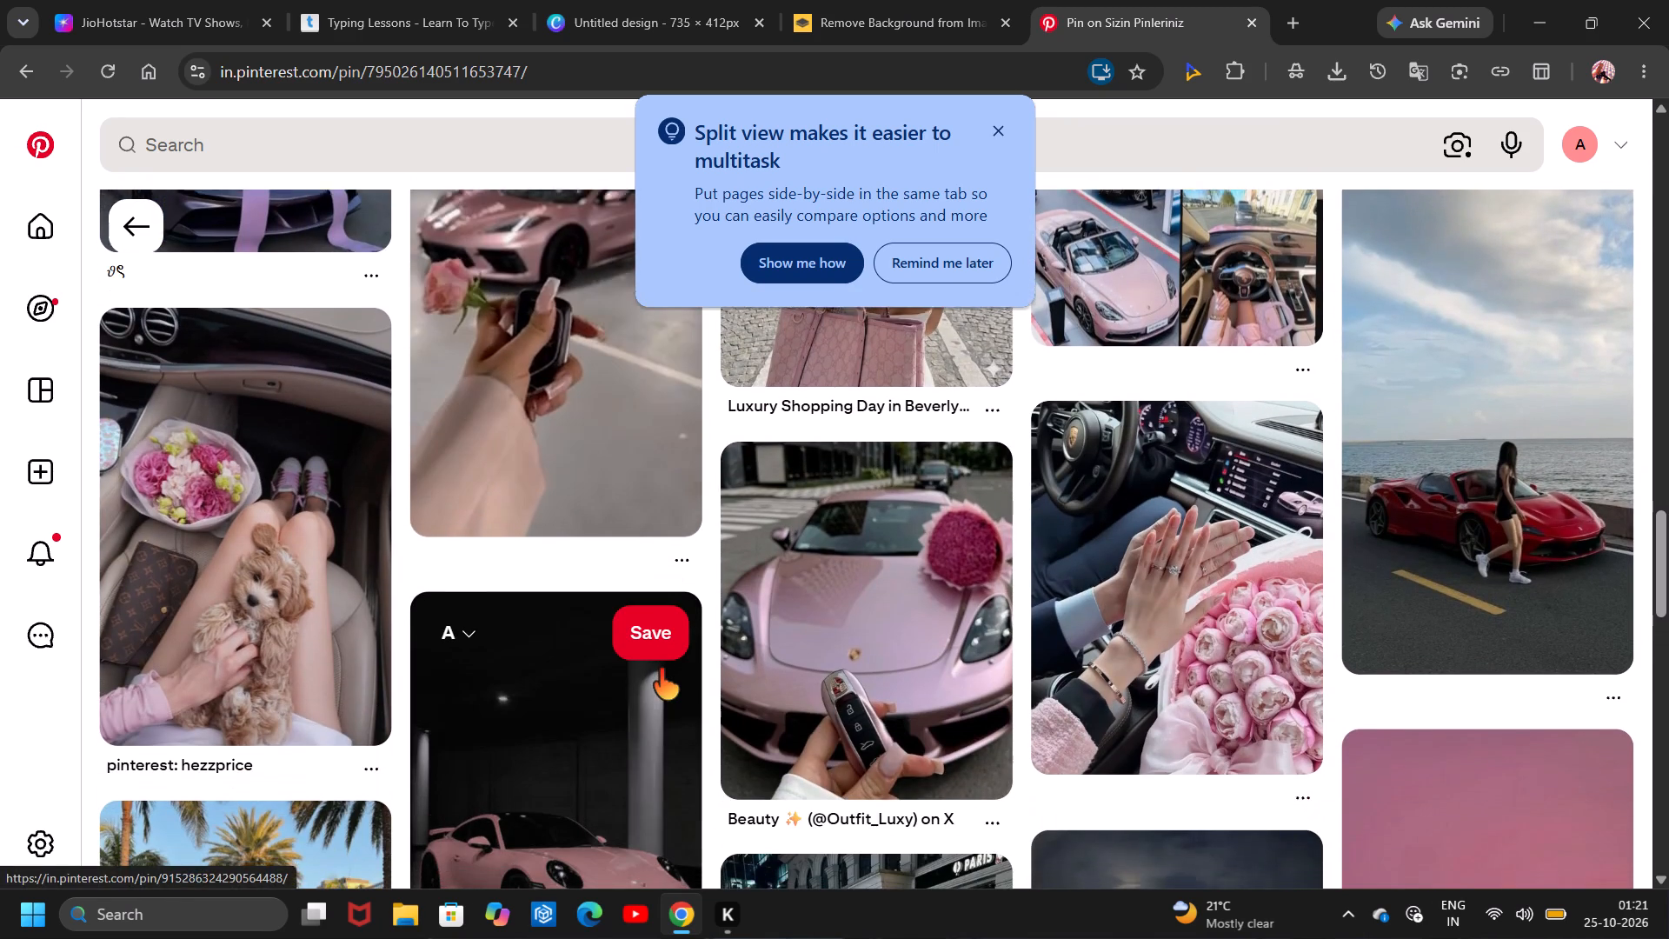
{"action": "scroll", "coordinate": [659, 669], "scroll_direction": "down", "scroll_amount": 2}
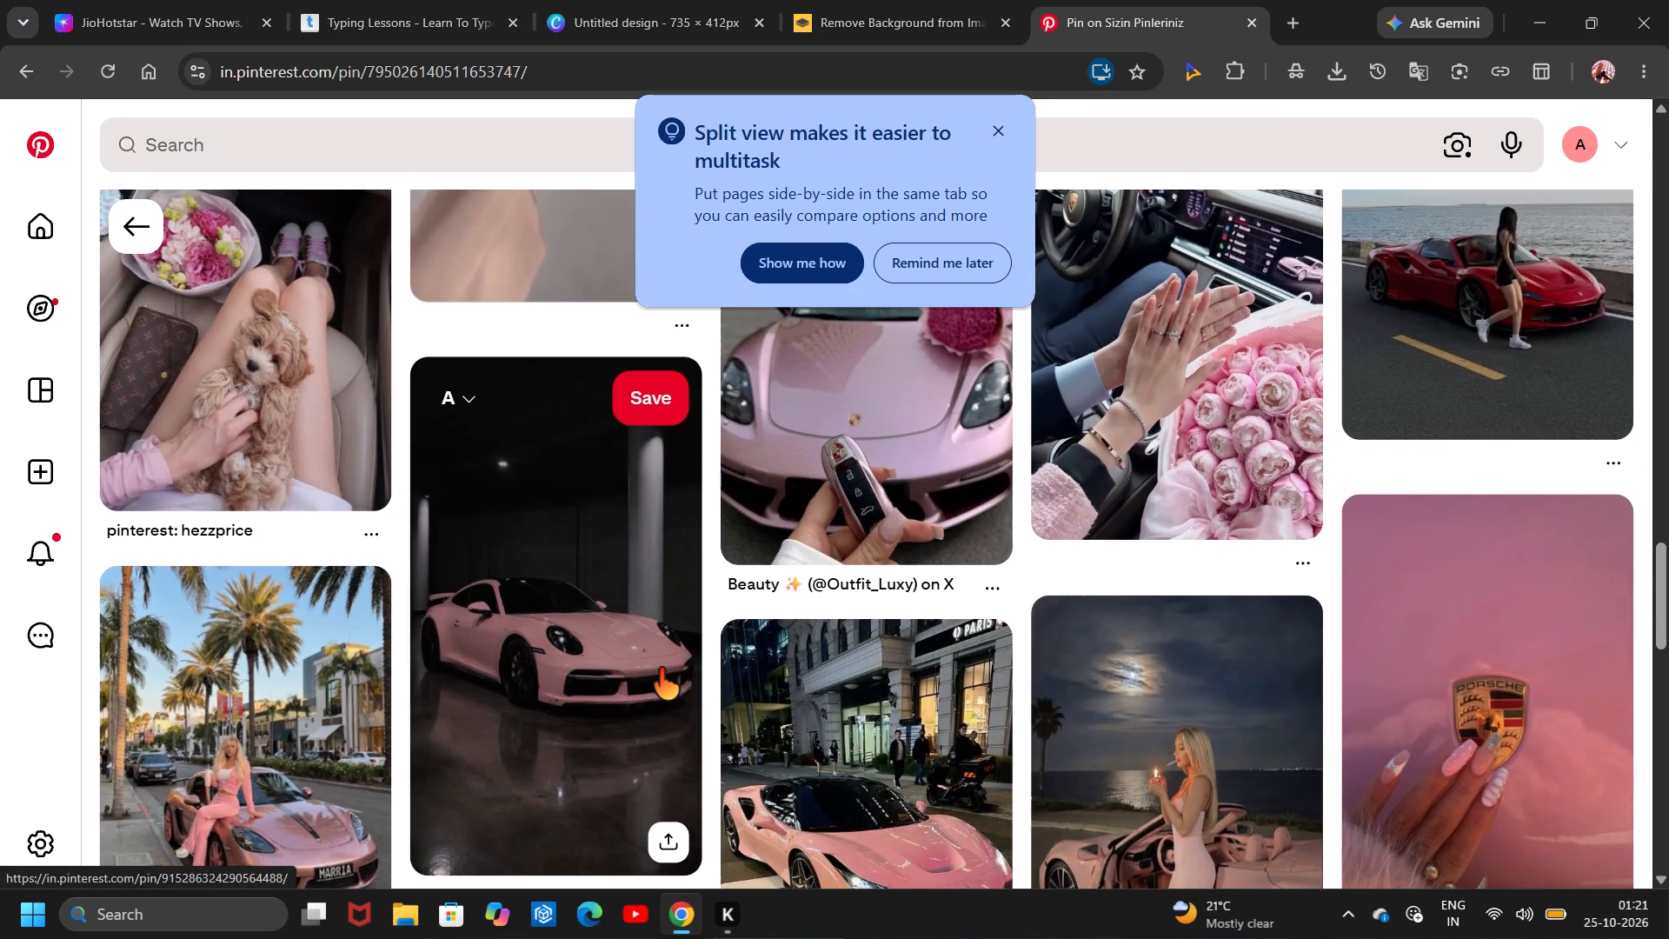
{"action": "scroll", "coordinate": [659, 669], "scroll_direction": "down", "scroll_amount": 2}
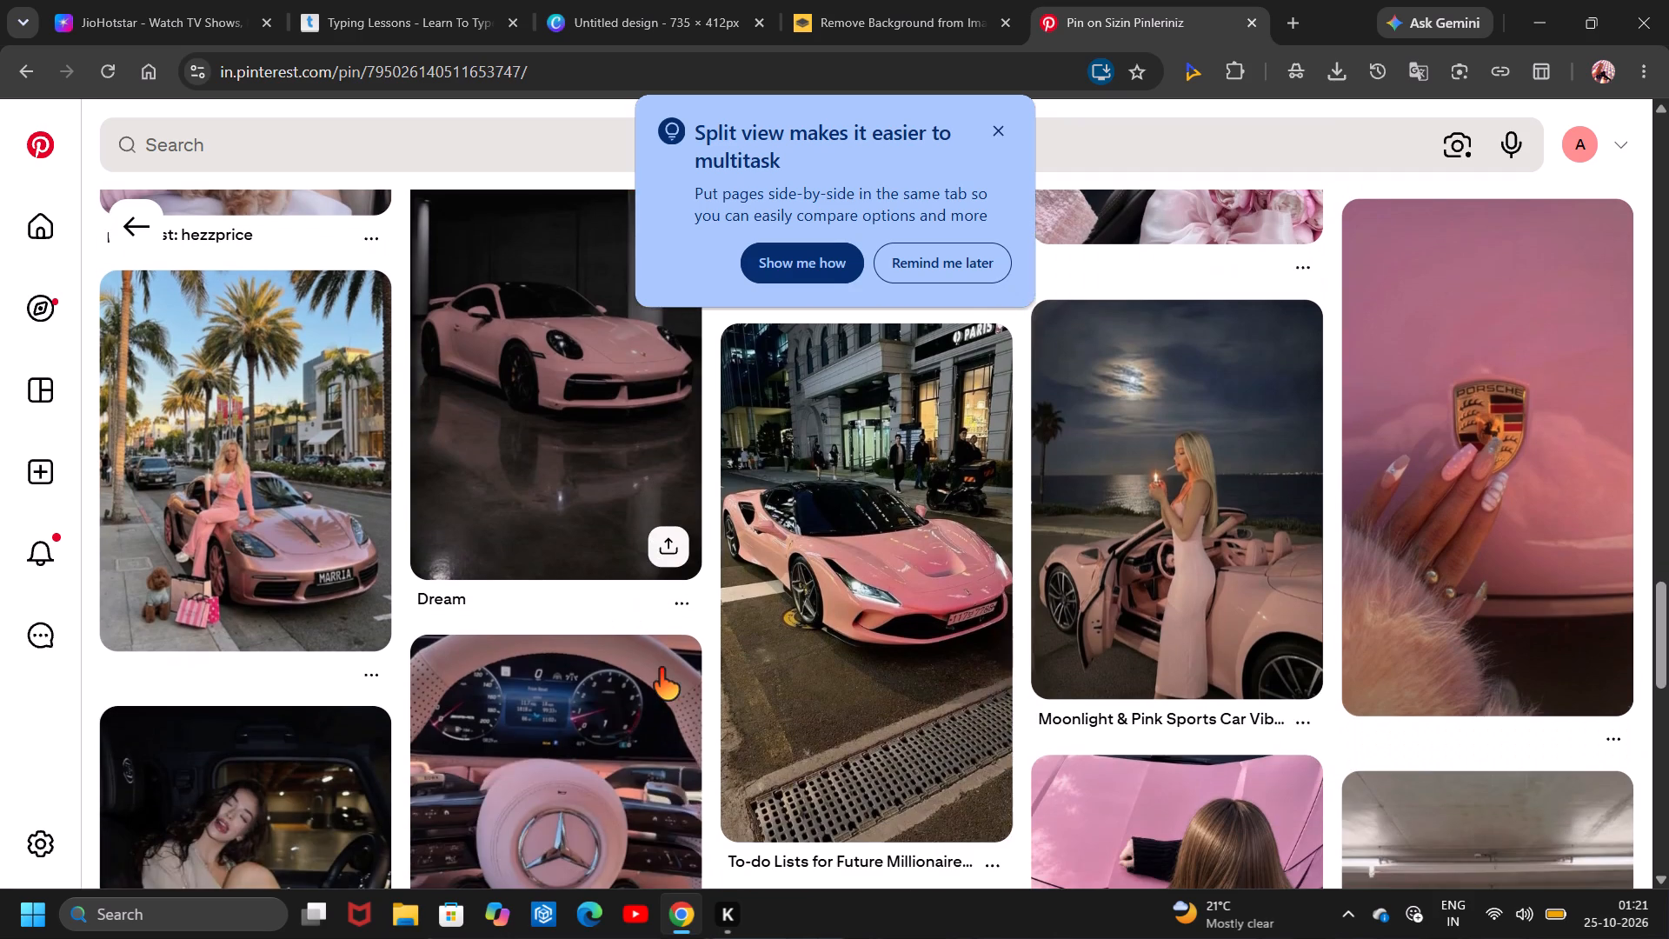
{"action": "scroll", "coordinate": [659, 669], "scroll_direction": "down", "scroll_amount": 3}
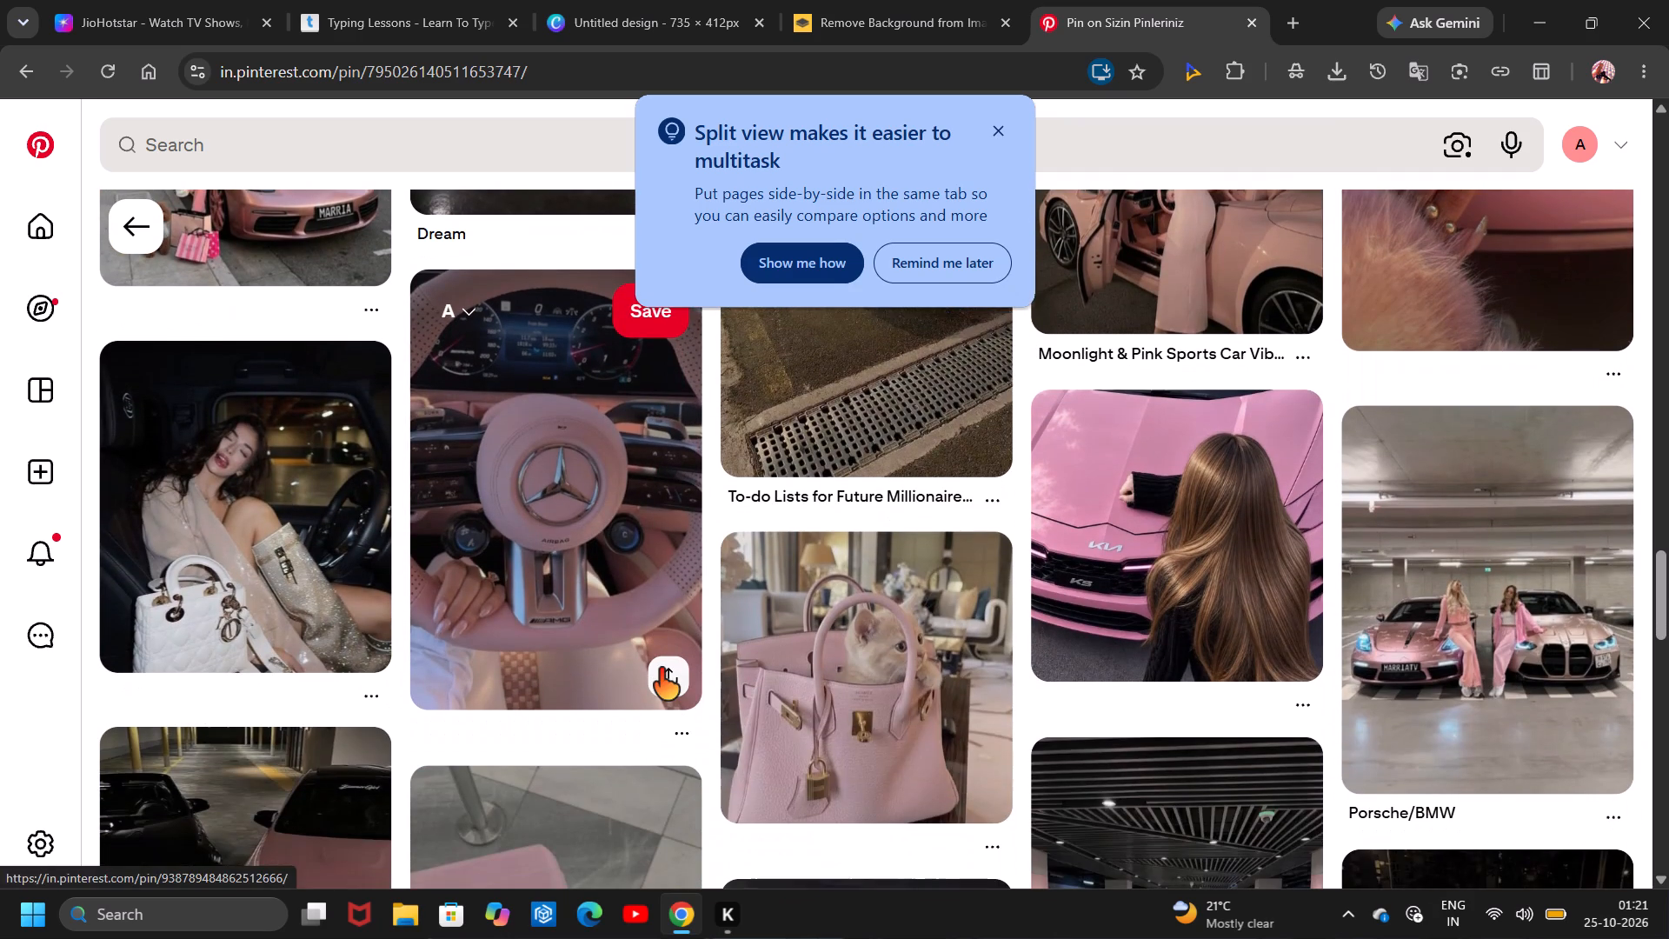
{"action": "scroll", "coordinate": [659, 669], "scroll_direction": "down", "scroll_amount": 1}
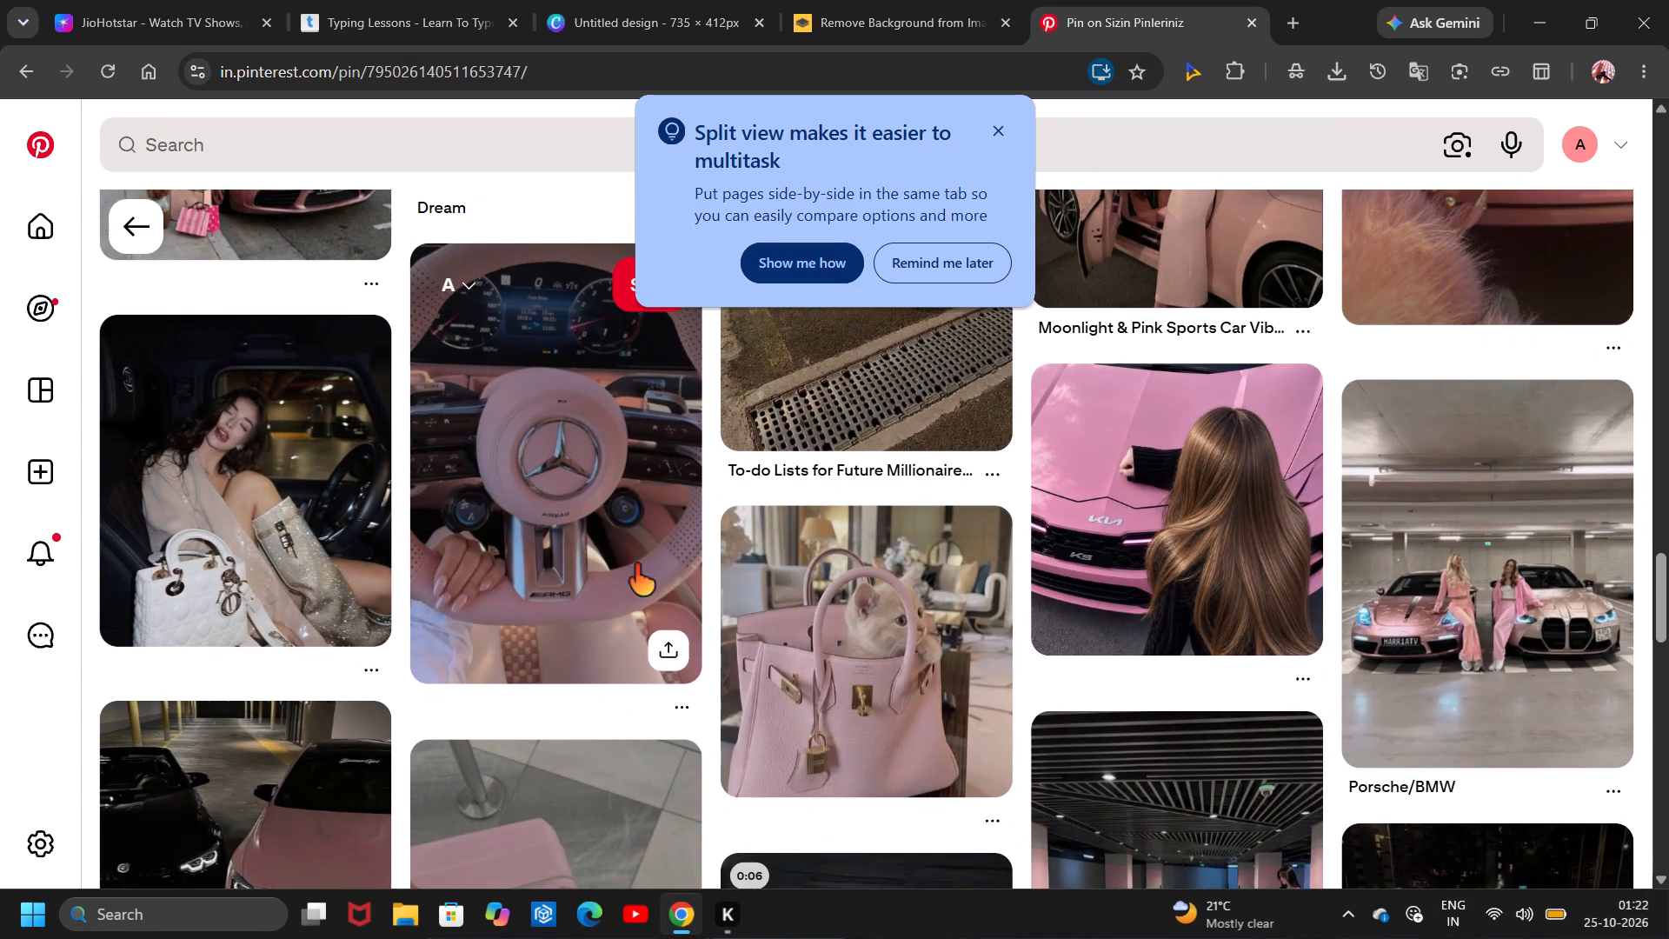
{"action": "scroll", "coordinate": [663, 663], "scroll_direction": "down", "scroll_amount": 2}
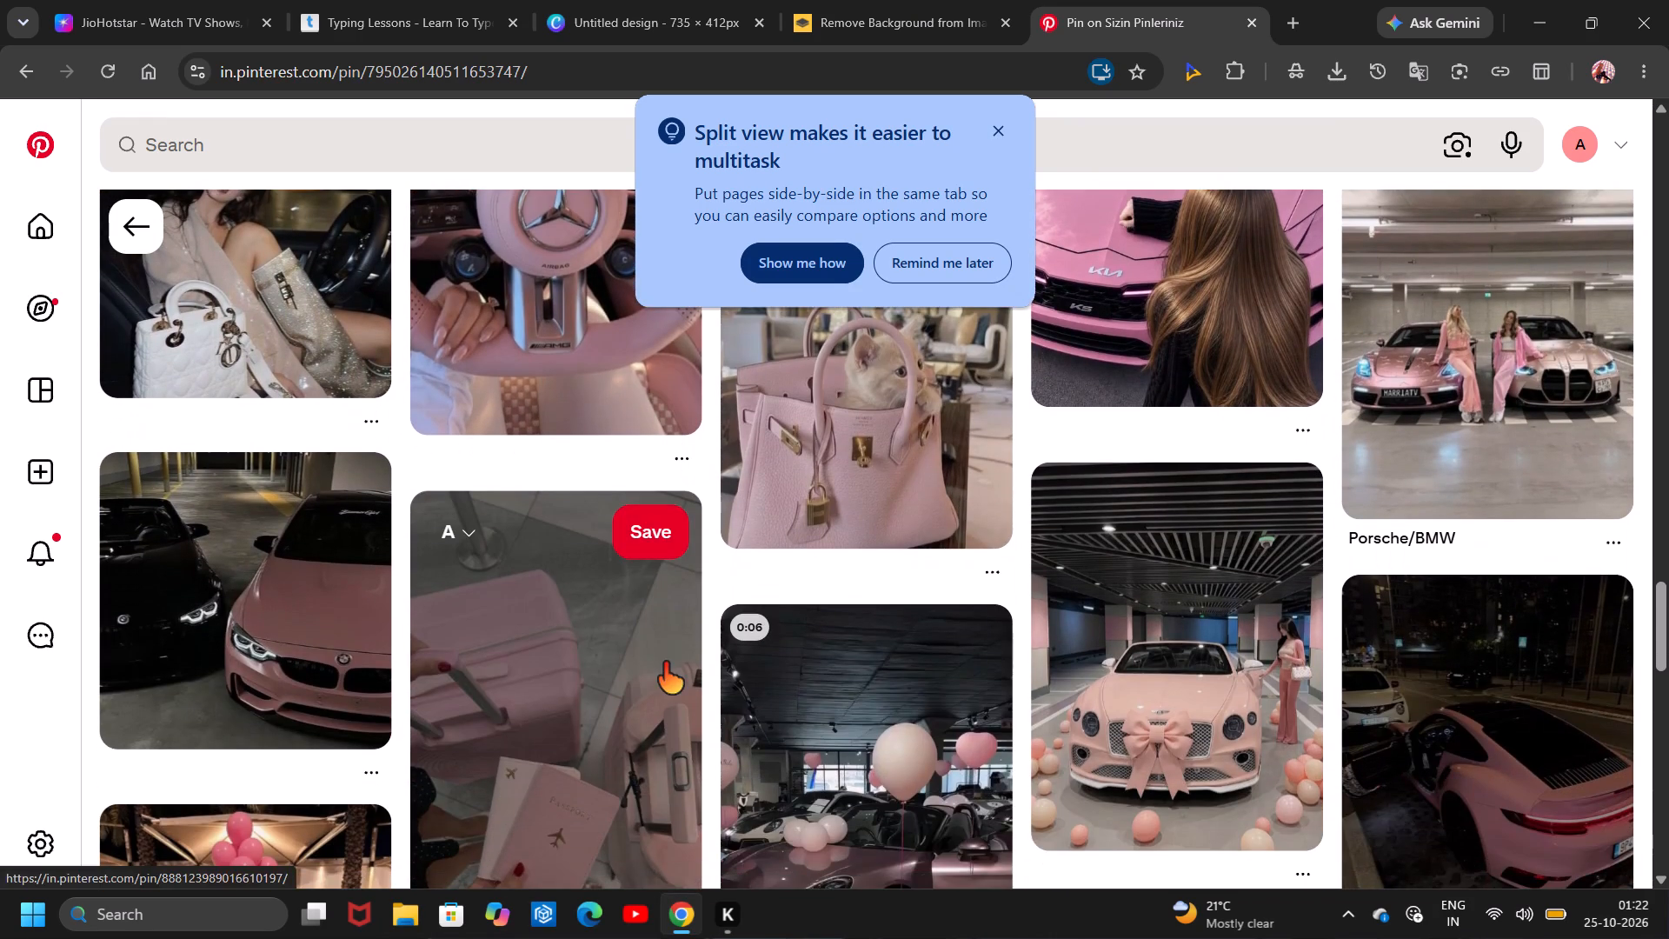
{"action": "scroll", "coordinate": [663, 663], "scroll_direction": "down", "scroll_amount": 1}
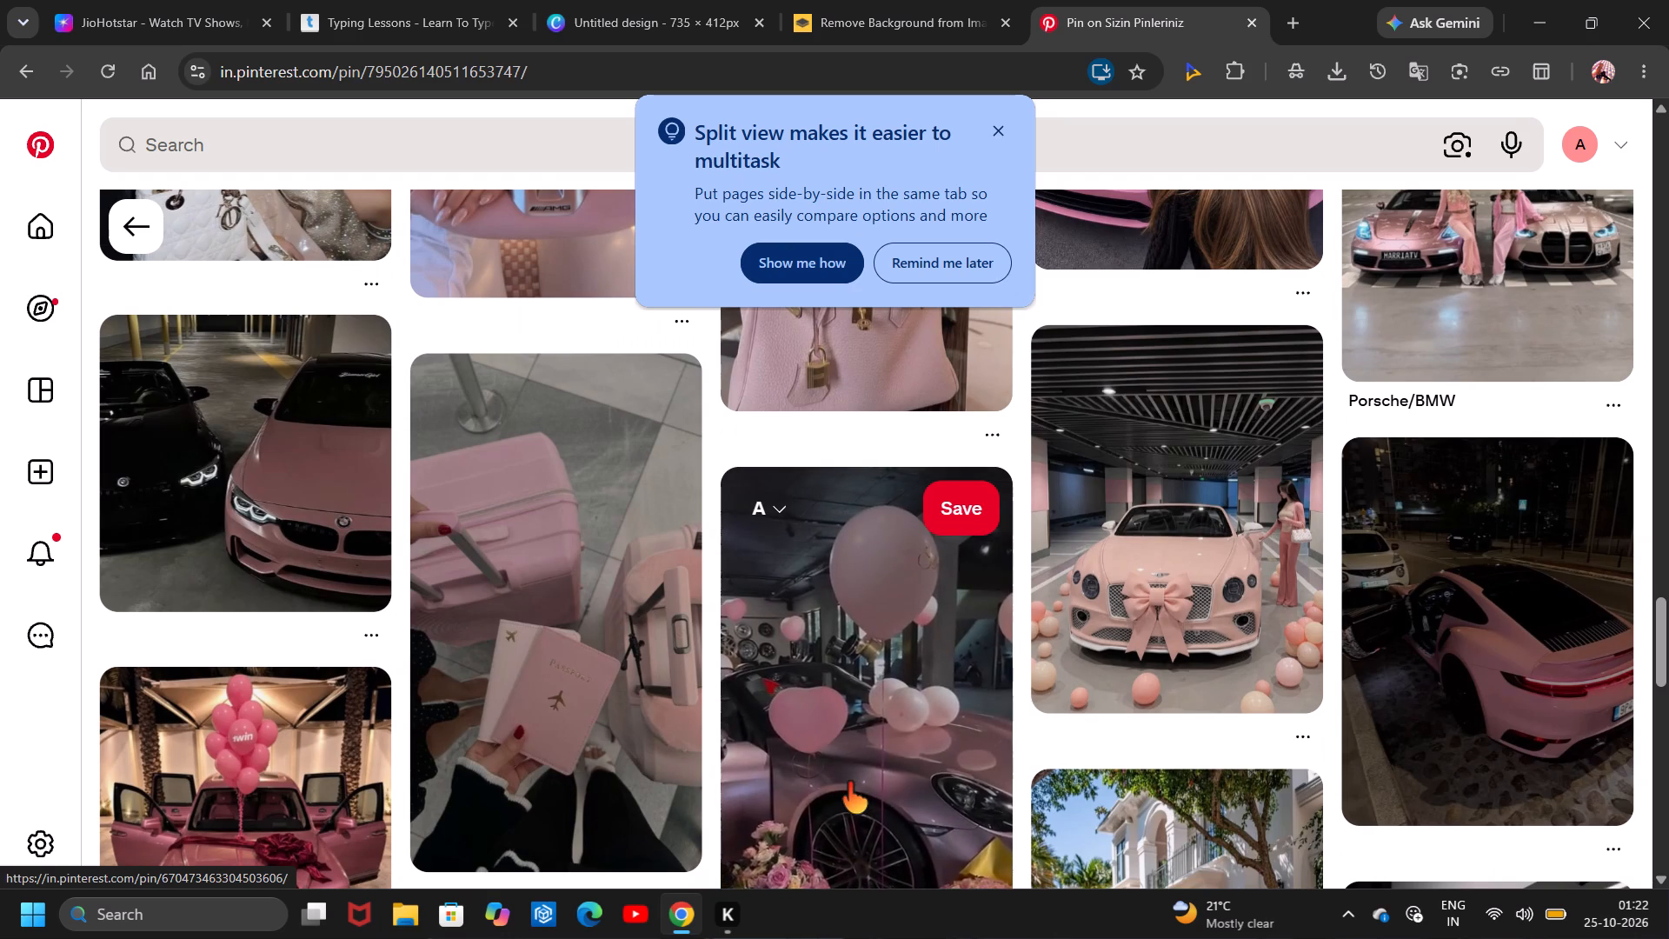
{"action": "scroll", "coordinate": [848, 782], "scroll_direction": "down", "scroll_amount": 4}
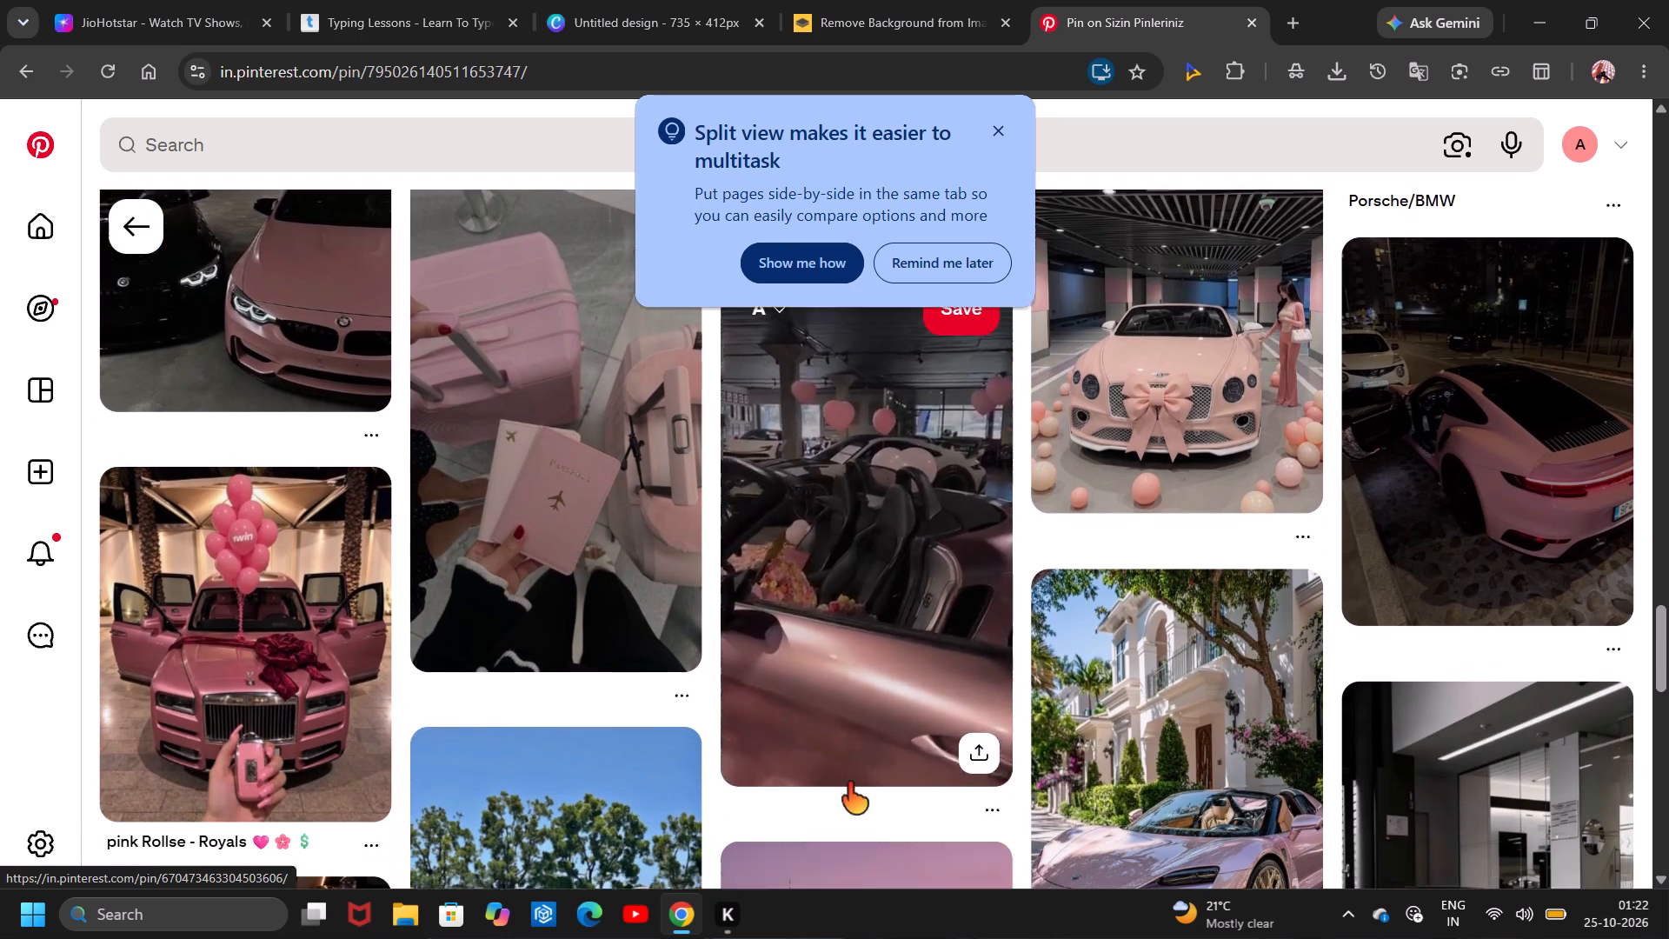
{"action": "scroll", "coordinate": [848, 782], "scroll_direction": "down", "scroll_amount": 5}
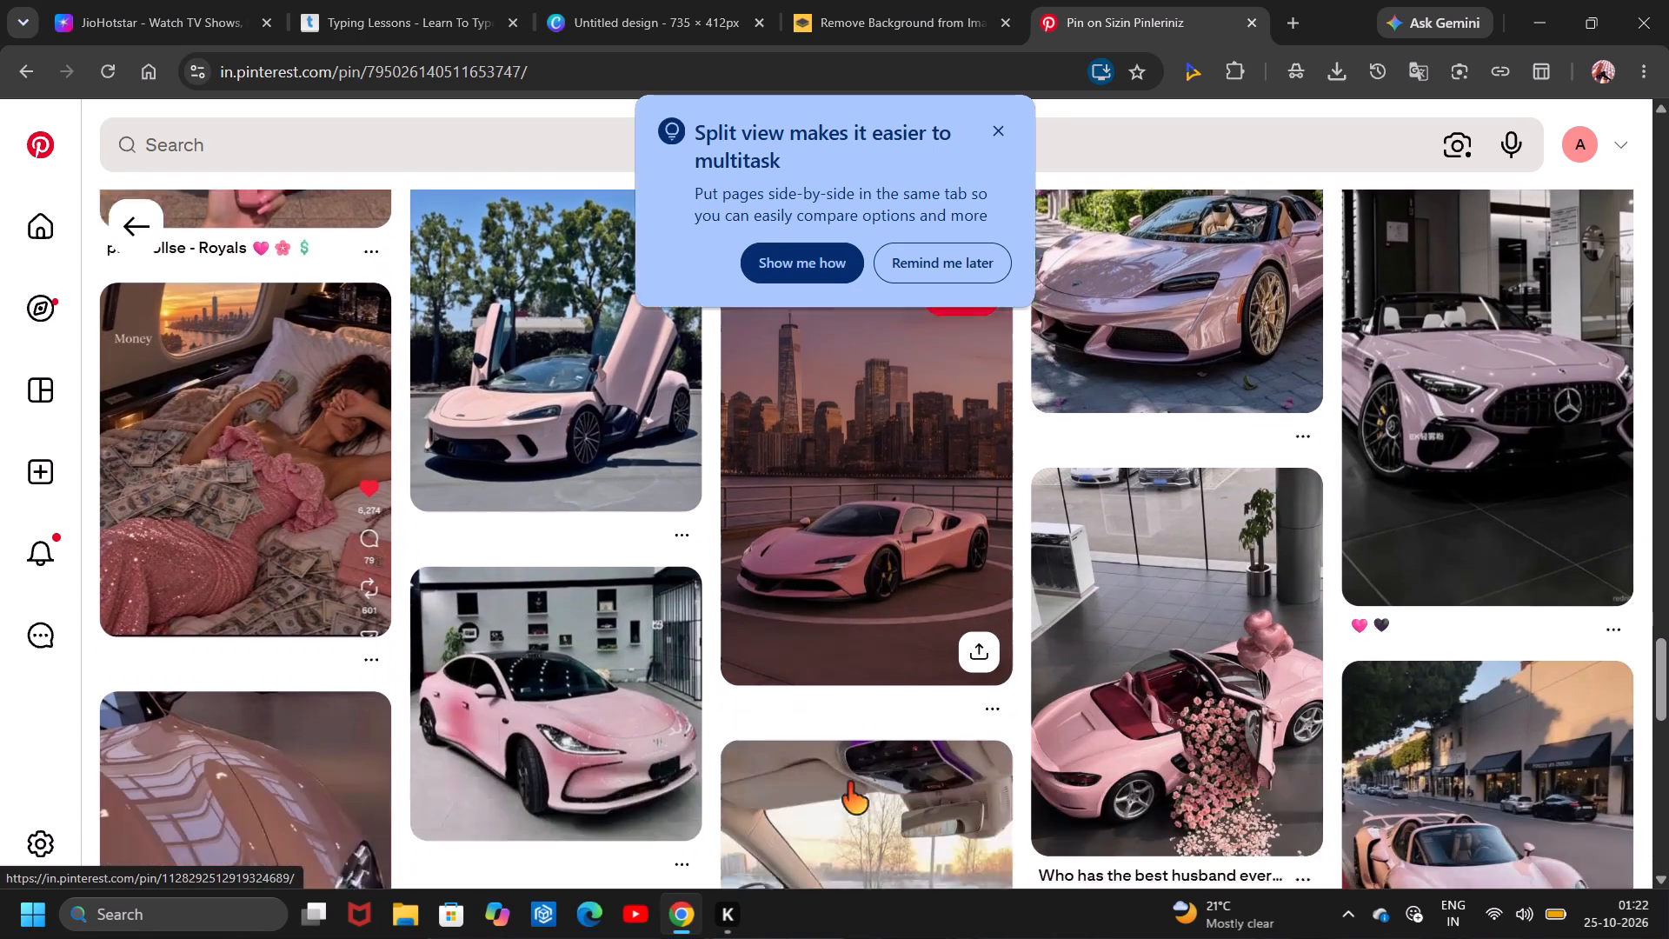
{"action": "scroll", "coordinate": [848, 782], "scroll_direction": "down", "scroll_amount": 2}
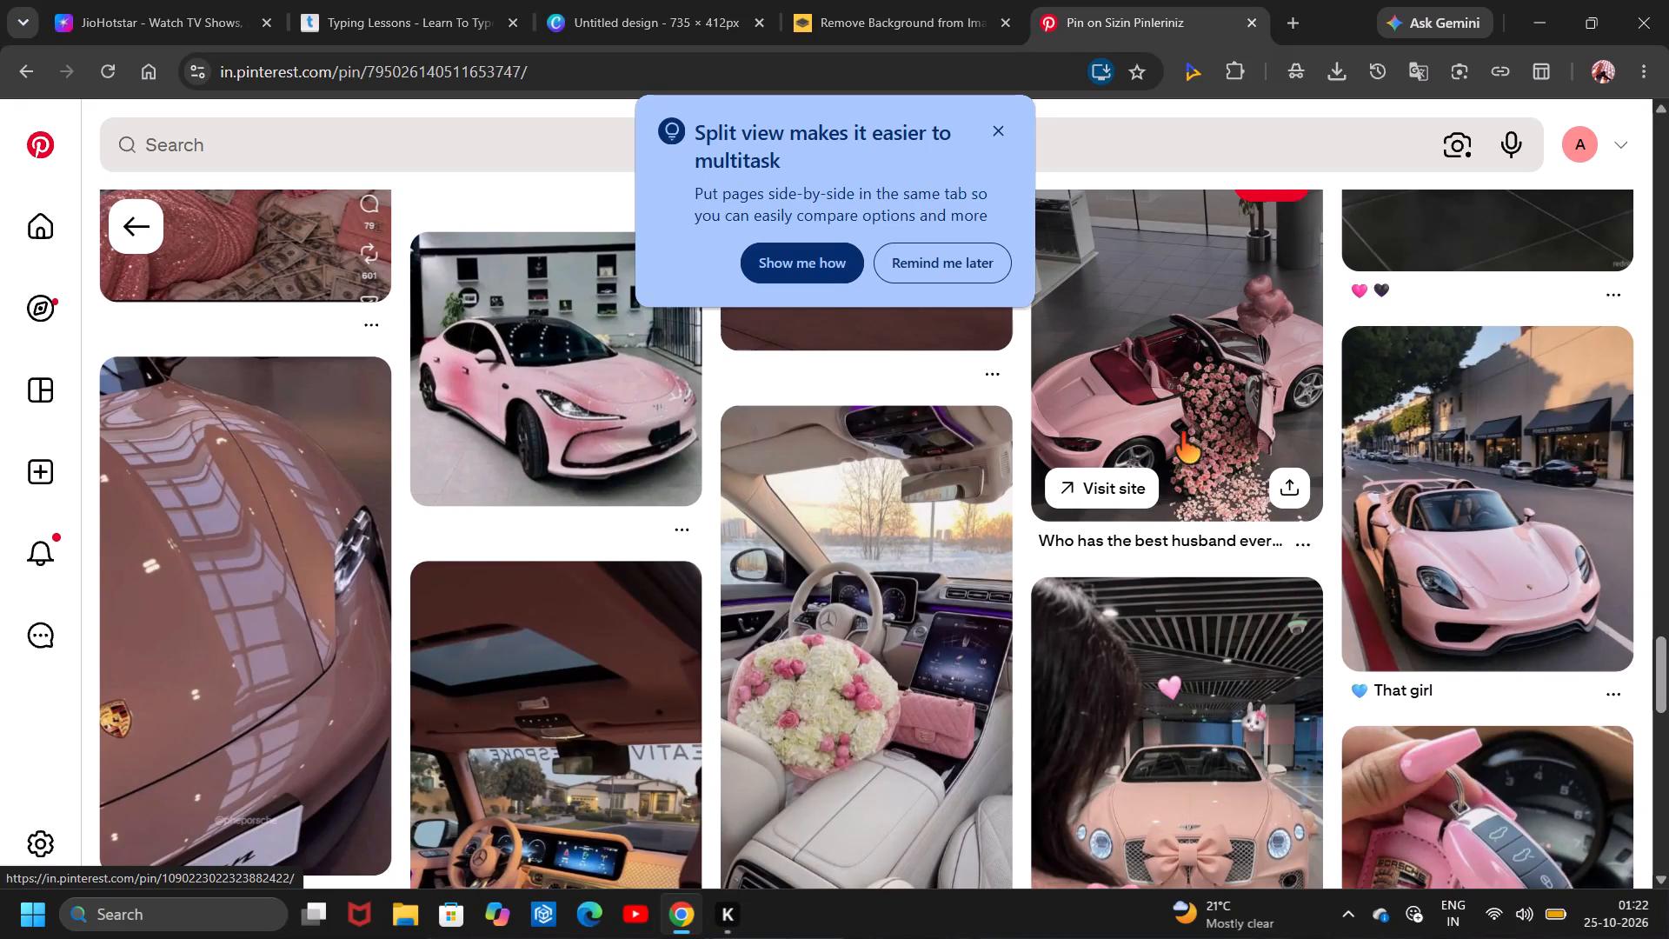
Open the "Who has the best husband ever?" pin of a flower-filled pink convertible, dismiss the split-view suggestion, and download its image.
{"action": "left_click", "coordinate": [1180, 432]}
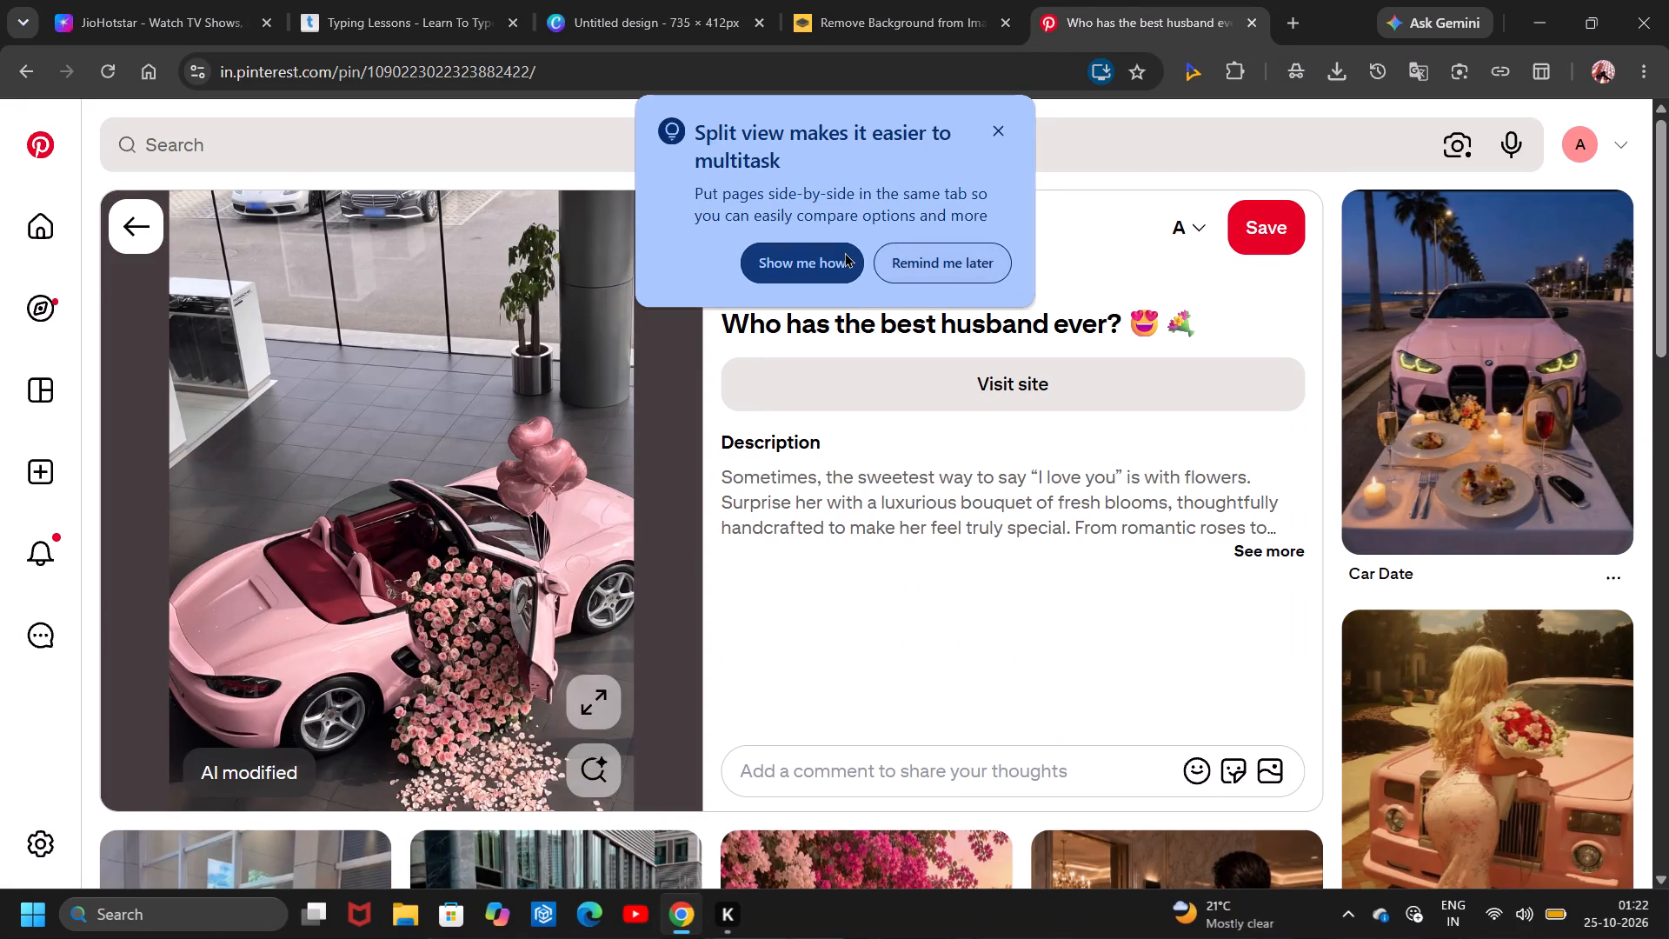
{"action": "left_click", "coordinate": [1014, 119]}
{"action": "left_click", "coordinate": [993, 122]}
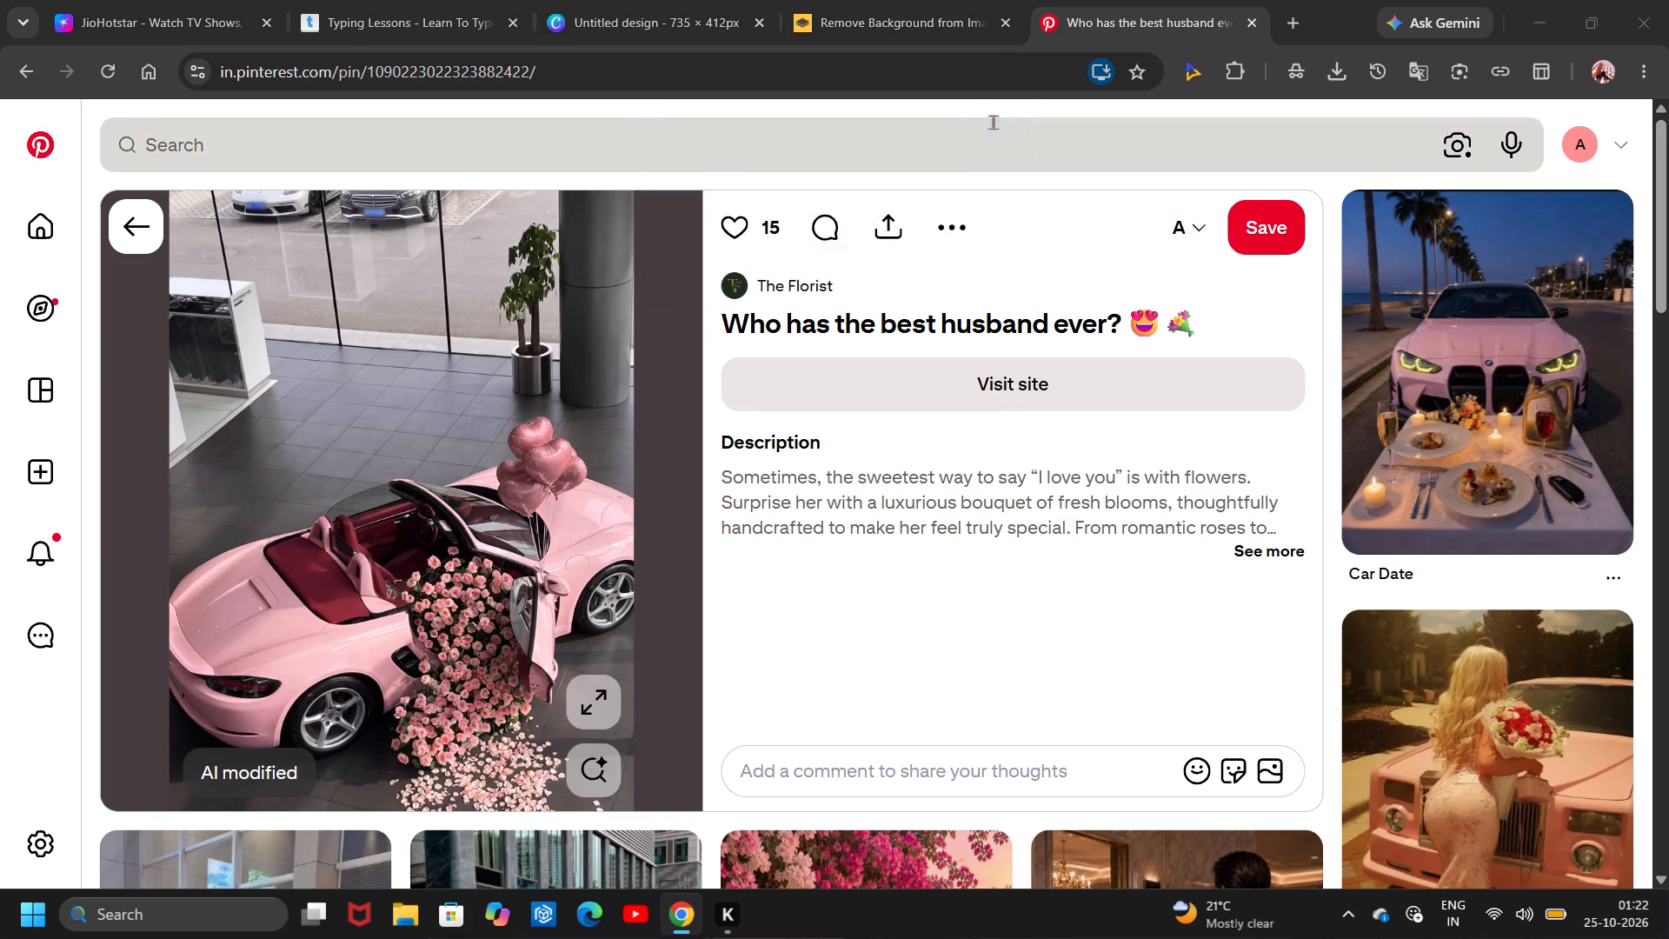
{"action": "left_click", "coordinate": [946, 224]}
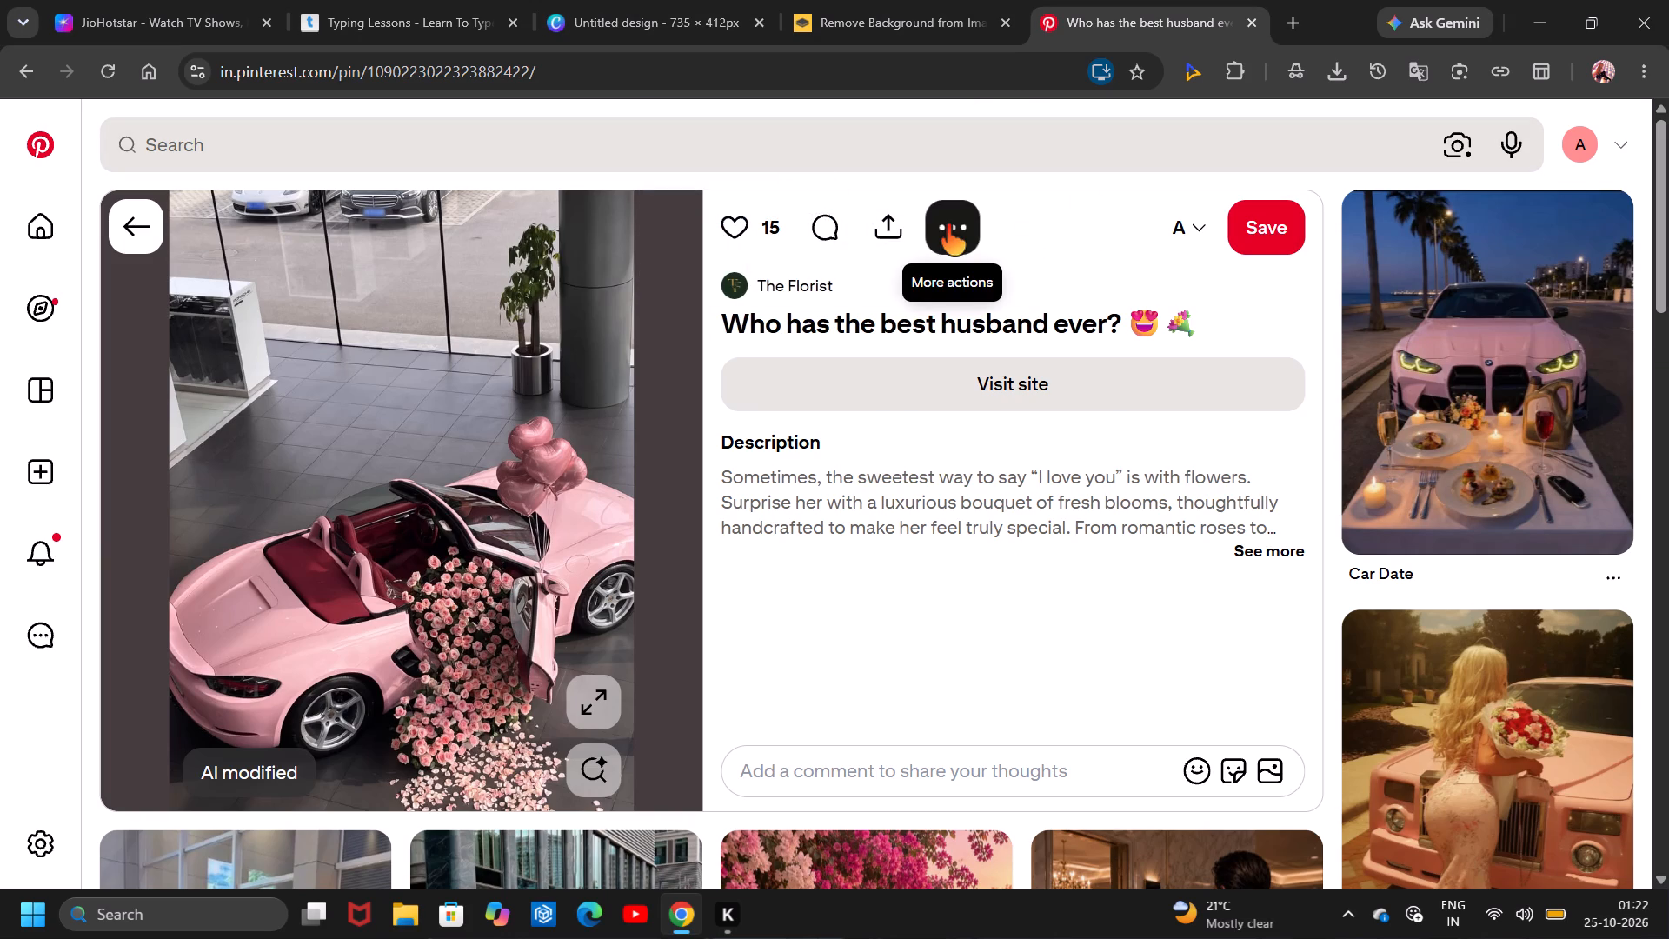
{"action": "left_click", "coordinate": [919, 343]}
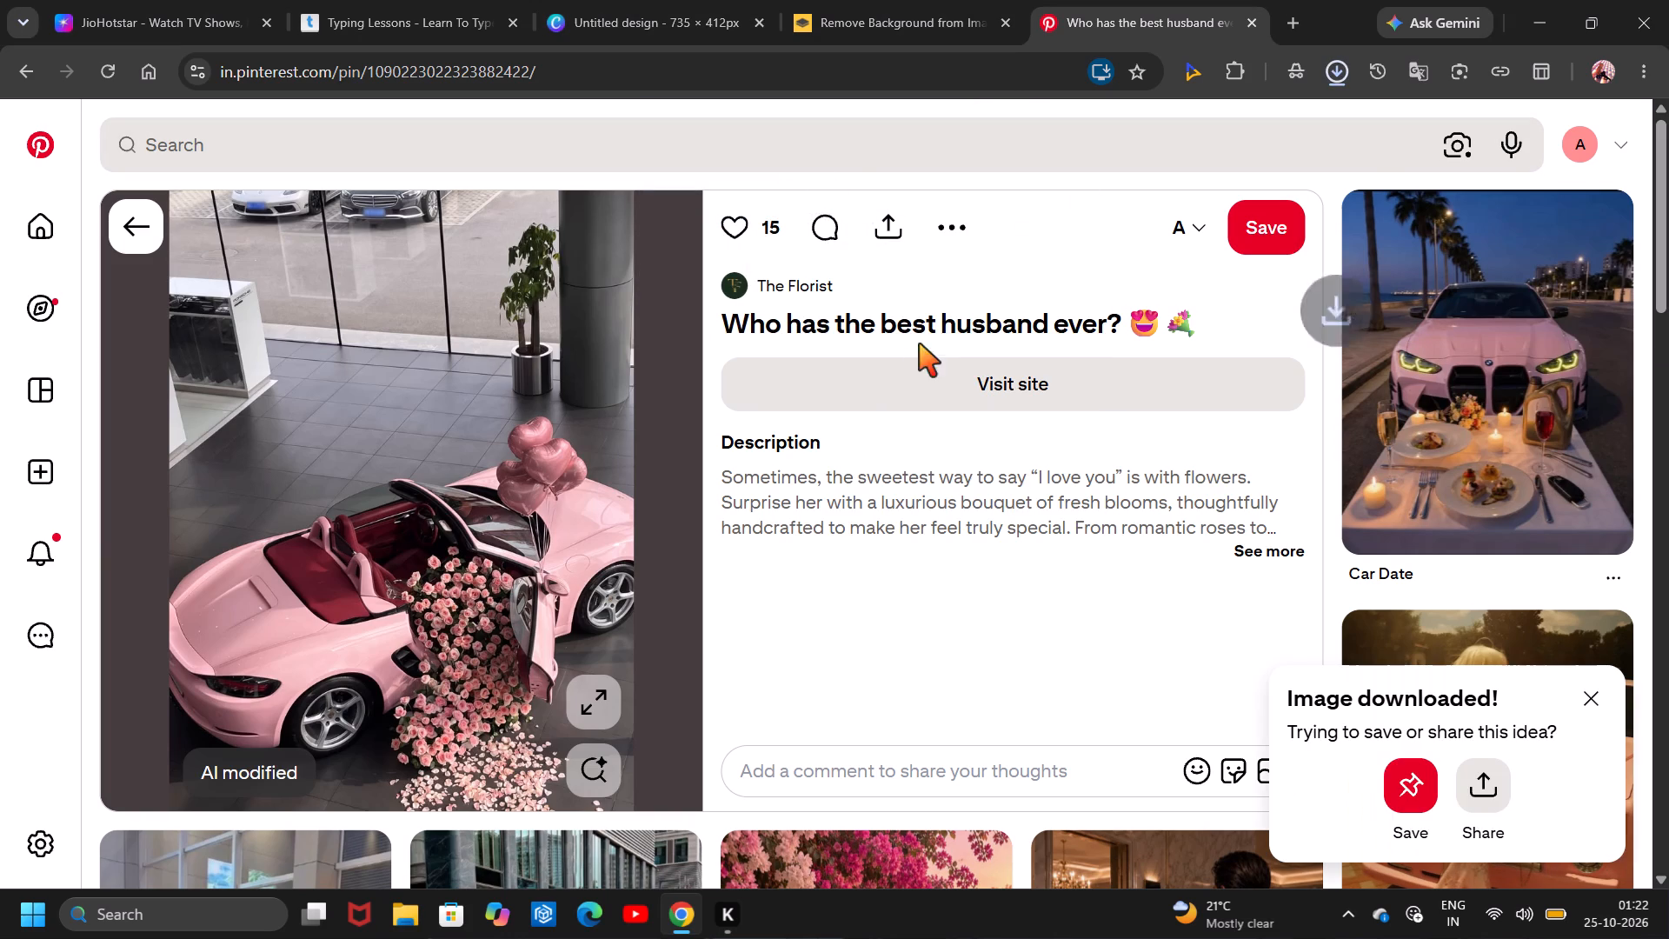
Switch back to the Canva design, upload the downloaded "Who has the best husband ever" photo, and add it to the page.
{"action": "left_click", "coordinate": [802, 17]}
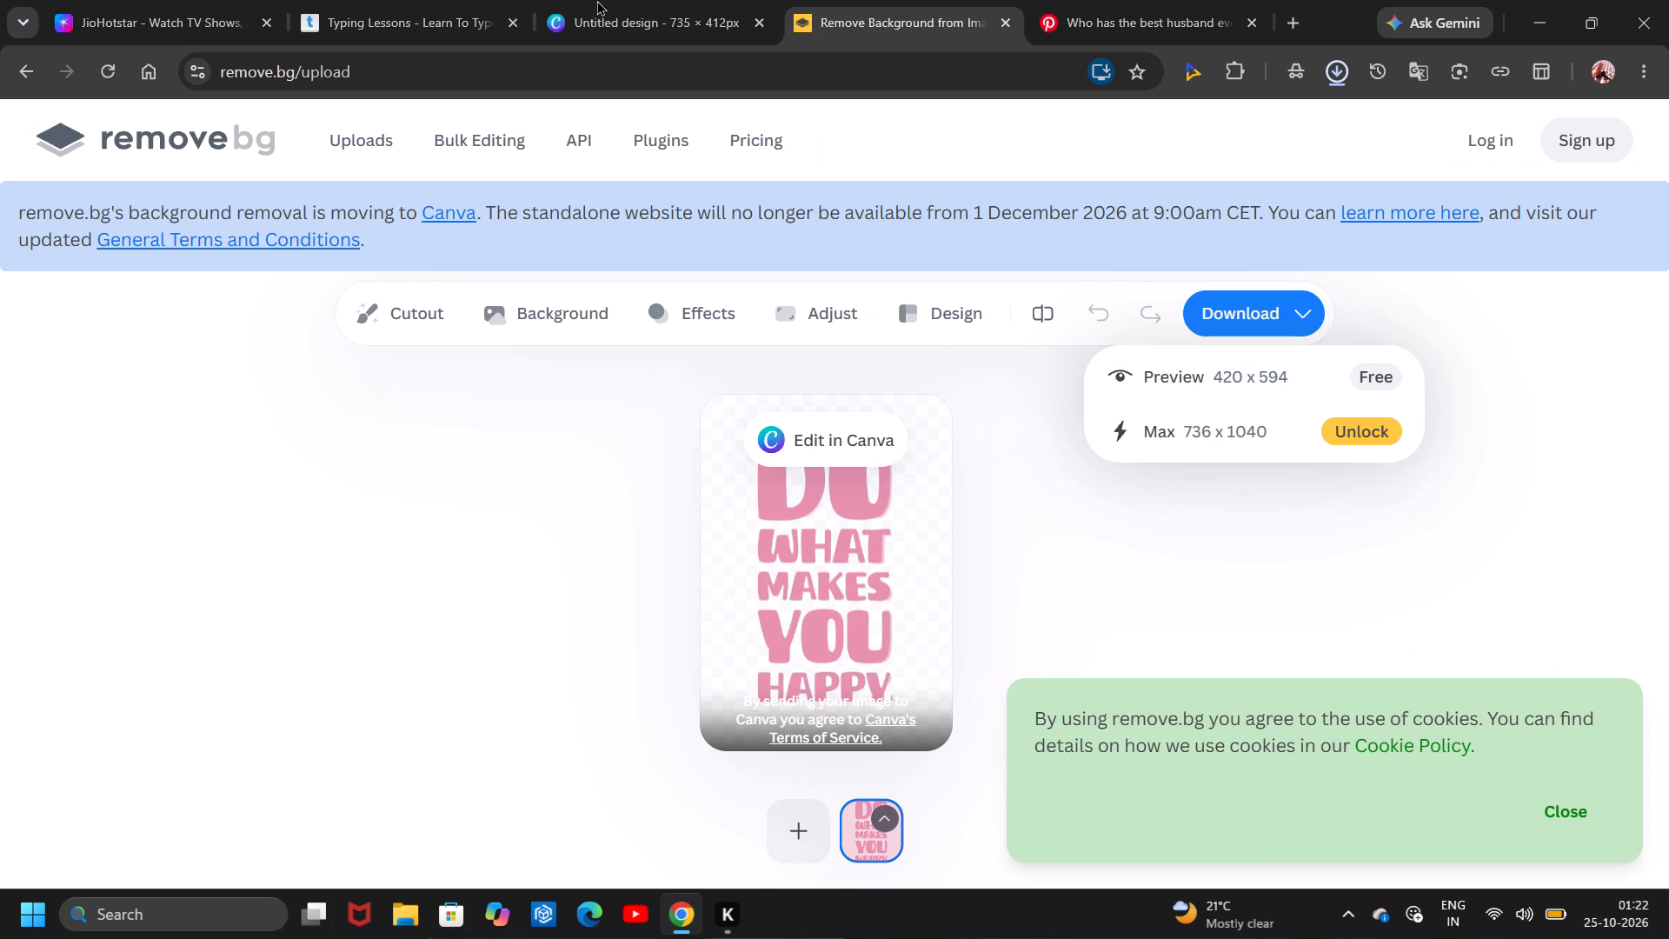
{"action": "left_click", "coordinate": [577, 0]}
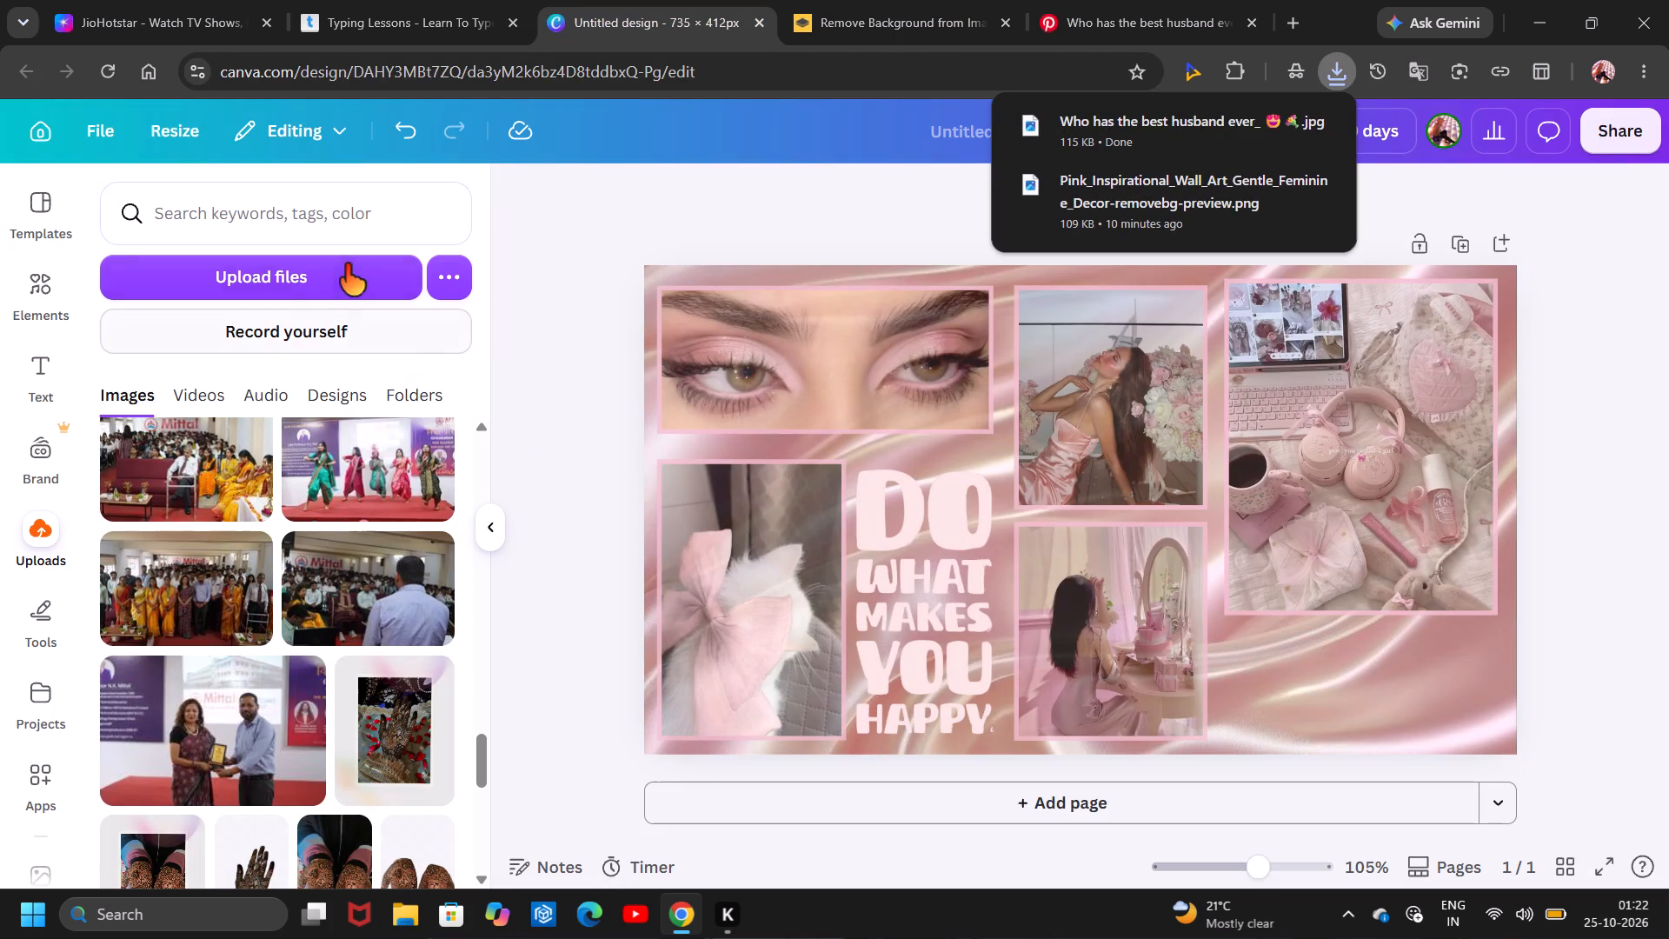
{"action": "left_click", "coordinate": [345, 264]}
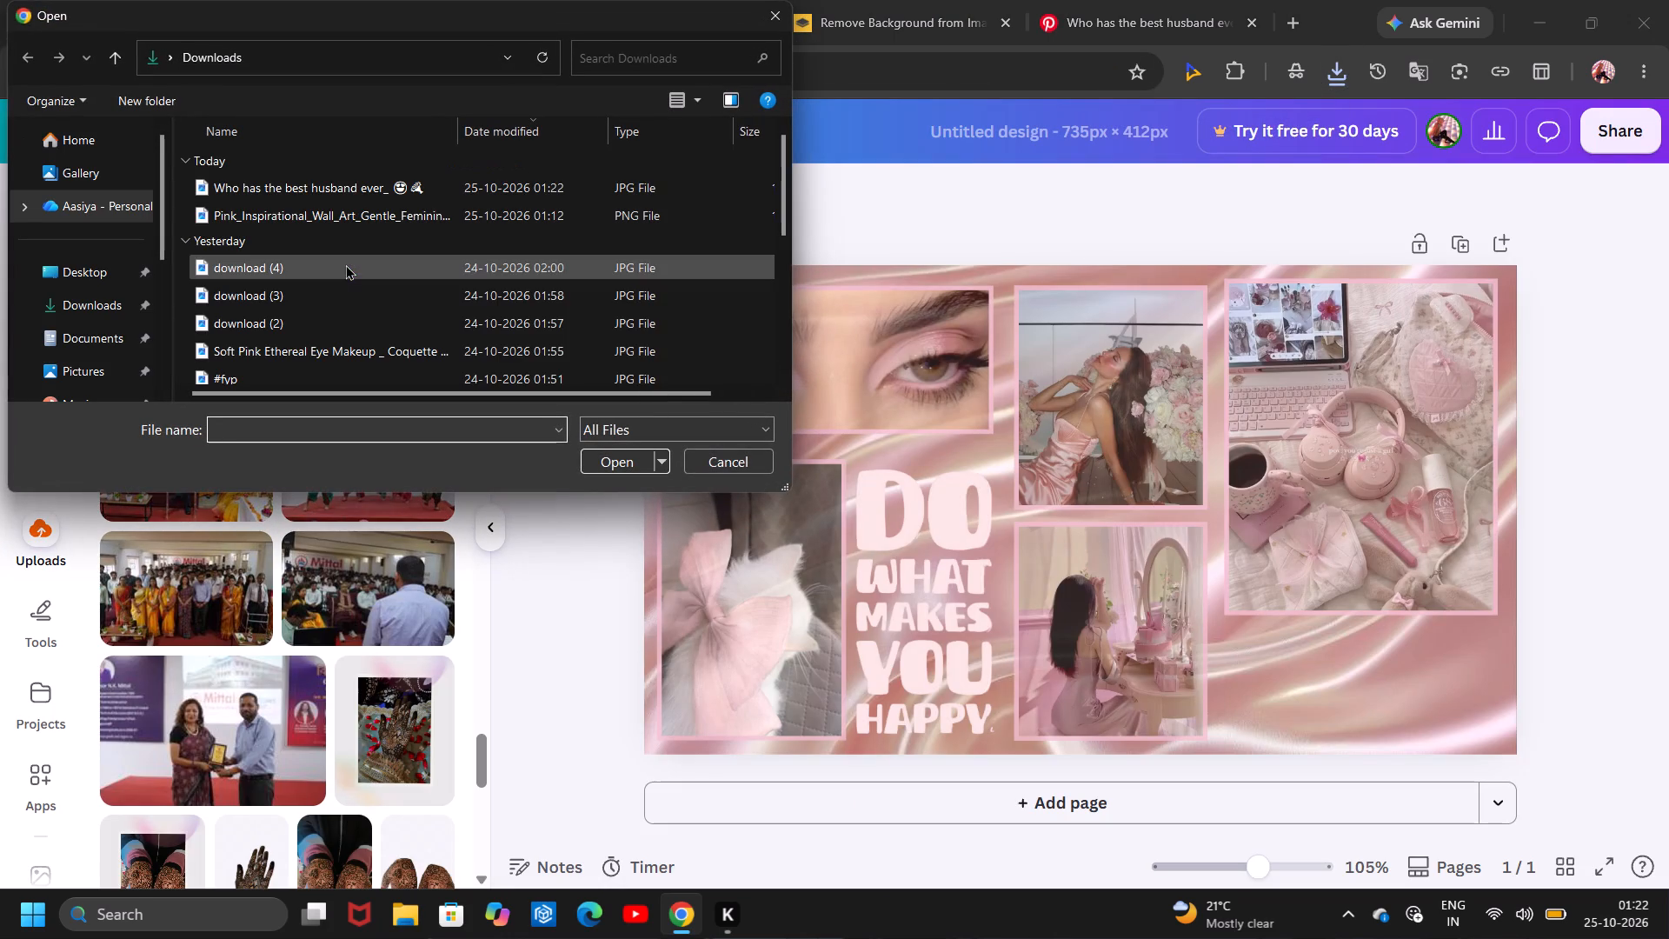
{"action": "double_click", "coordinate": [339, 191]}
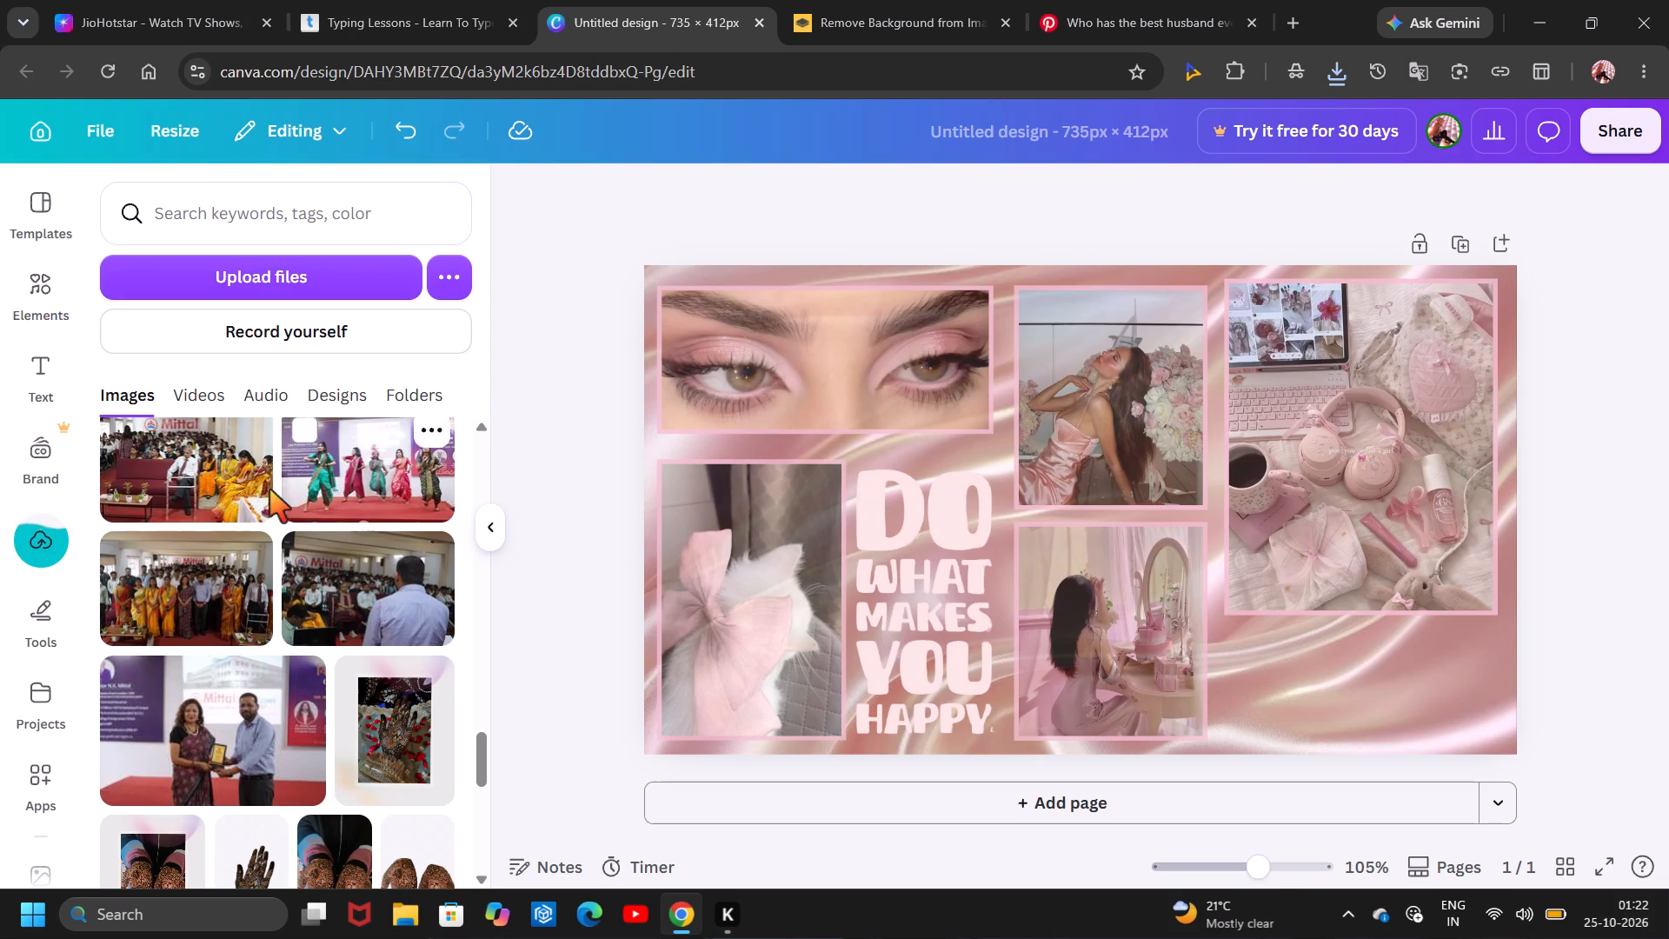
{"action": "scroll", "coordinate": [251, 512], "scroll_direction": "up", "scroll_amount": 10}
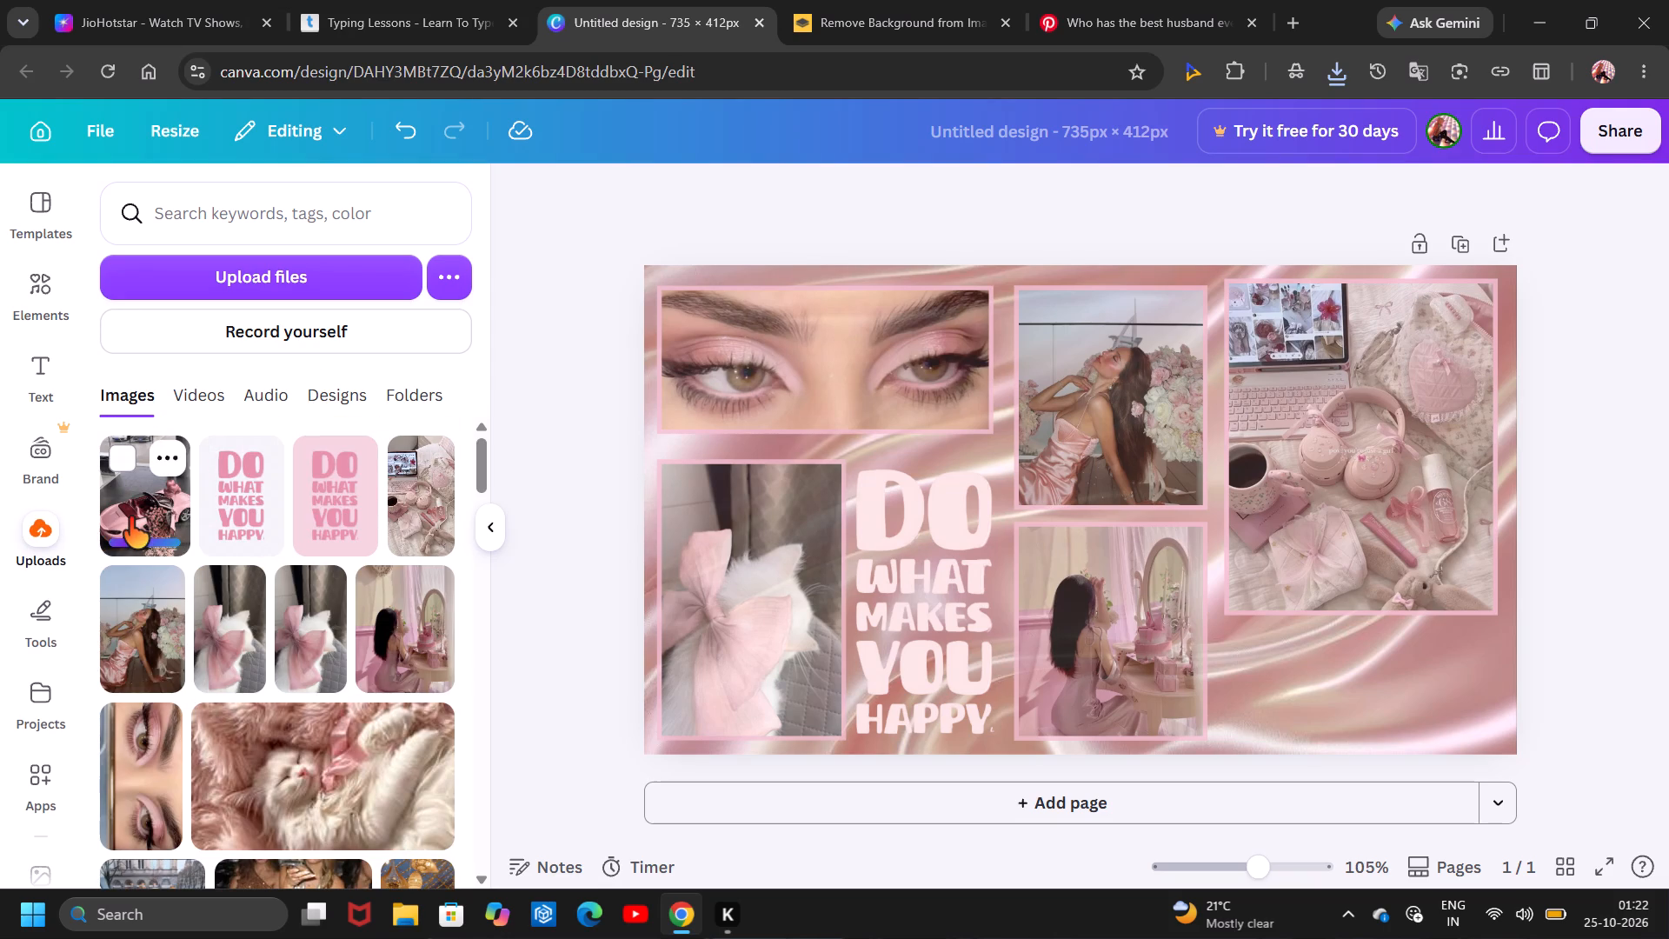
{"action": "left_click", "coordinate": [129, 517]}
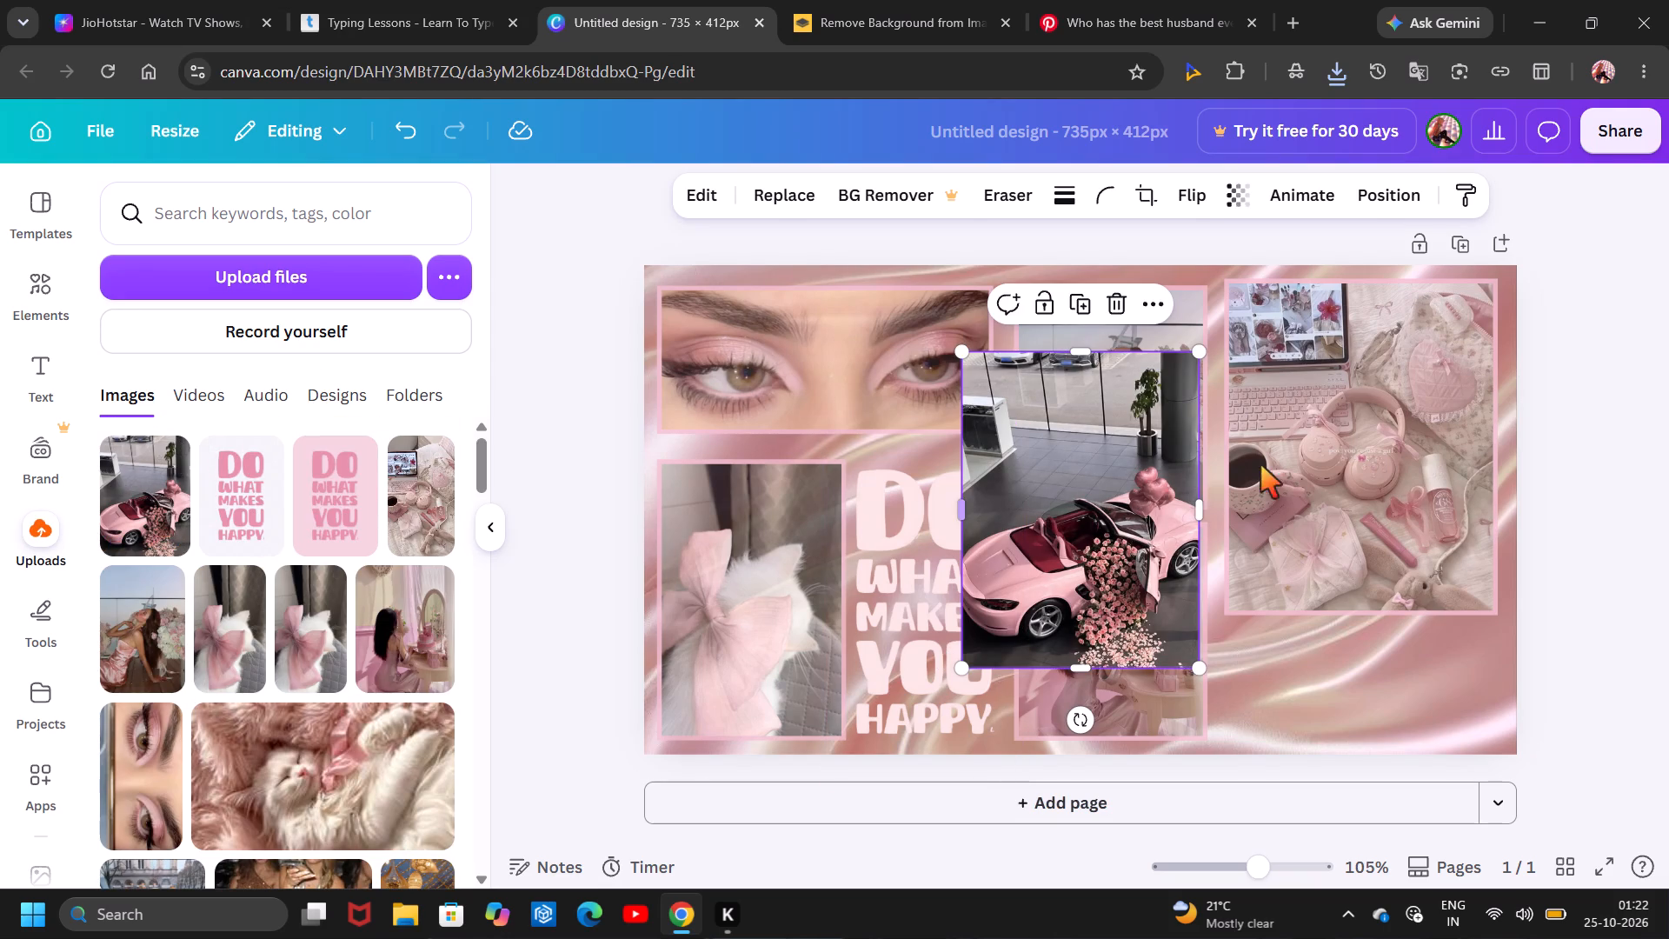
Crop the showroom area off the top of the pink convertible photo and move the photo below the laptop flat-lay.
{"action": "left_click_drag", "start_coordinate": [1075, 350], "coordinate": [1081, 360]}
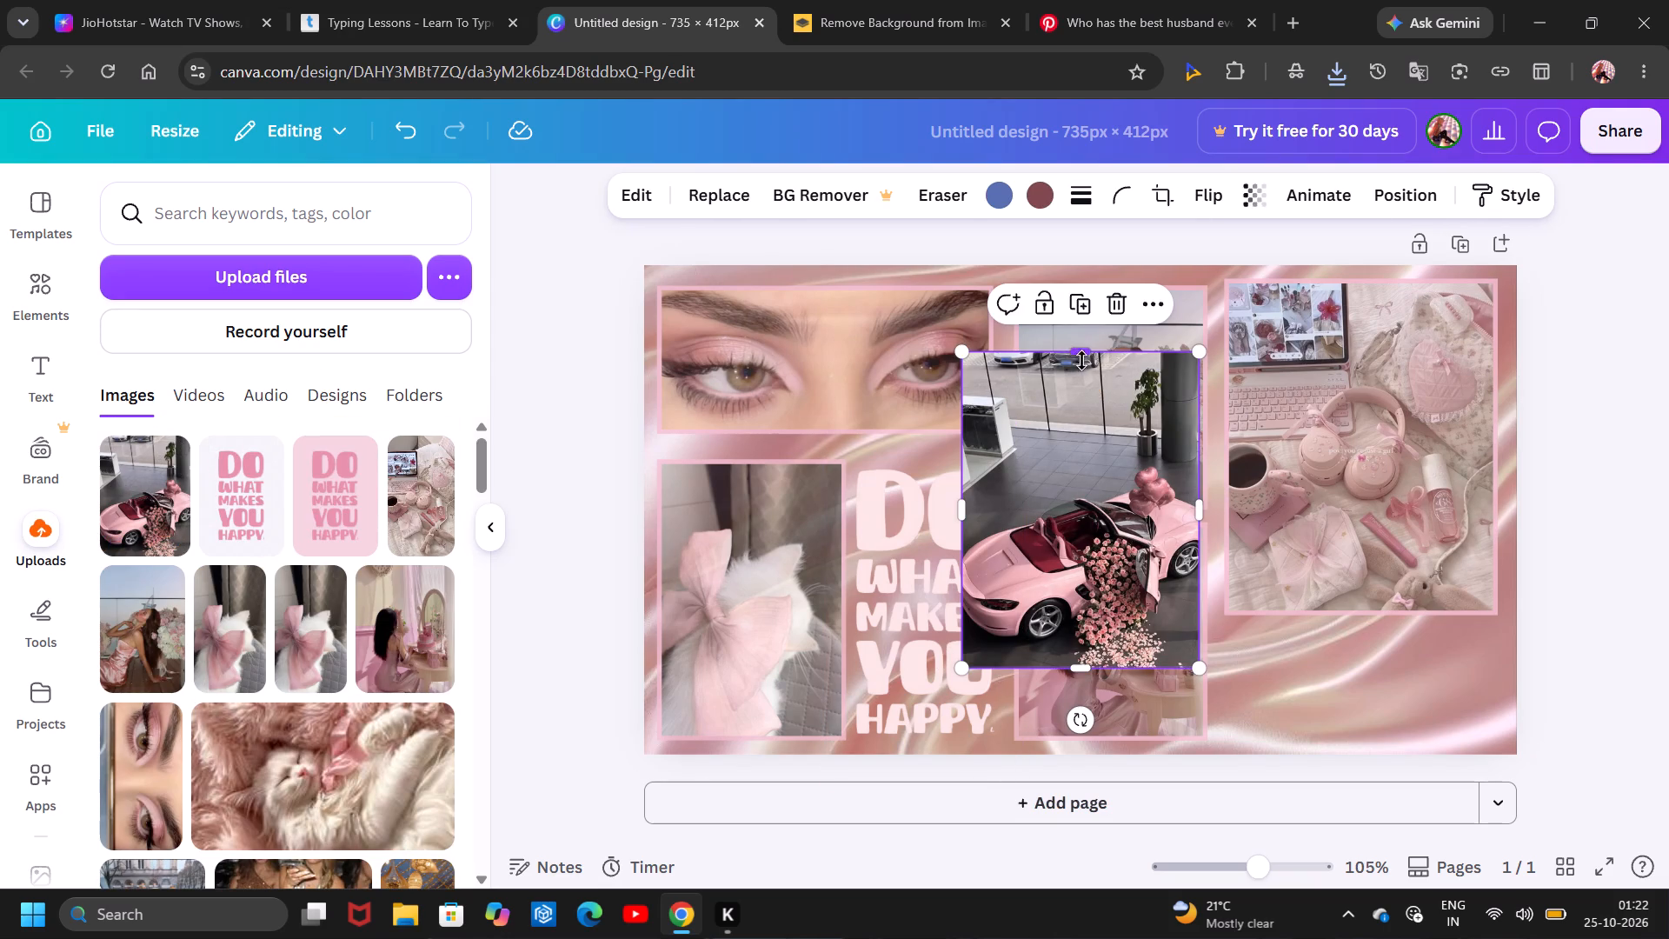
{"action": "left_click_drag", "start_coordinate": [1081, 360], "coordinate": [1106, 456]}
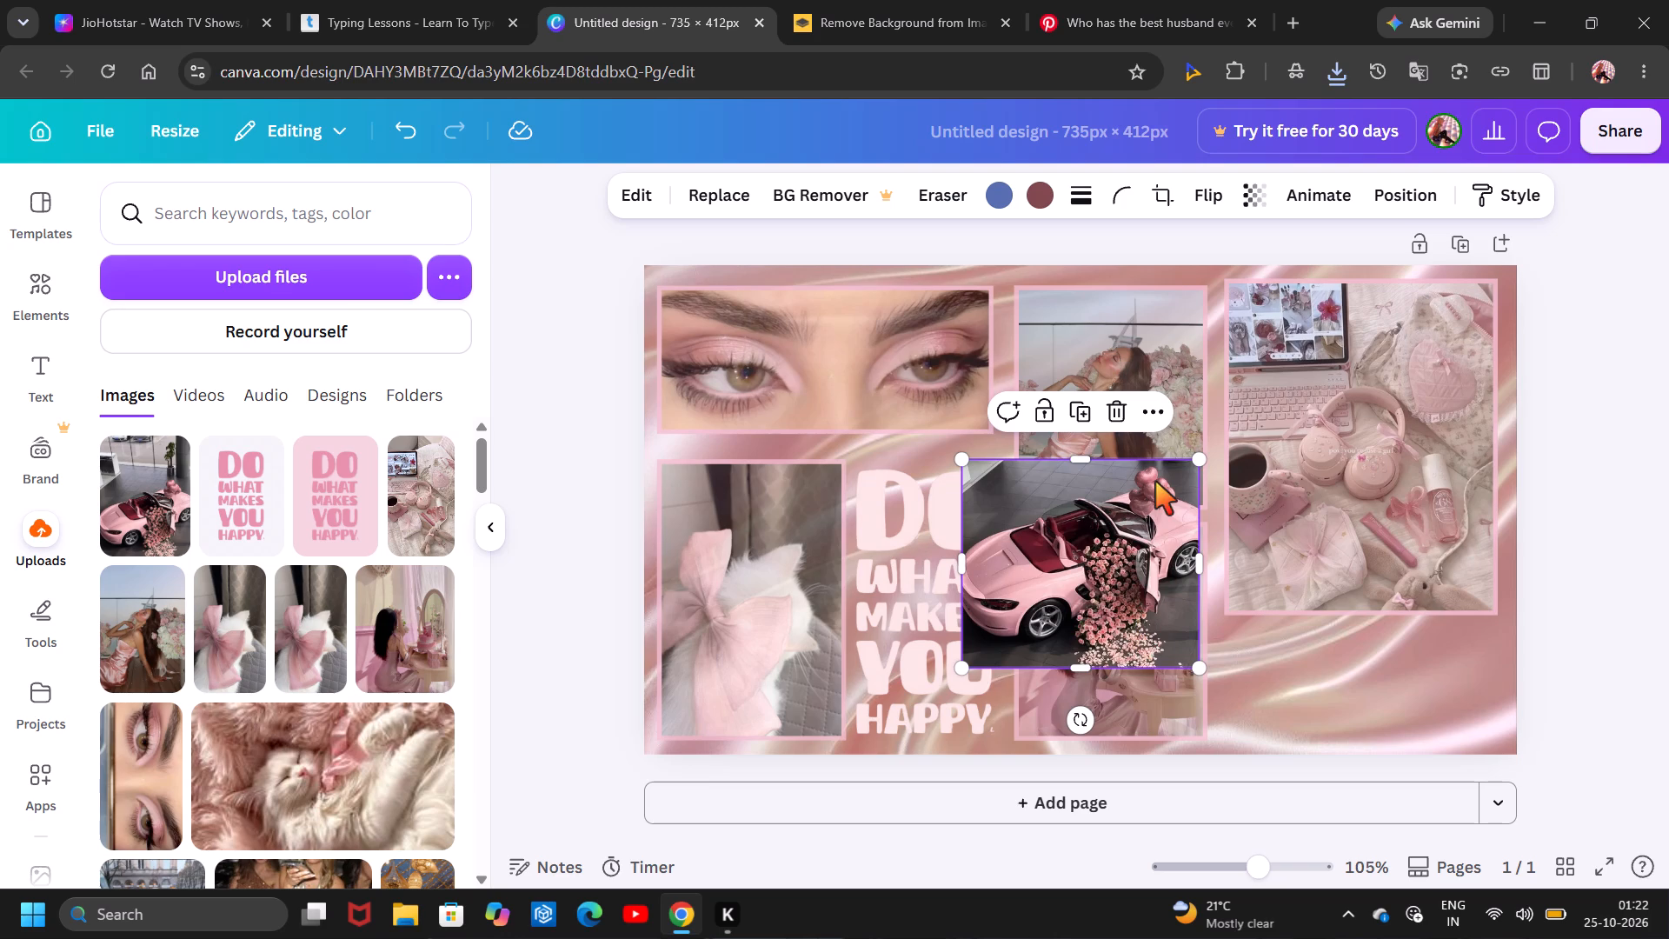
{"action": "left_click_drag", "start_coordinate": [1076, 451], "coordinate": [1084, 475]}
{"action": "left_click_drag", "start_coordinate": [1097, 570], "coordinate": [1371, 686]}
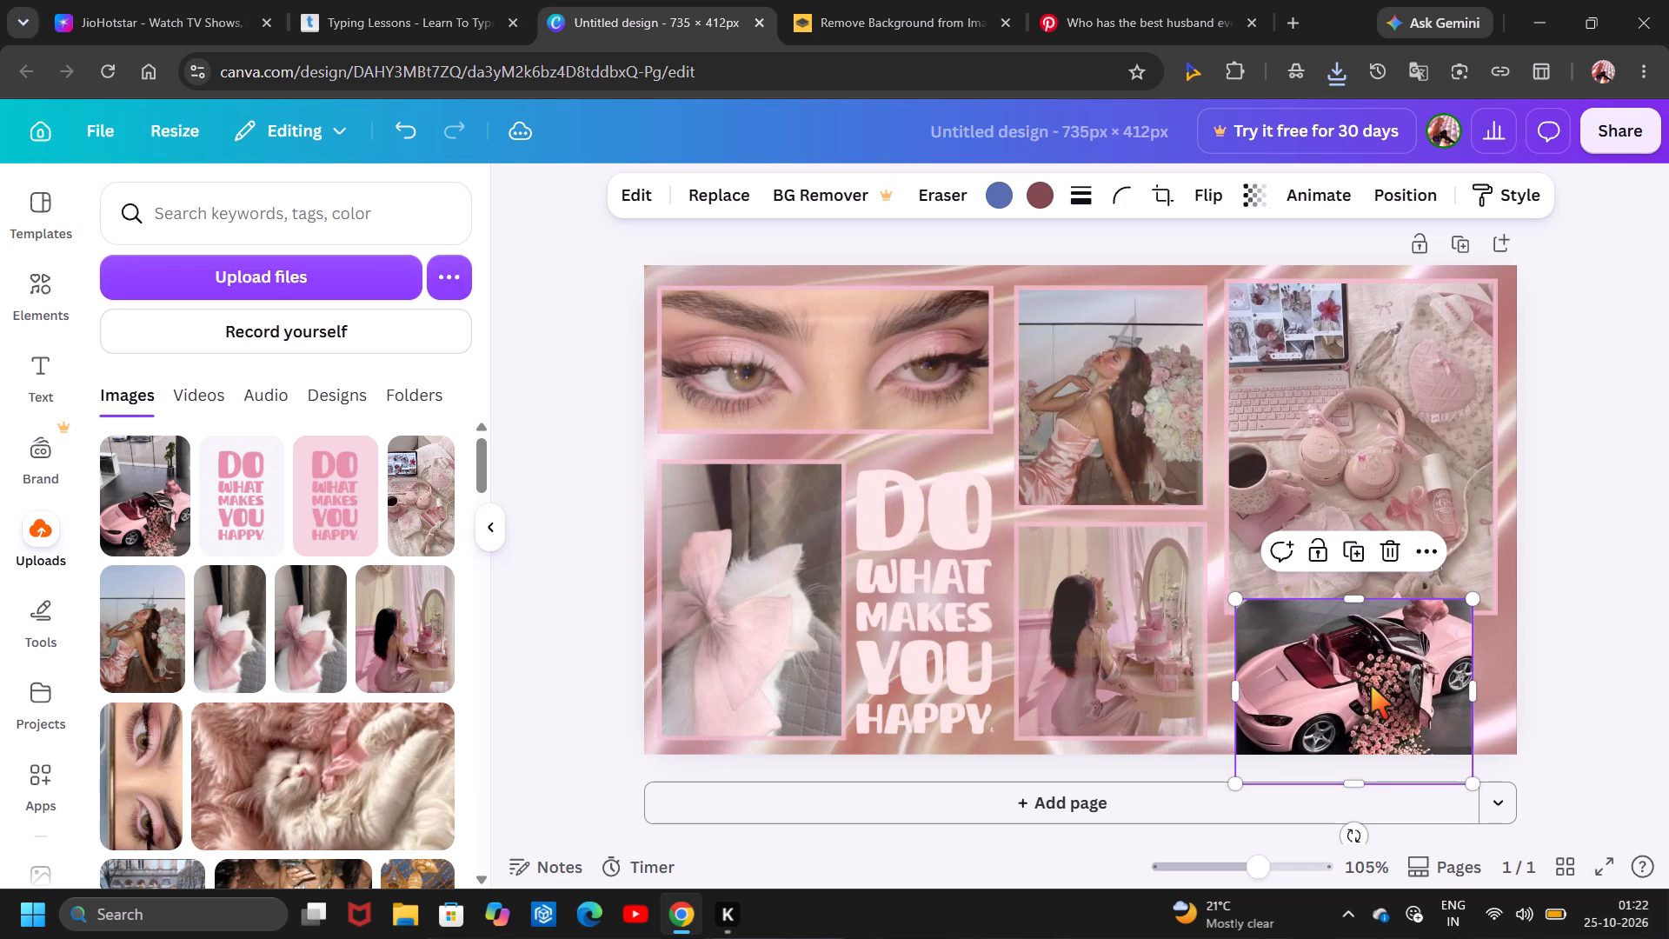
Trim the car photo's bottom edge, widen it to match the laptop flat-lay, and fit it into the gap directly beneath that image.
{"action": "left_click", "coordinate": [1398, 455]}
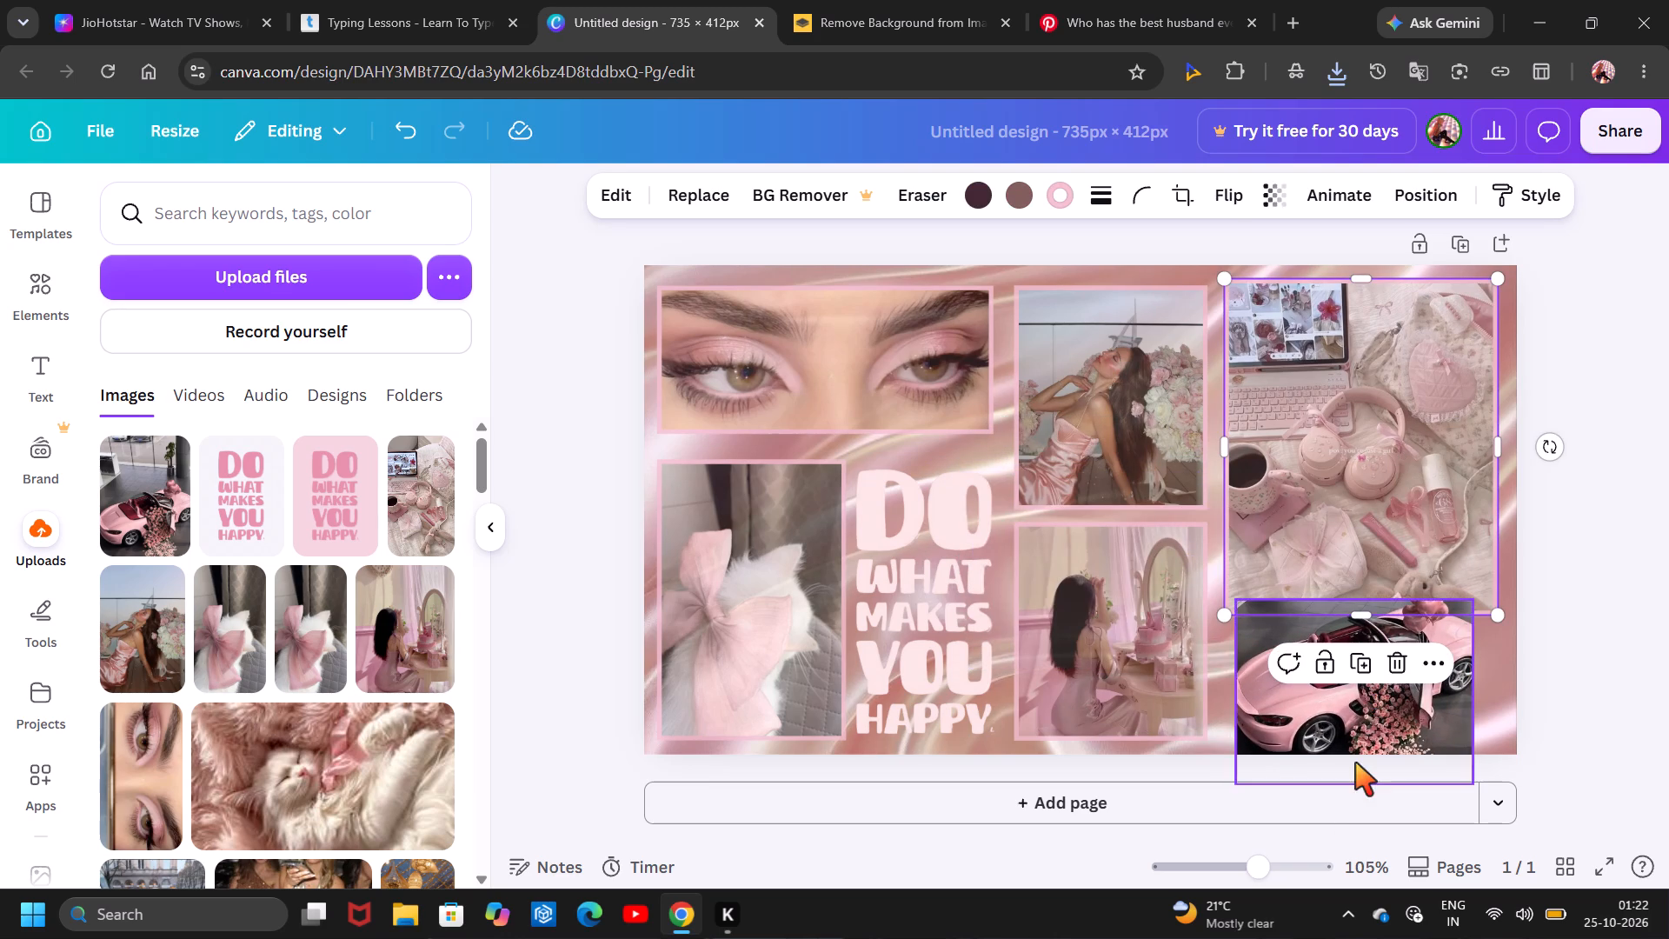
{"action": "left_click", "coordinate": [1393, 695]}
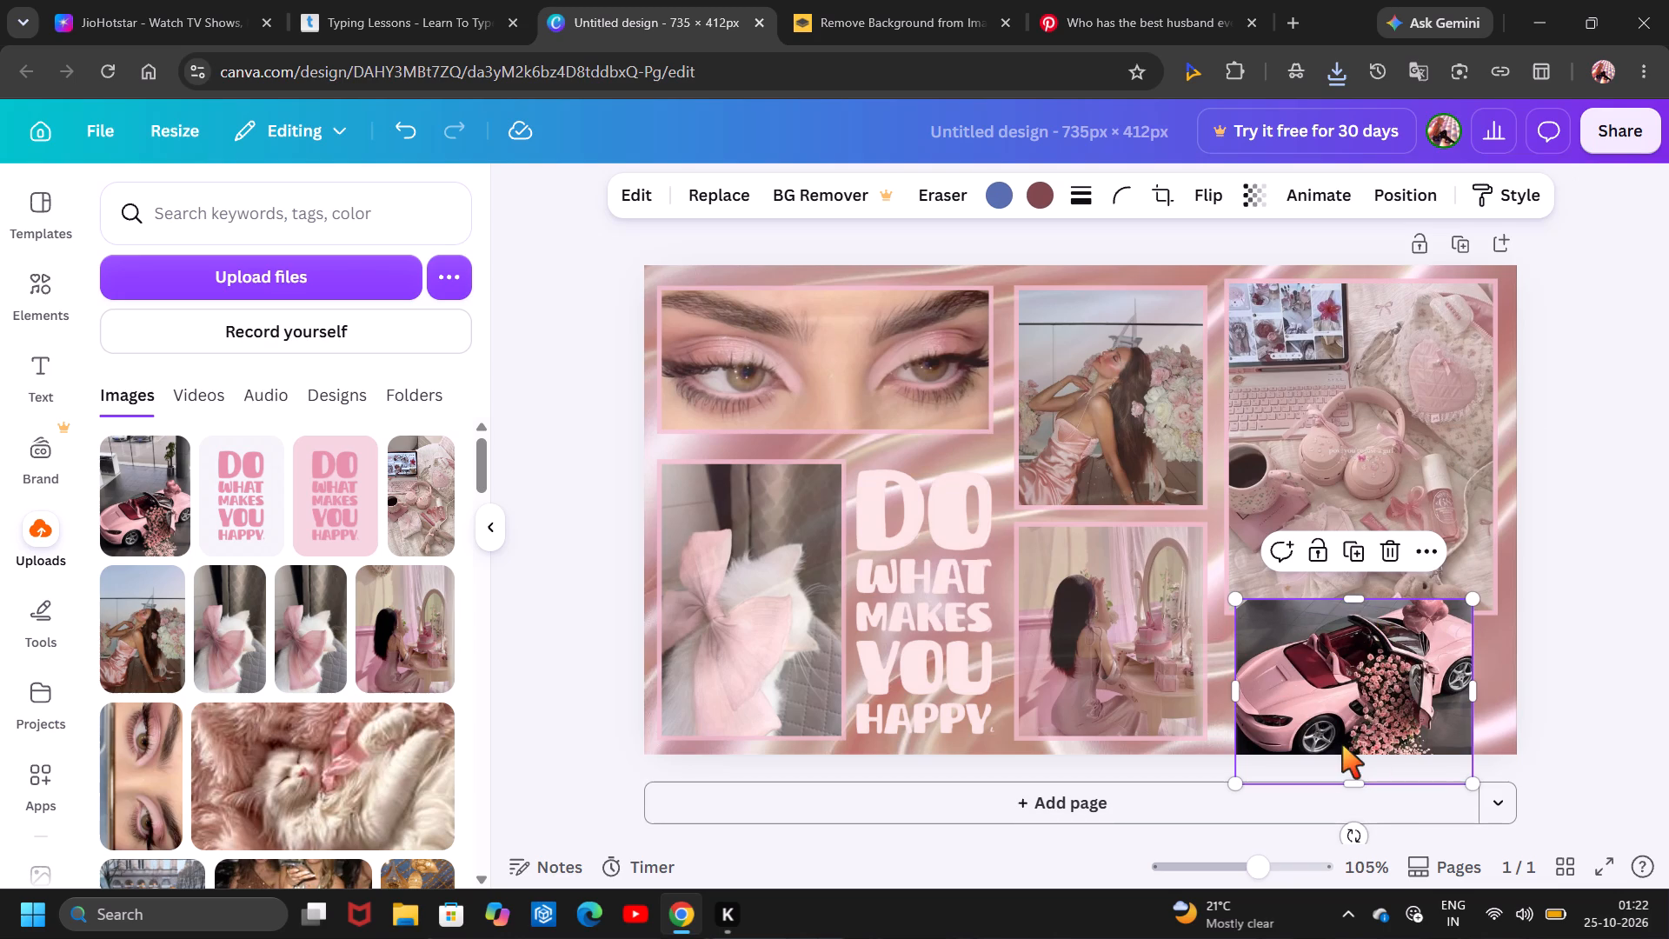
{"action": "left_click_drag", "start_coordinate": [1349, 789], "coordinate": [1354, 759]}
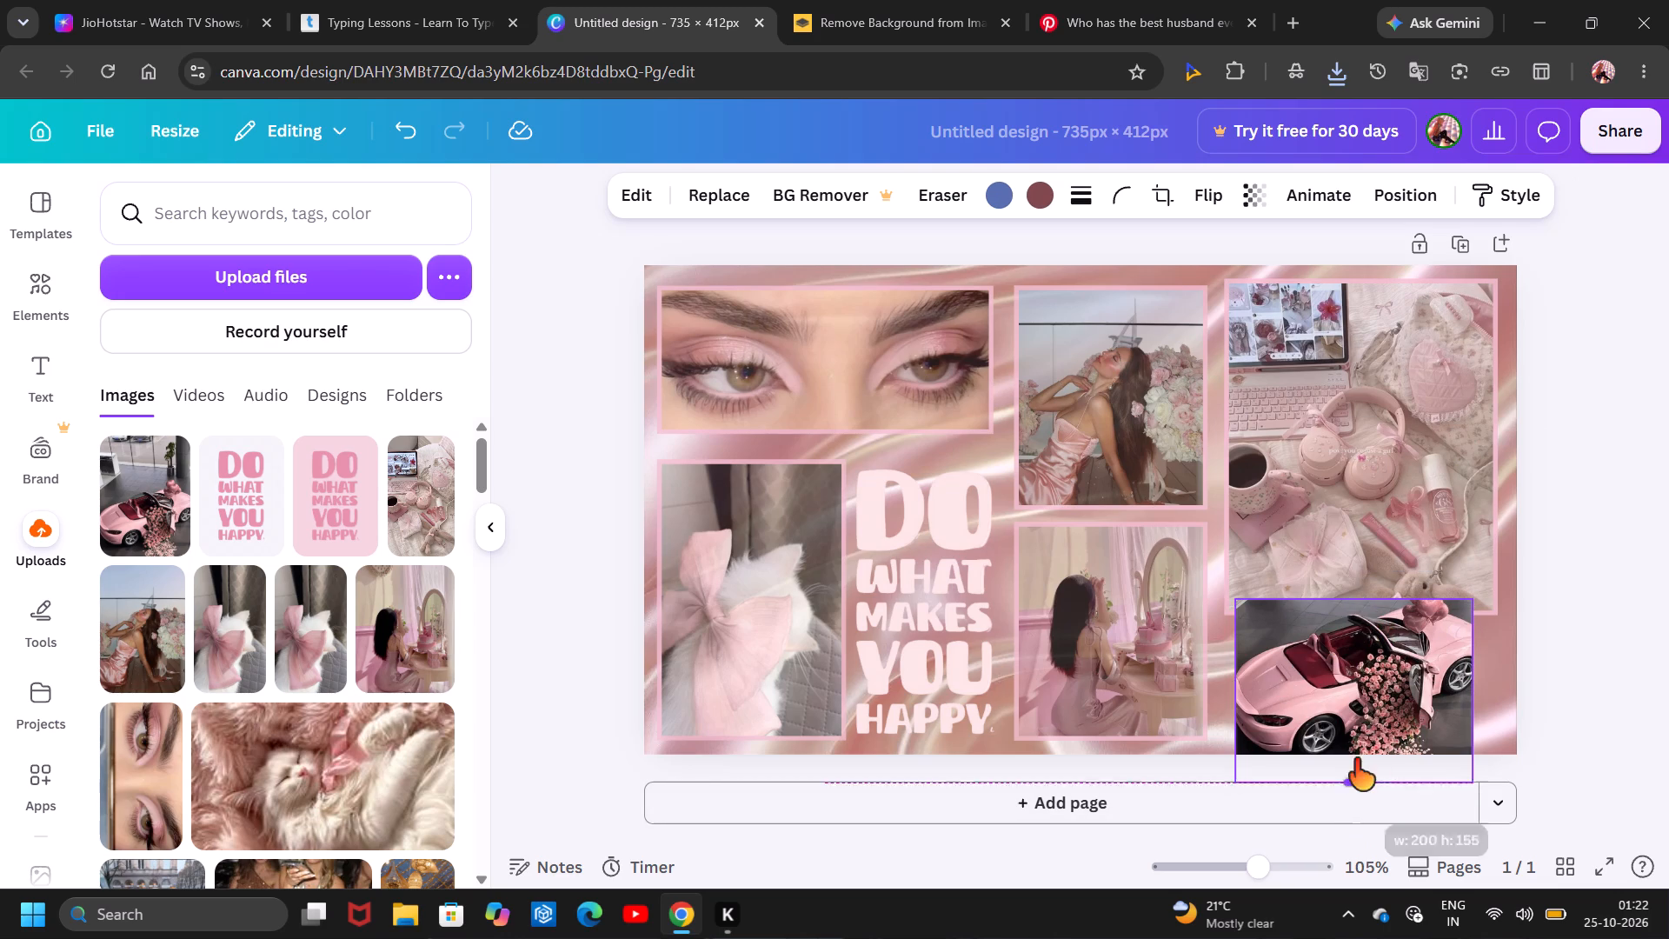
{"action": "left_click_drag", "start_coordinate": [1354, 759], "coordinate": [1360, 743]}
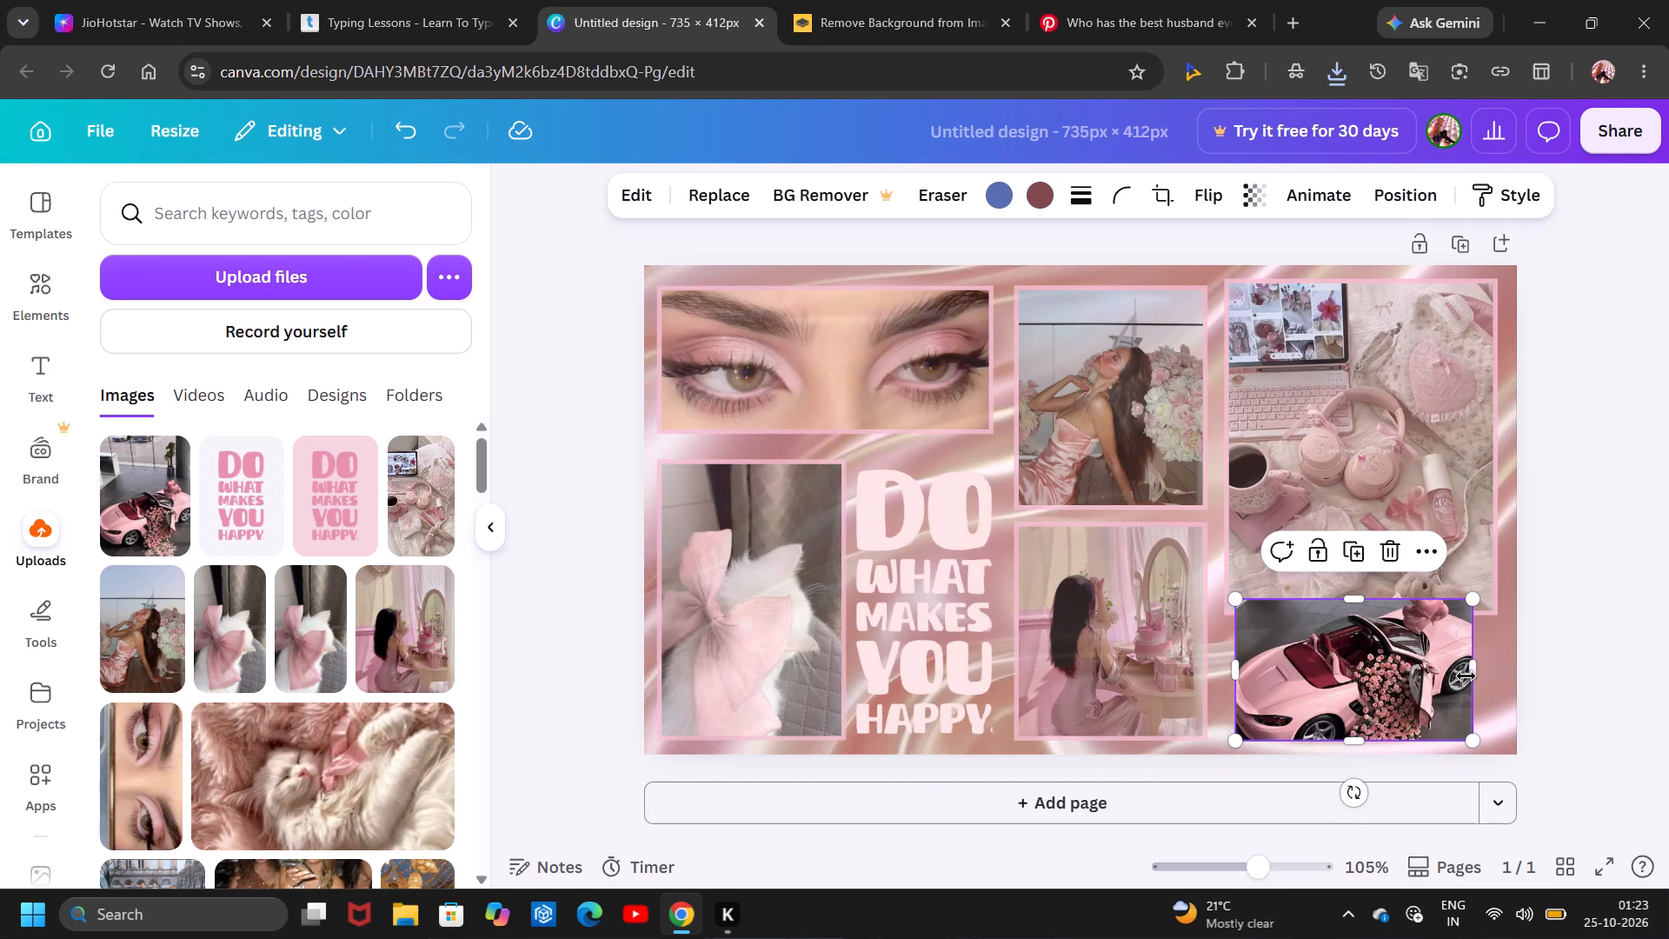
{"action": "left_click_drag", "start_coordinate": [1473, 675], "coordinate": [1515, 667]}
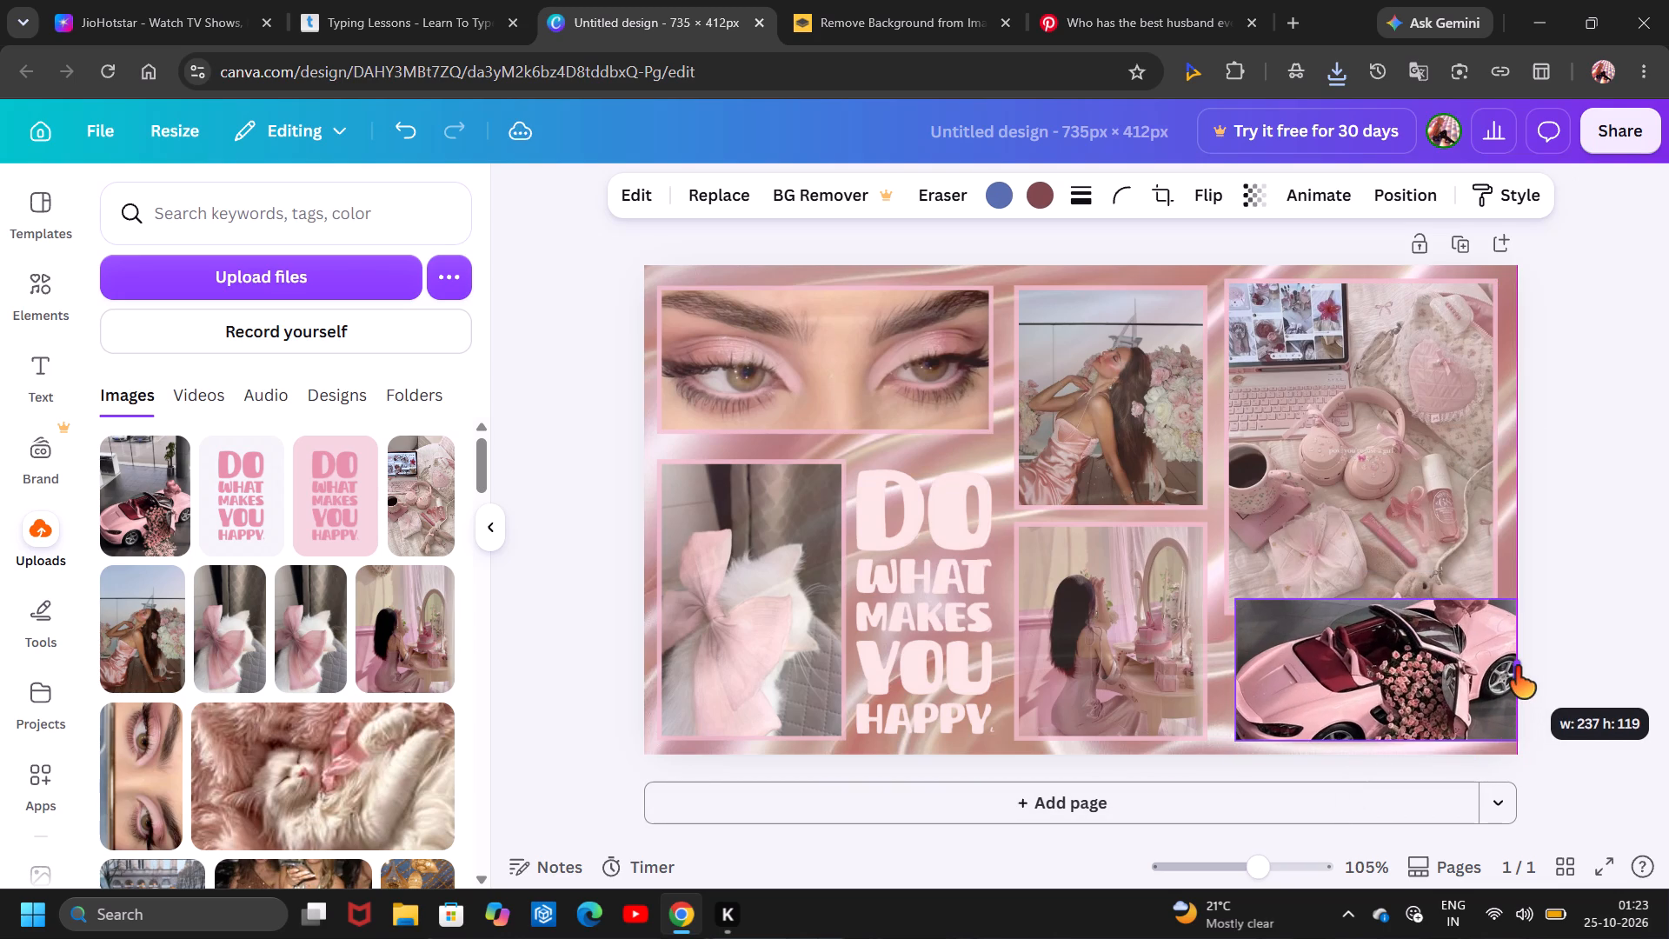
{"action": "left_click_drag", "start_coordinate": [1515, 667], "coordinate": [1507, 669]}
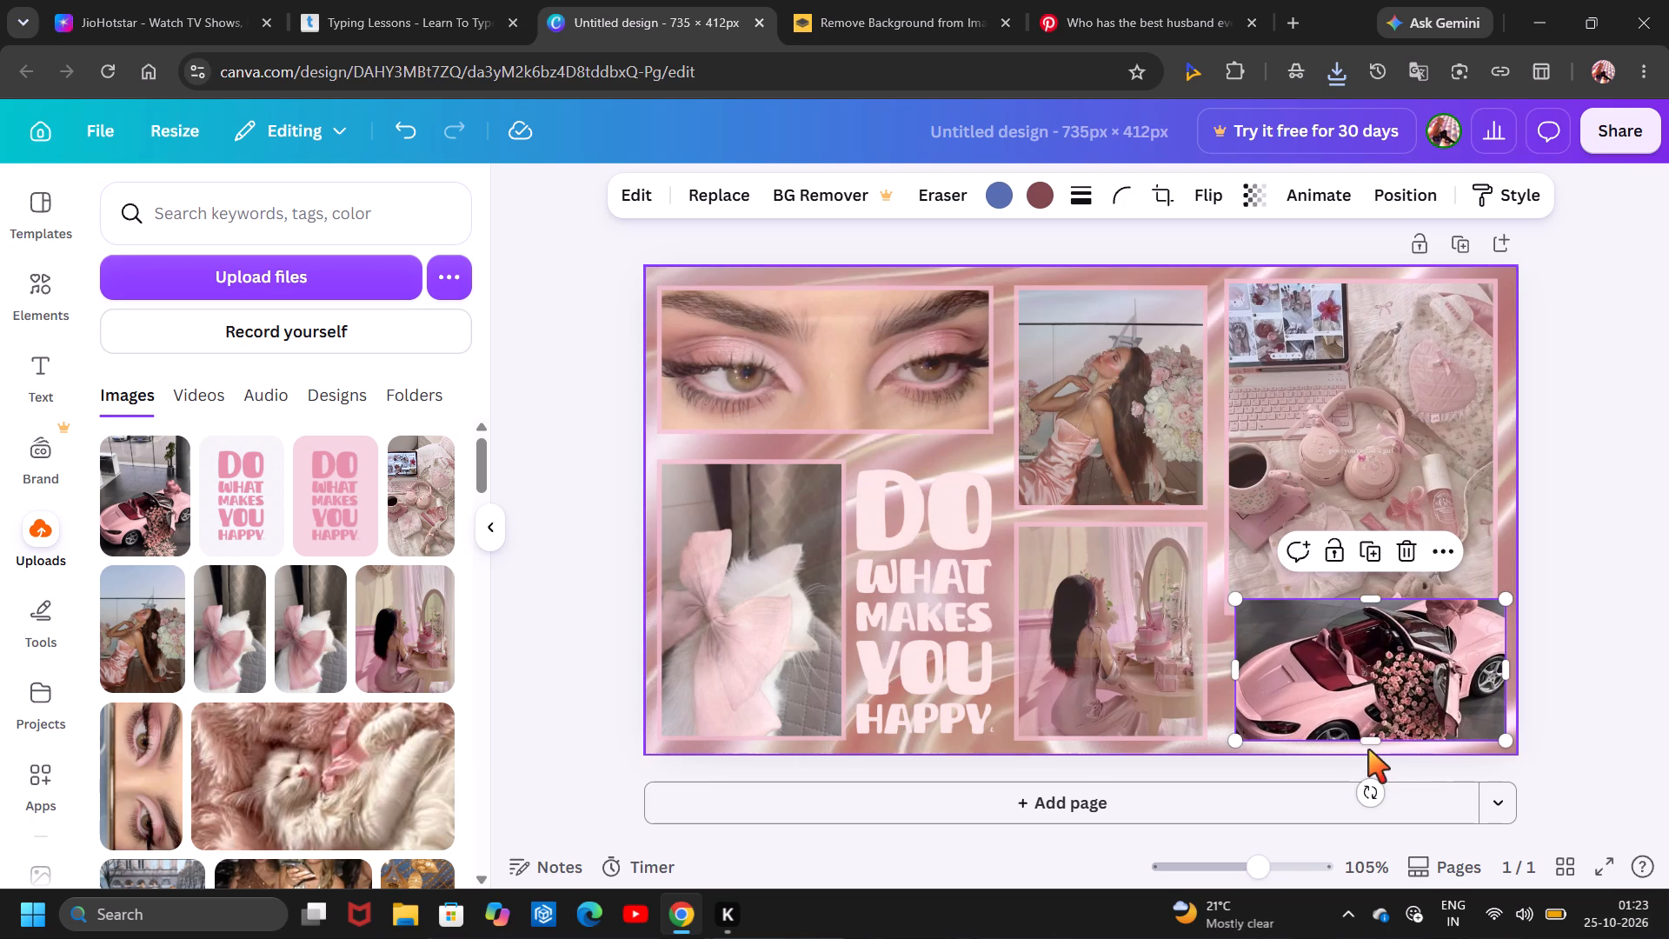
{"action": "left_click_drag", "start_coordinate": [1368, 745], "coordinate": [1378, 722]}
{"action": "left_click_drag", "start_coordinate": [1388, 689], "coordinate": [1371, 728]}
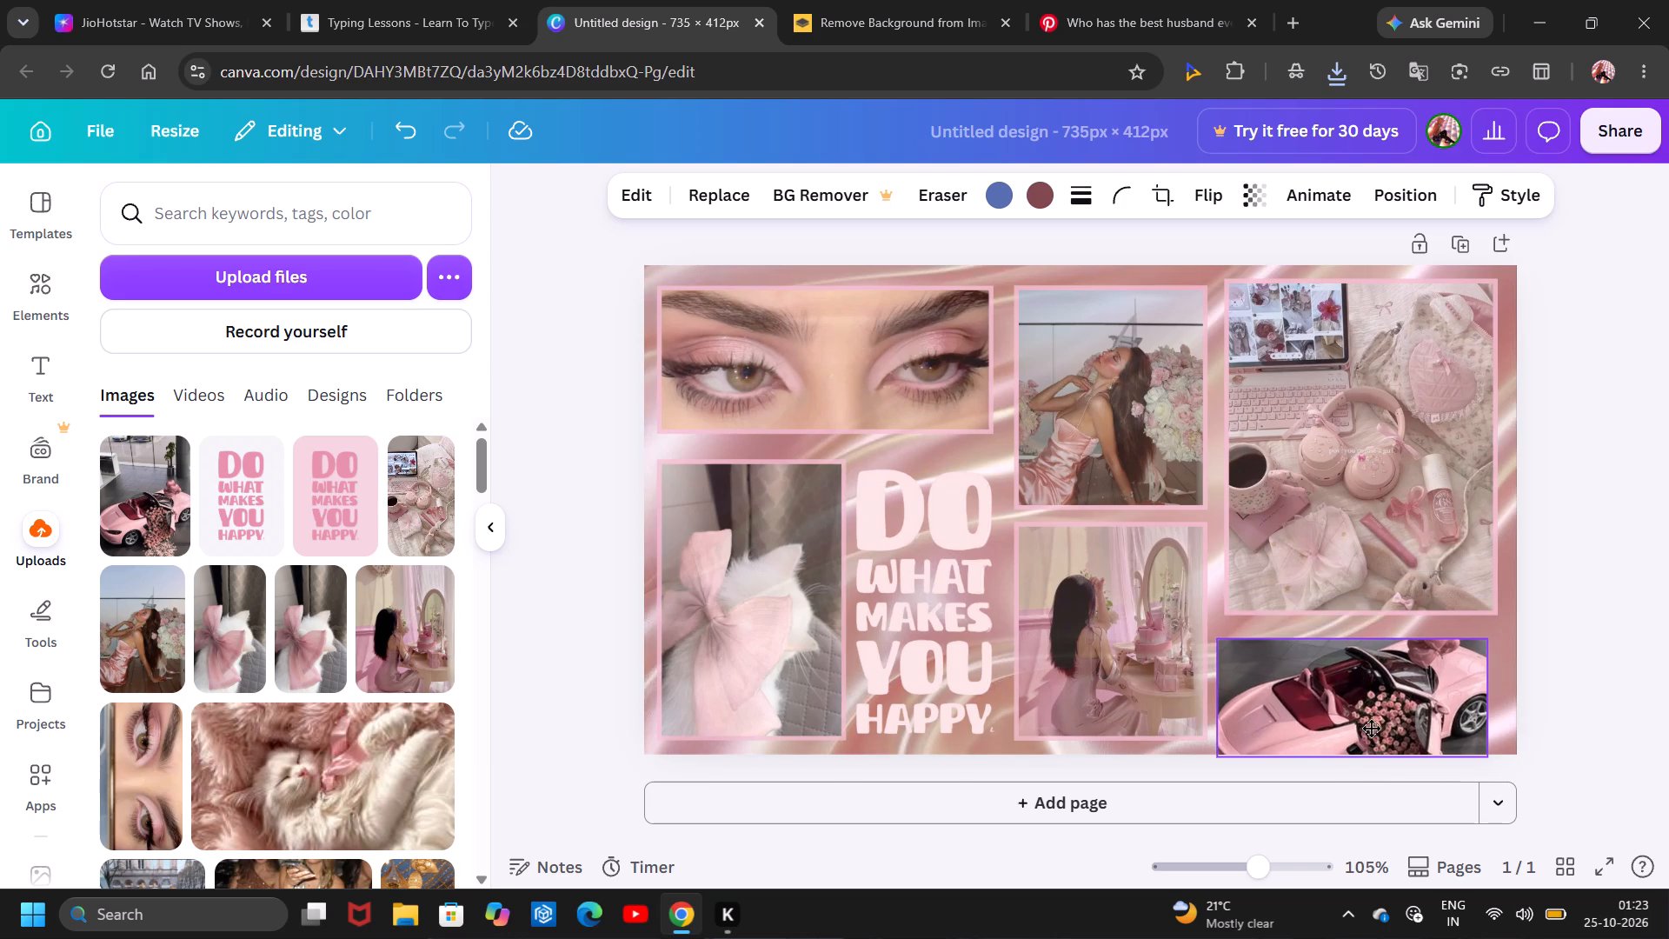
{"action": "left_click_drag", "start_coordinate": [1371, 728], "coordinate": [1373, 714]}
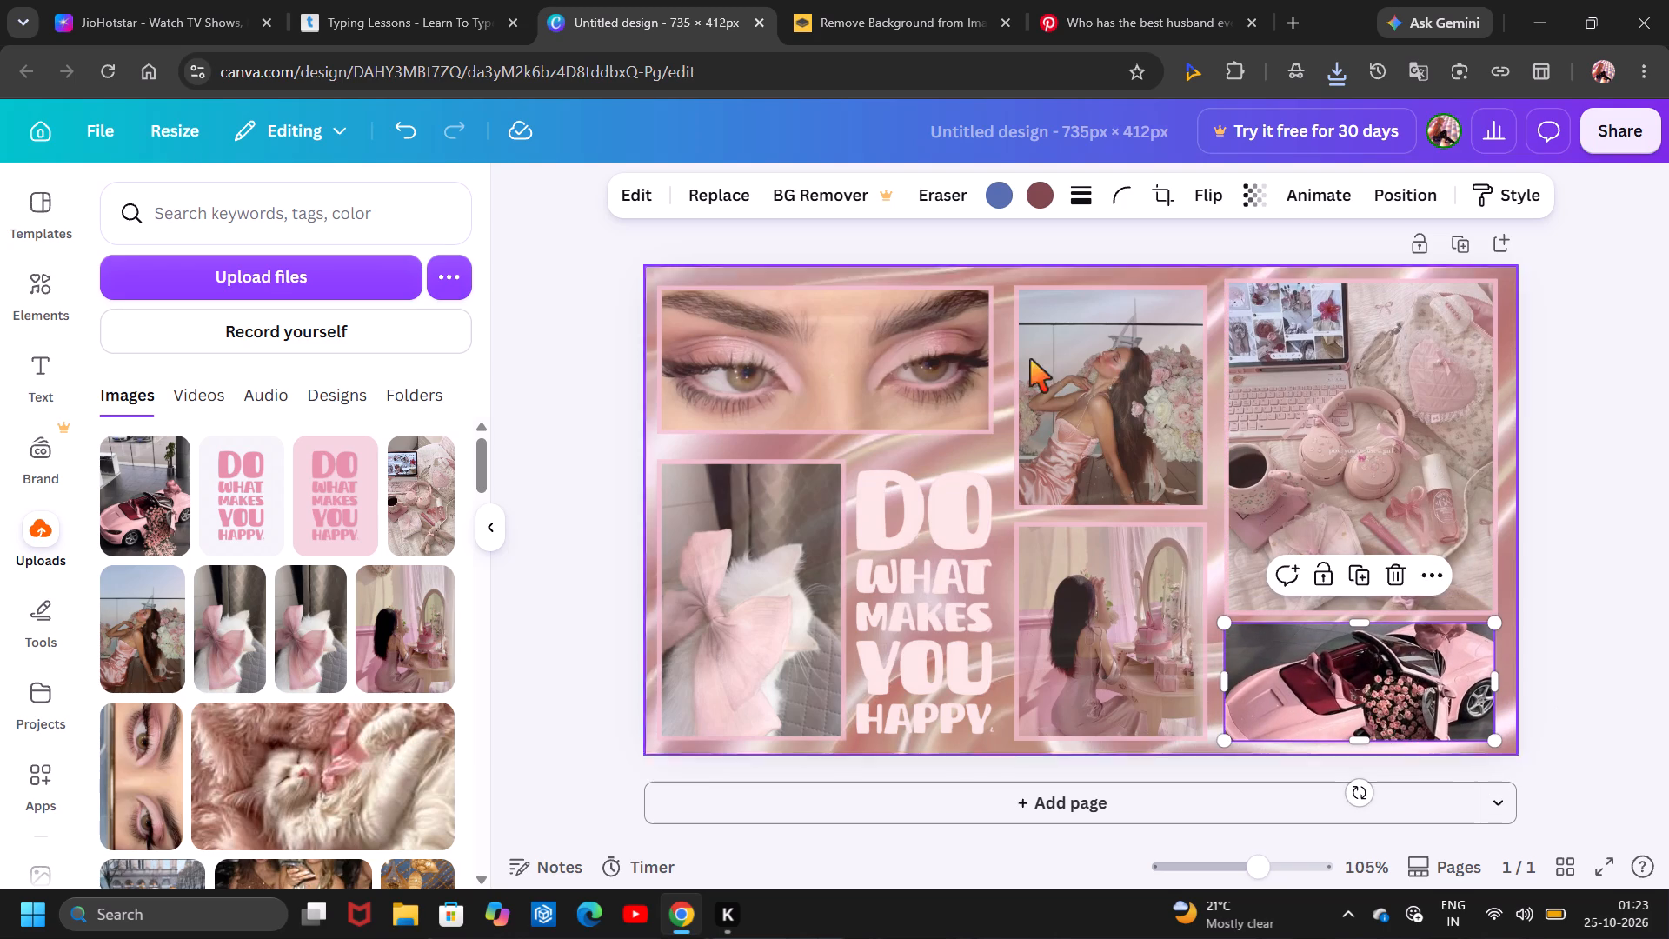
Give the car photo a solid border with stroke weight 4 in the light pink already used as a border colour.
{"action": "left_click", "coordinate": [1066, 187]}
{"action": "left_click", "coordinate": [1005, 270]}
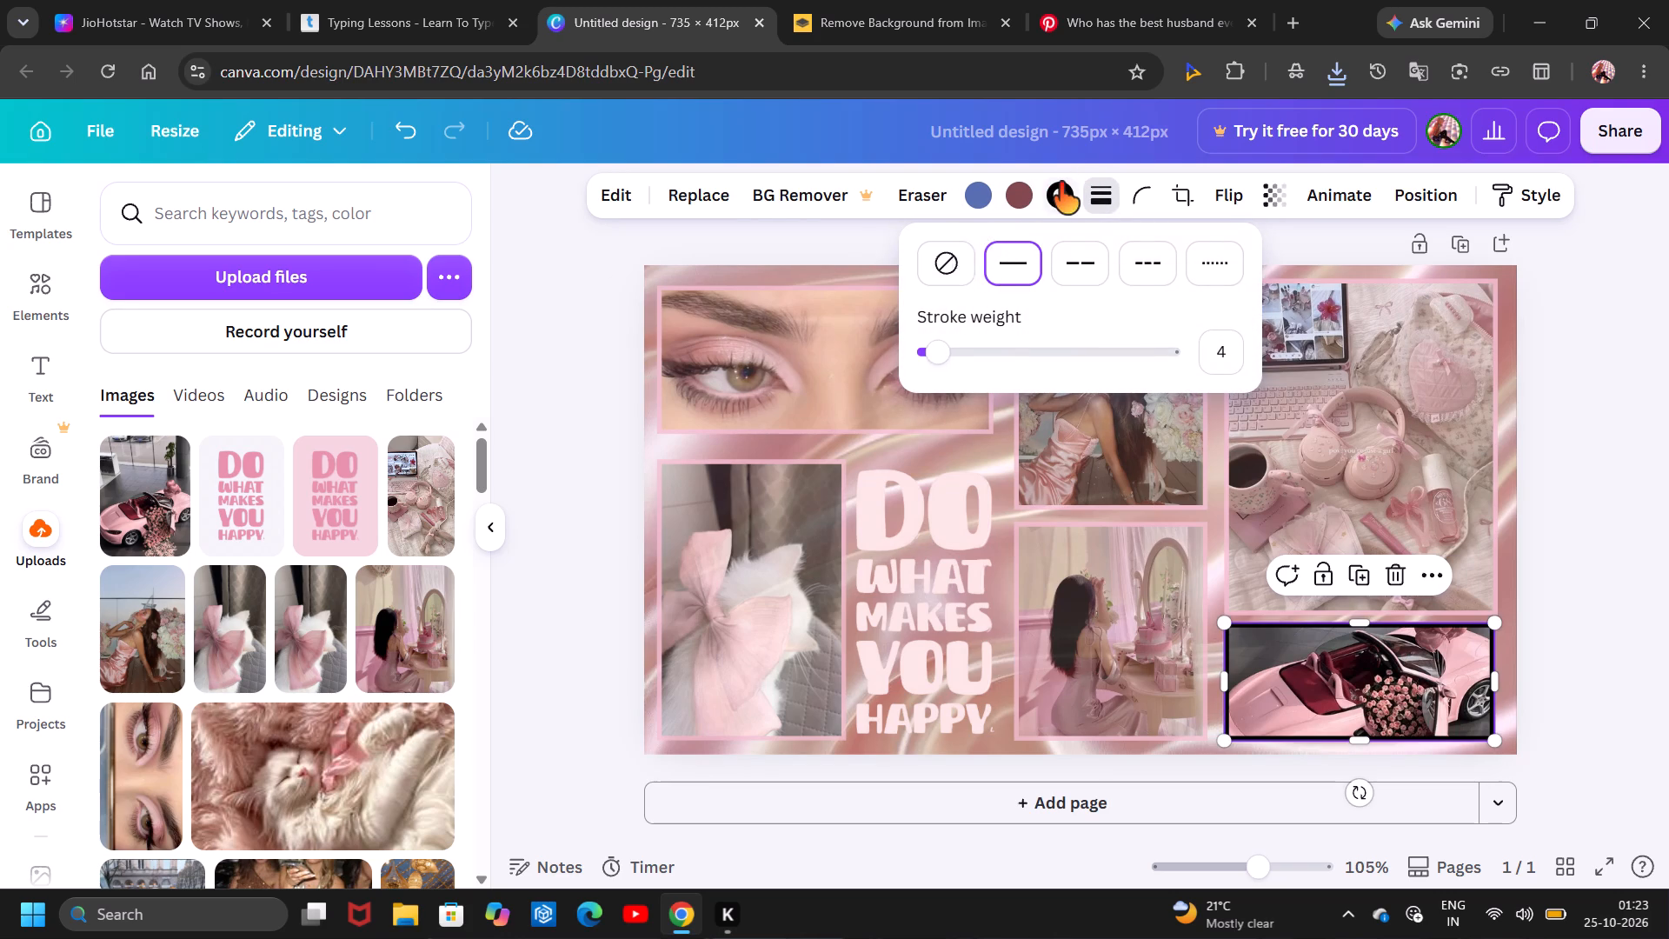
{"action": "left_click", "coordinate": [1059, 183]}
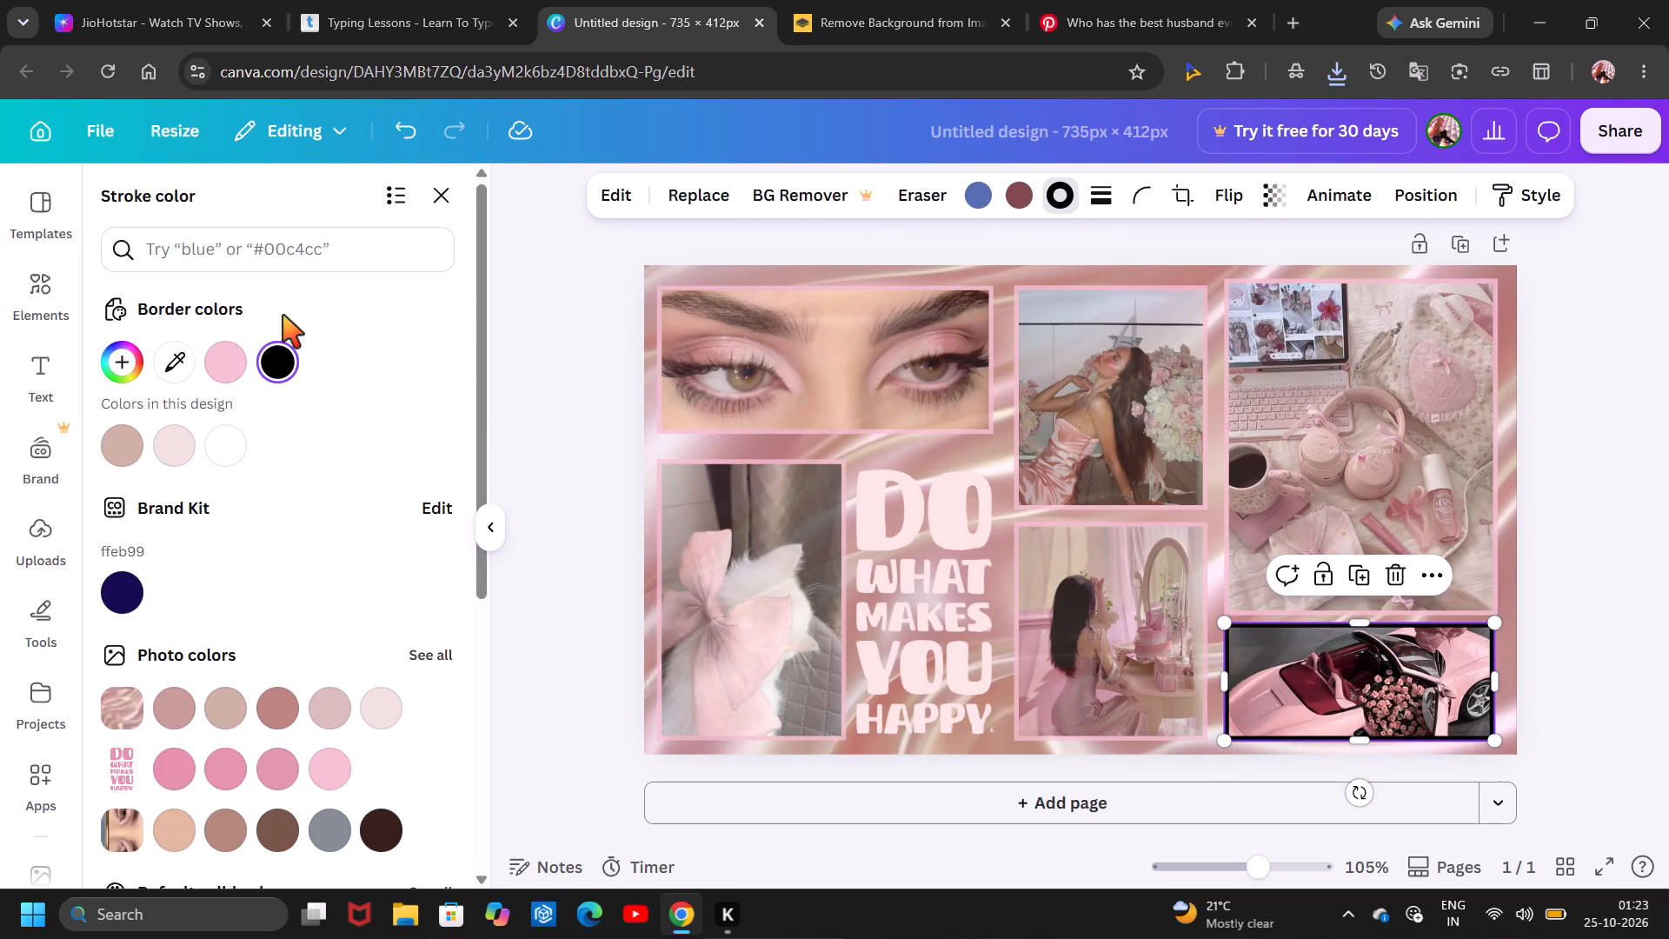
{"action": "left_click", "coordinate": [213, 373]}
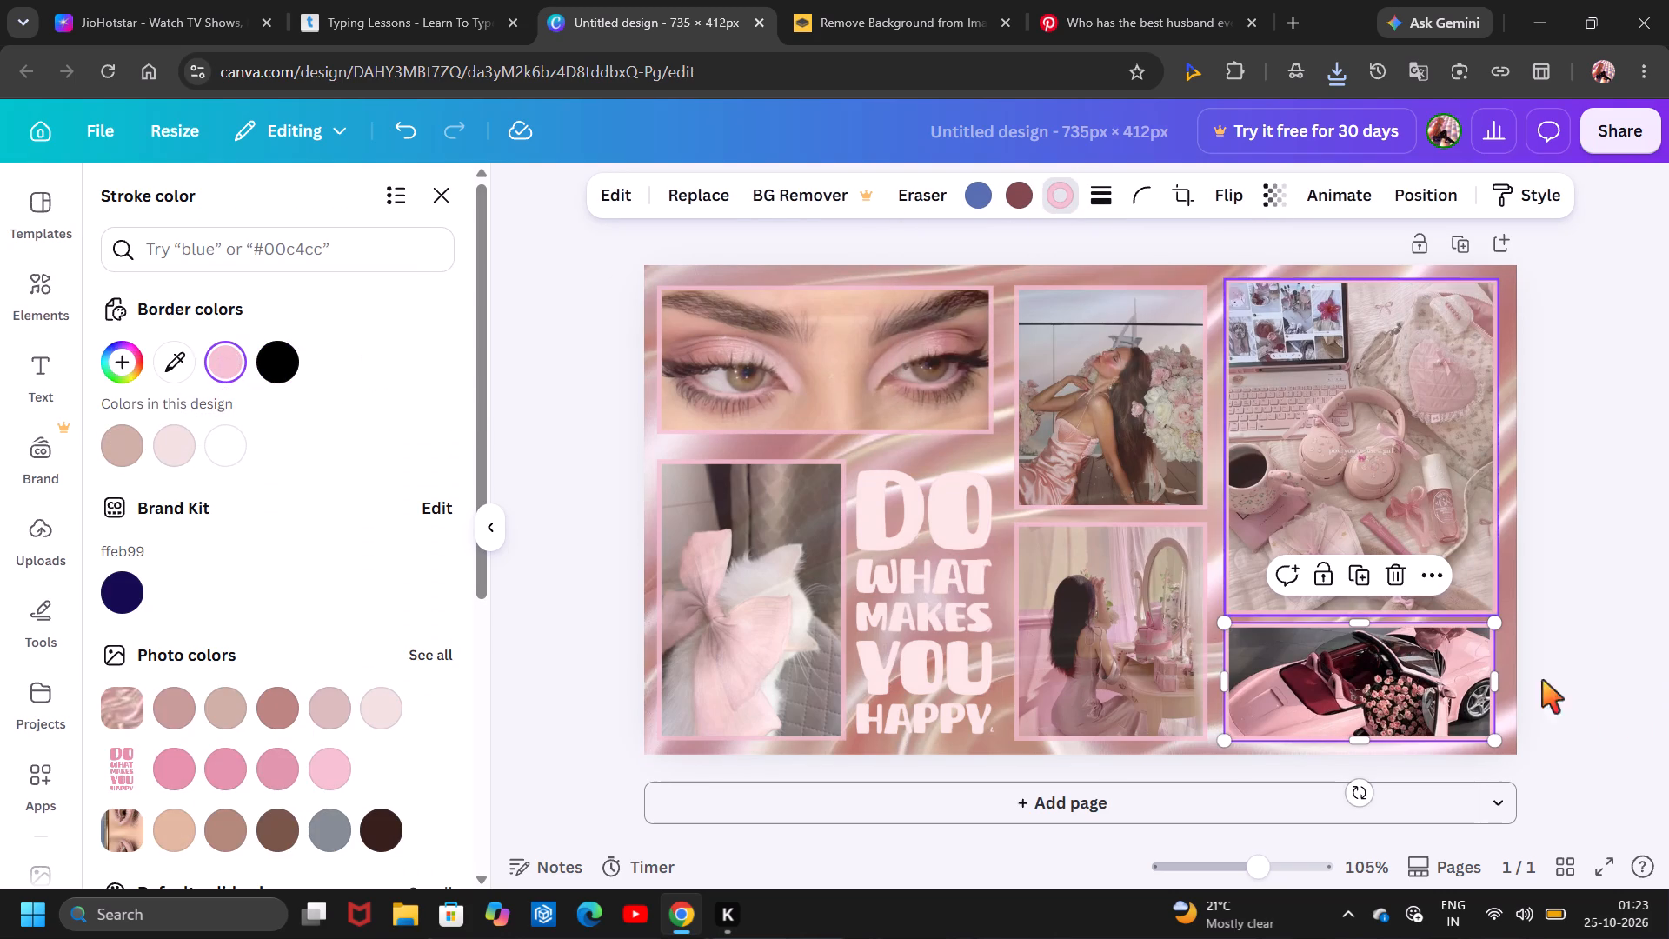
Make the car photo slightly transparent so it blends with the satin background, and deselect it.
{"action": "left_click", "coordinate": [1273, 197]}
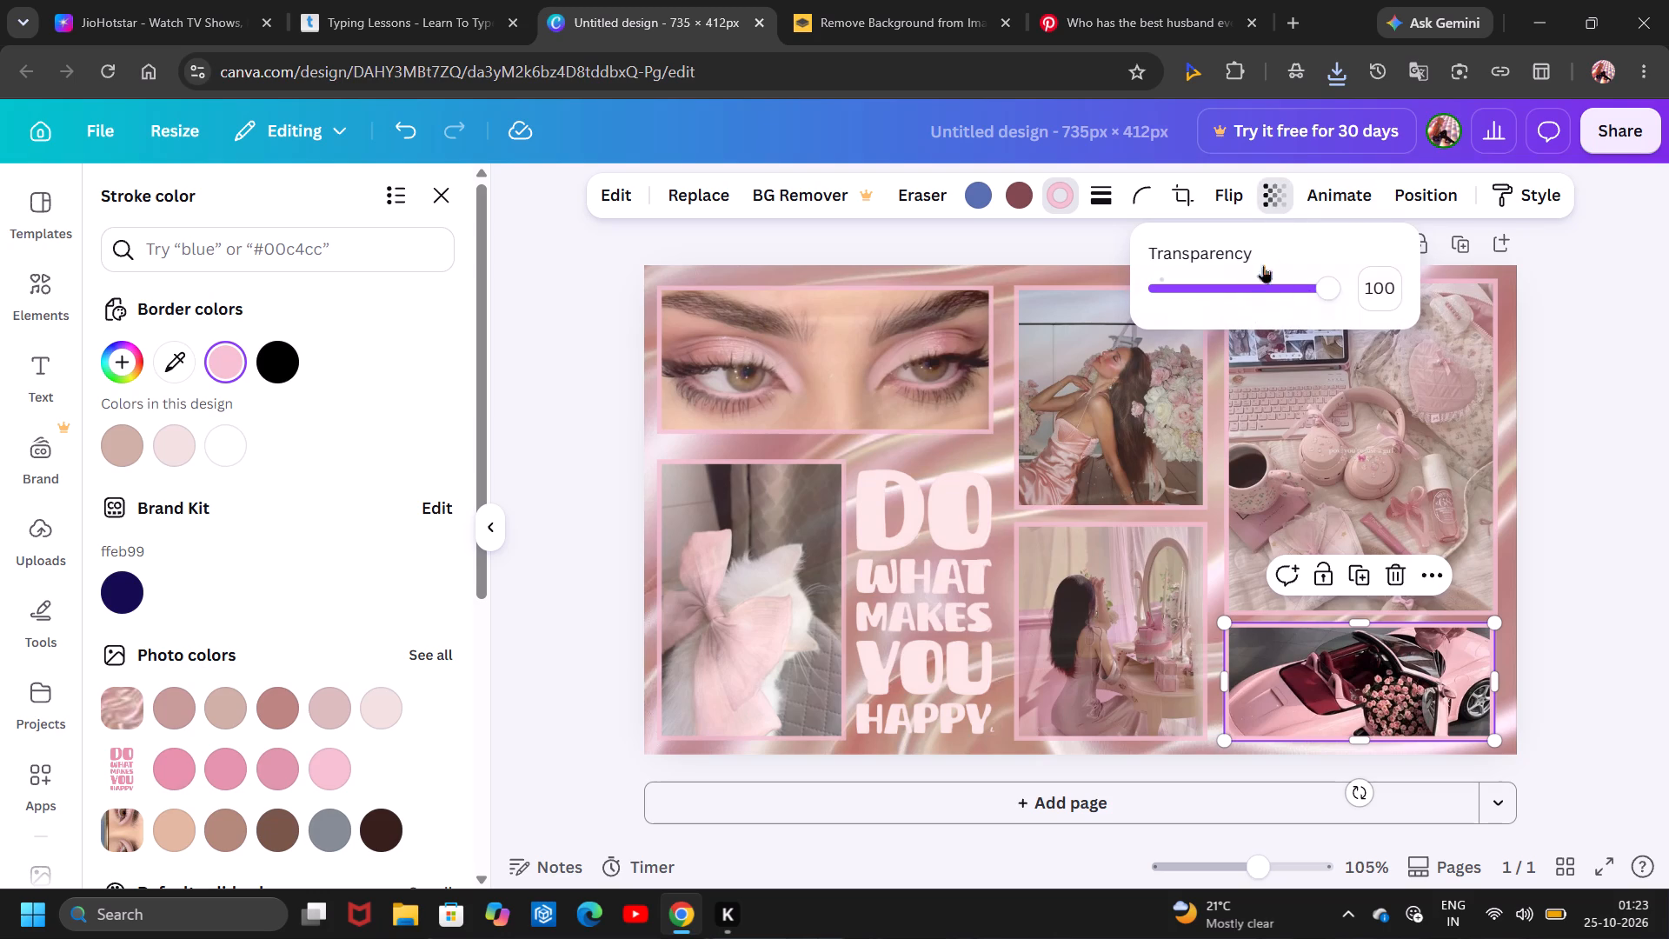
{"action": "left_click", "coordinate": [1283, 294]}
{"action": "left_click", "coordinate": [1539, 400]}
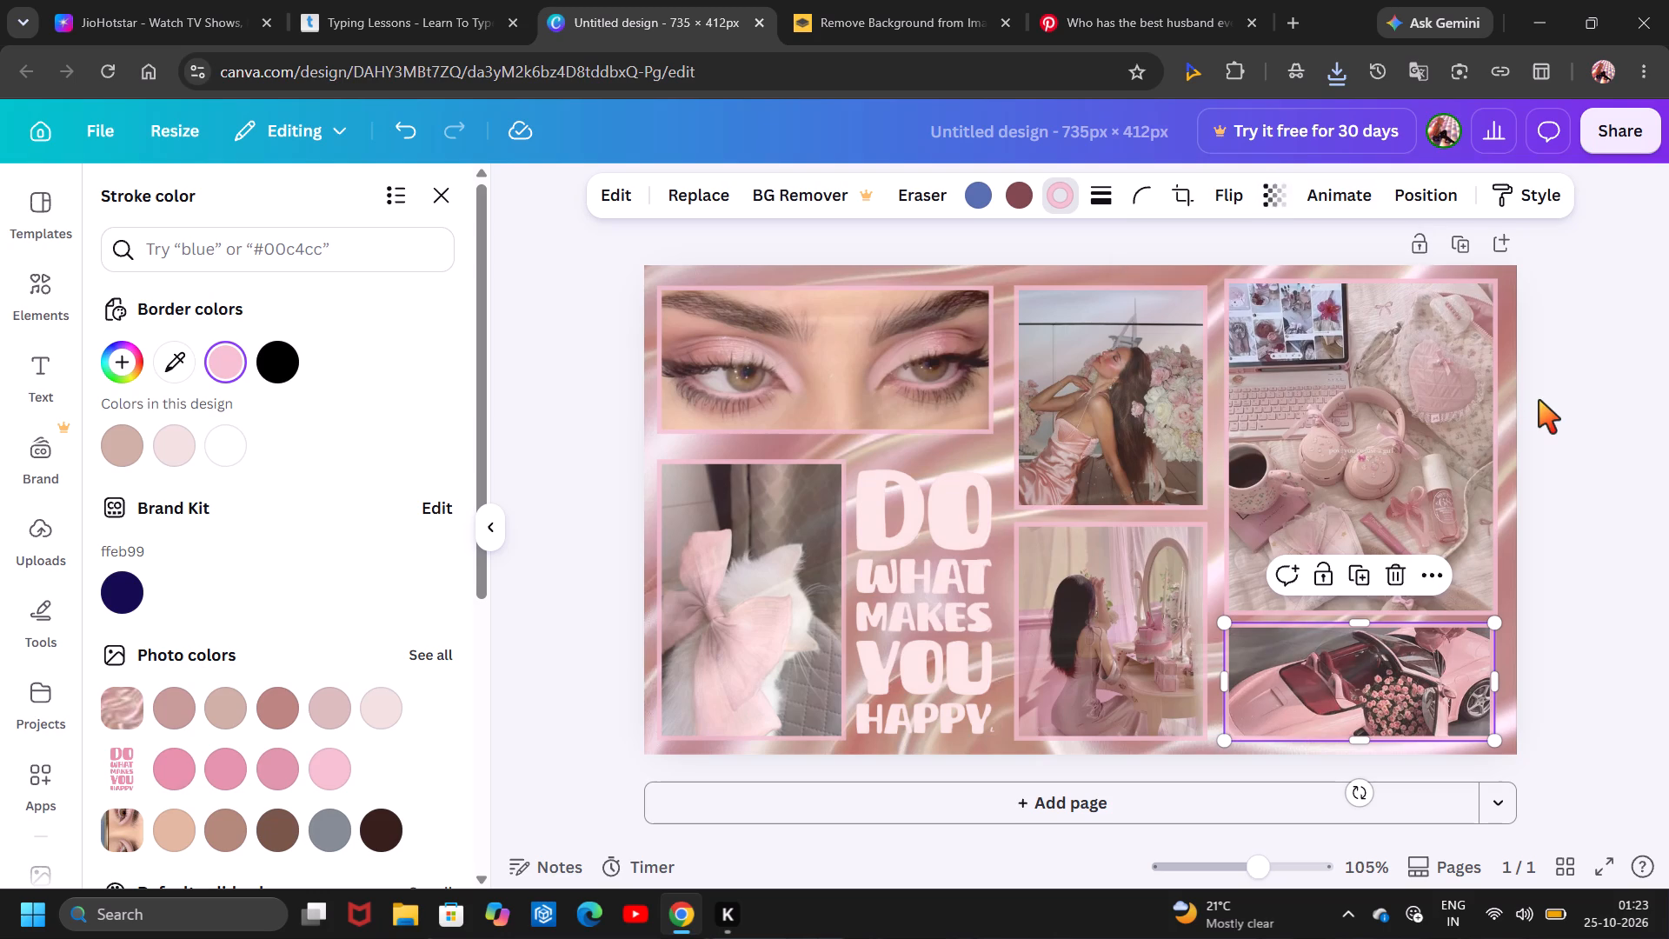
{"action": "left_click", "coordinate": [1539, 400]}
{"action": "left_click", "coordinate": [1539, 400]}
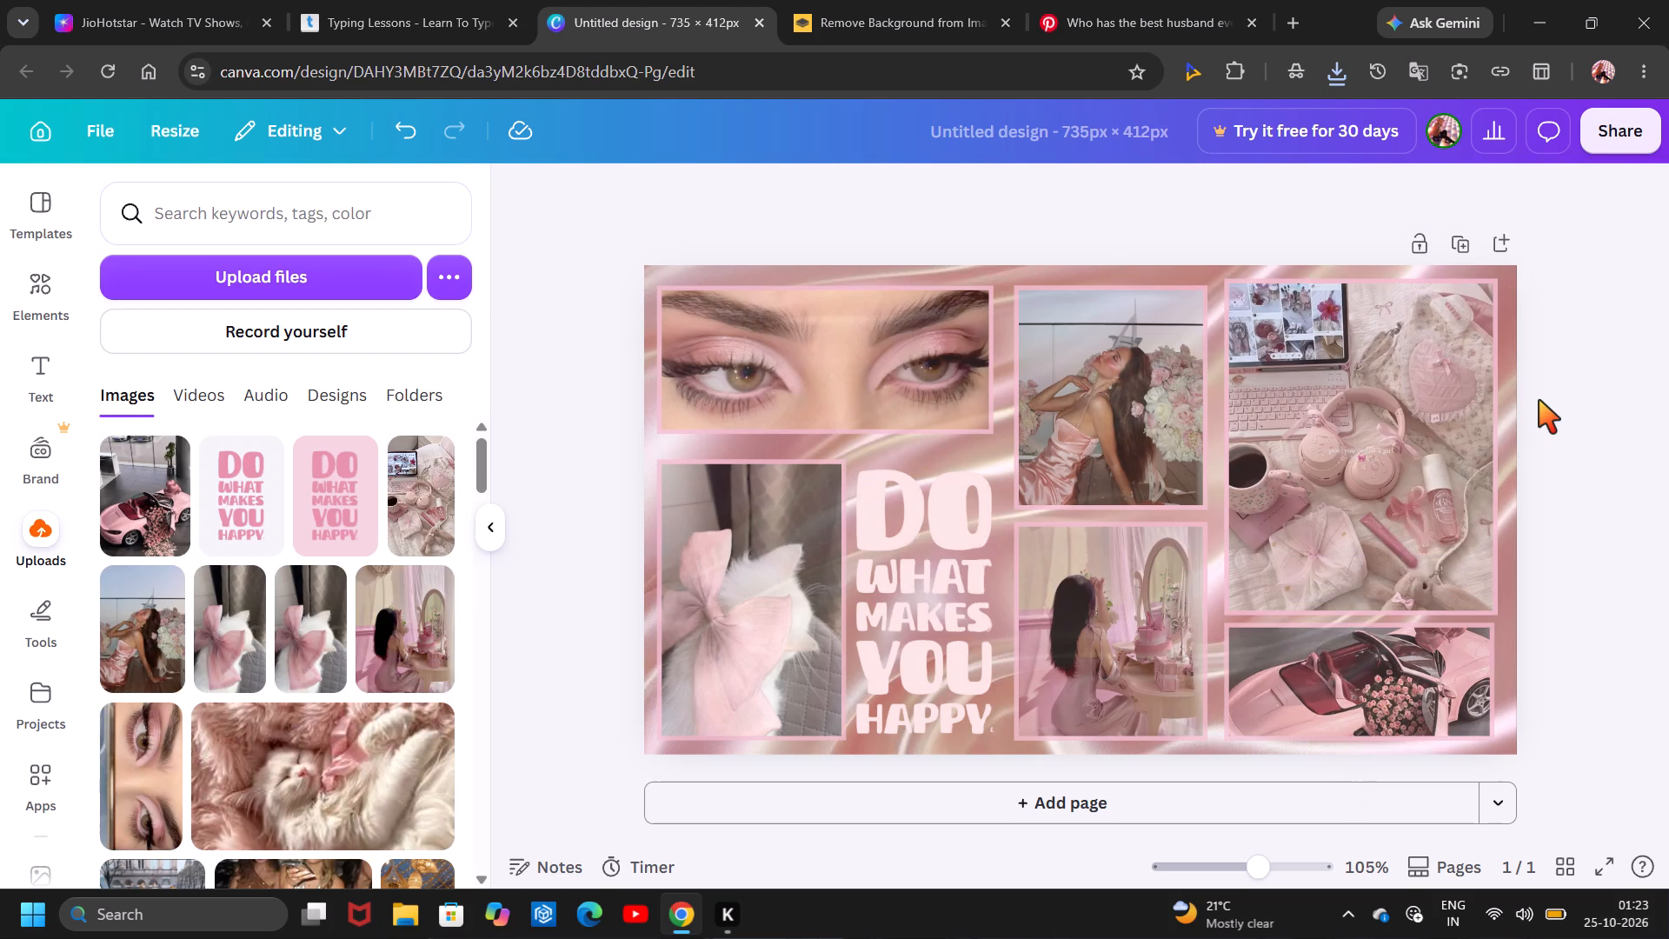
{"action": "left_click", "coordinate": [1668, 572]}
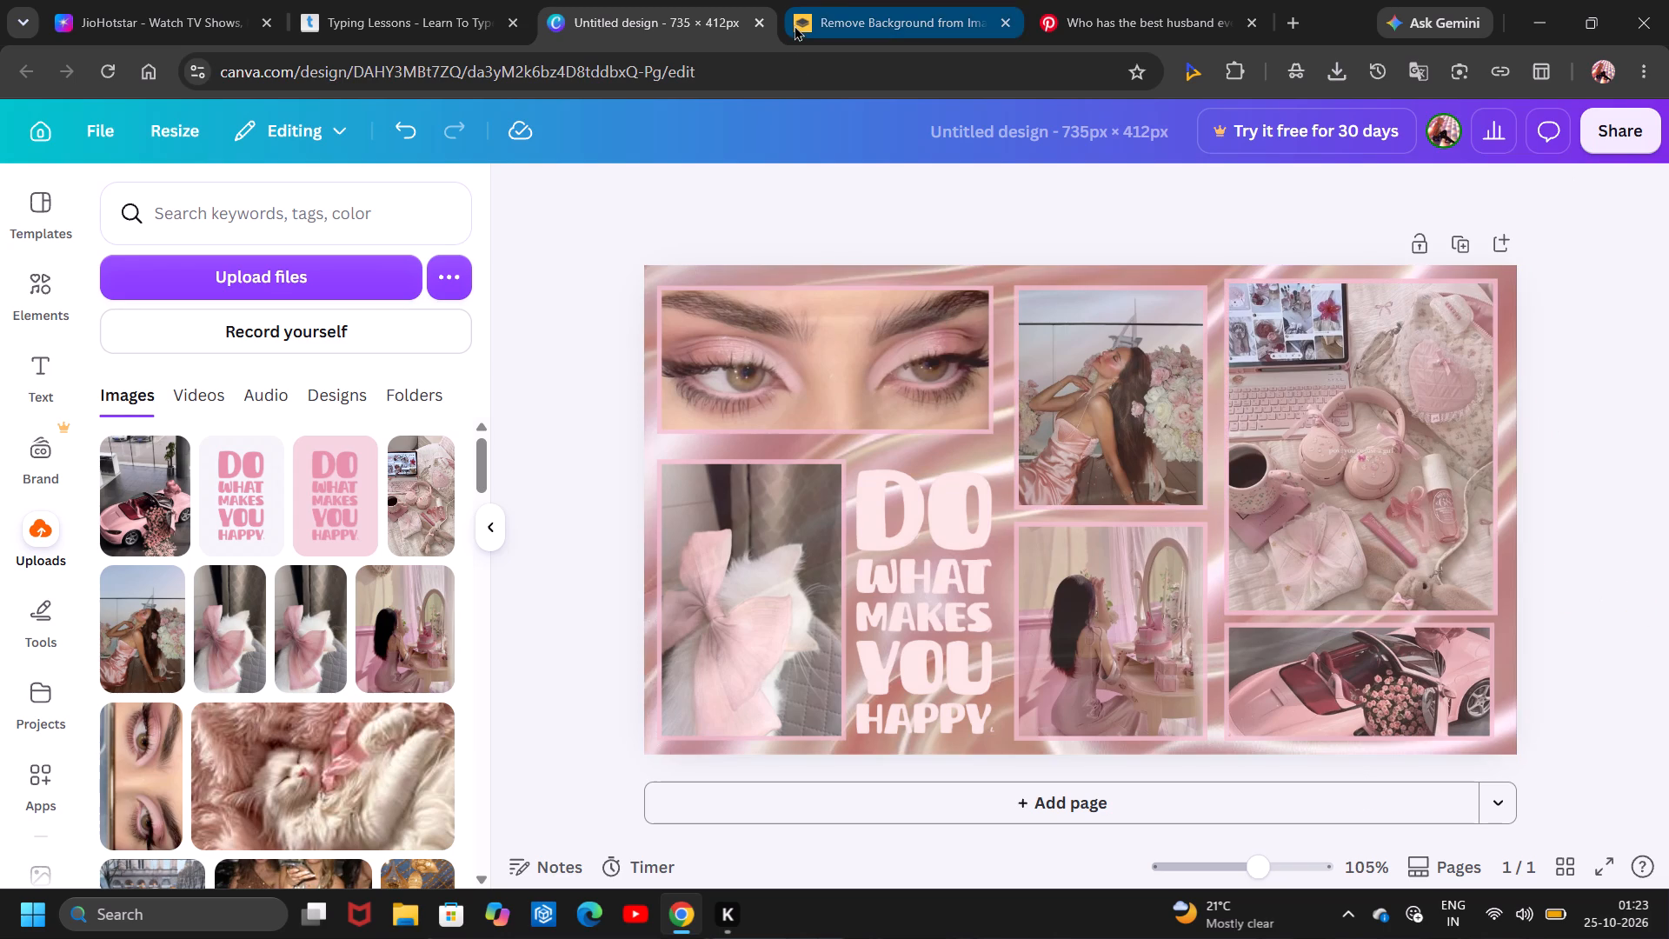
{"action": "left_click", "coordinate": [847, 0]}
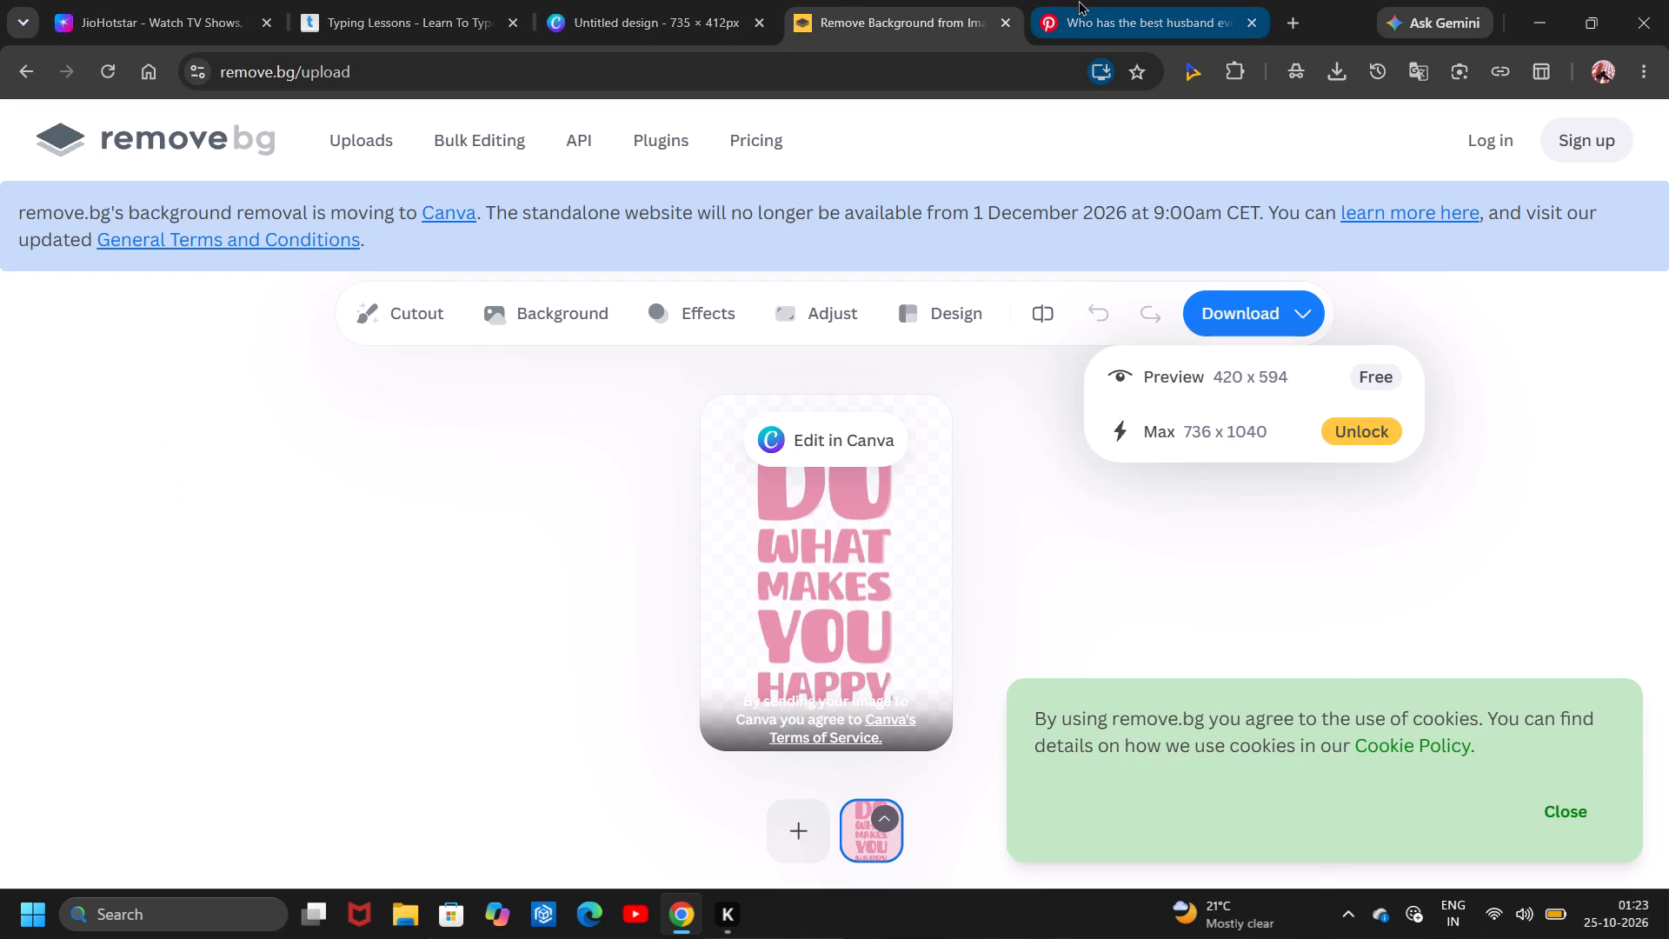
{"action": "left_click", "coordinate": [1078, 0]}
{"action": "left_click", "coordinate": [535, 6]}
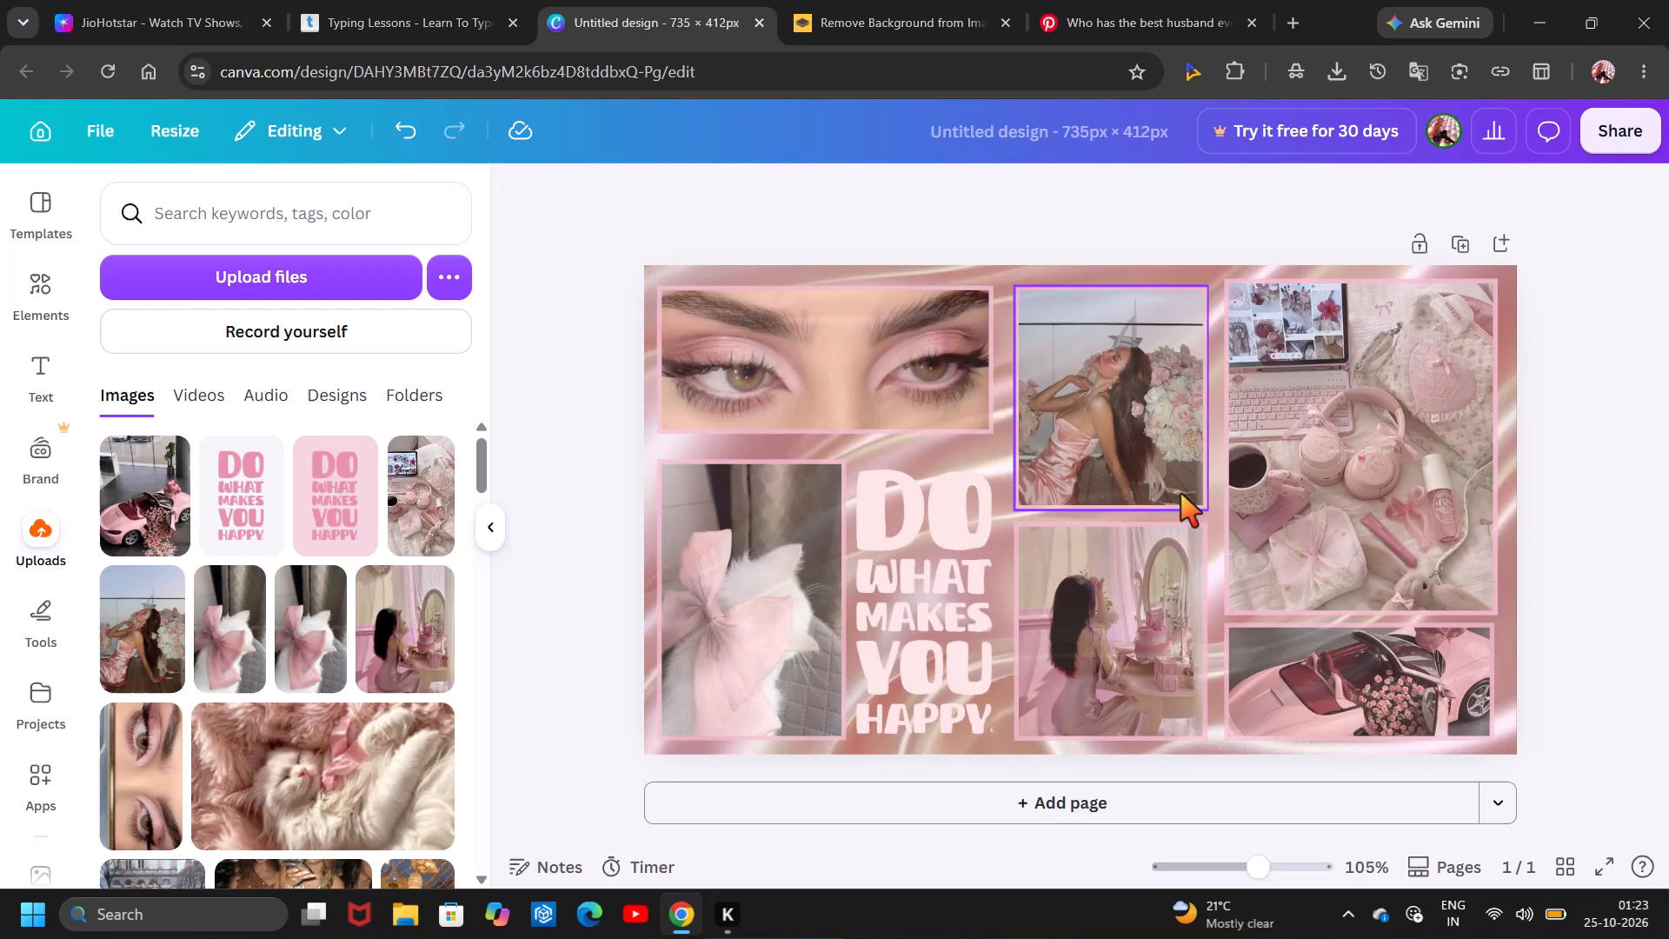
Leave the collage for the Canva home page and close the browser window.
{"action": "left_click", "coordinate": [29, 120]}
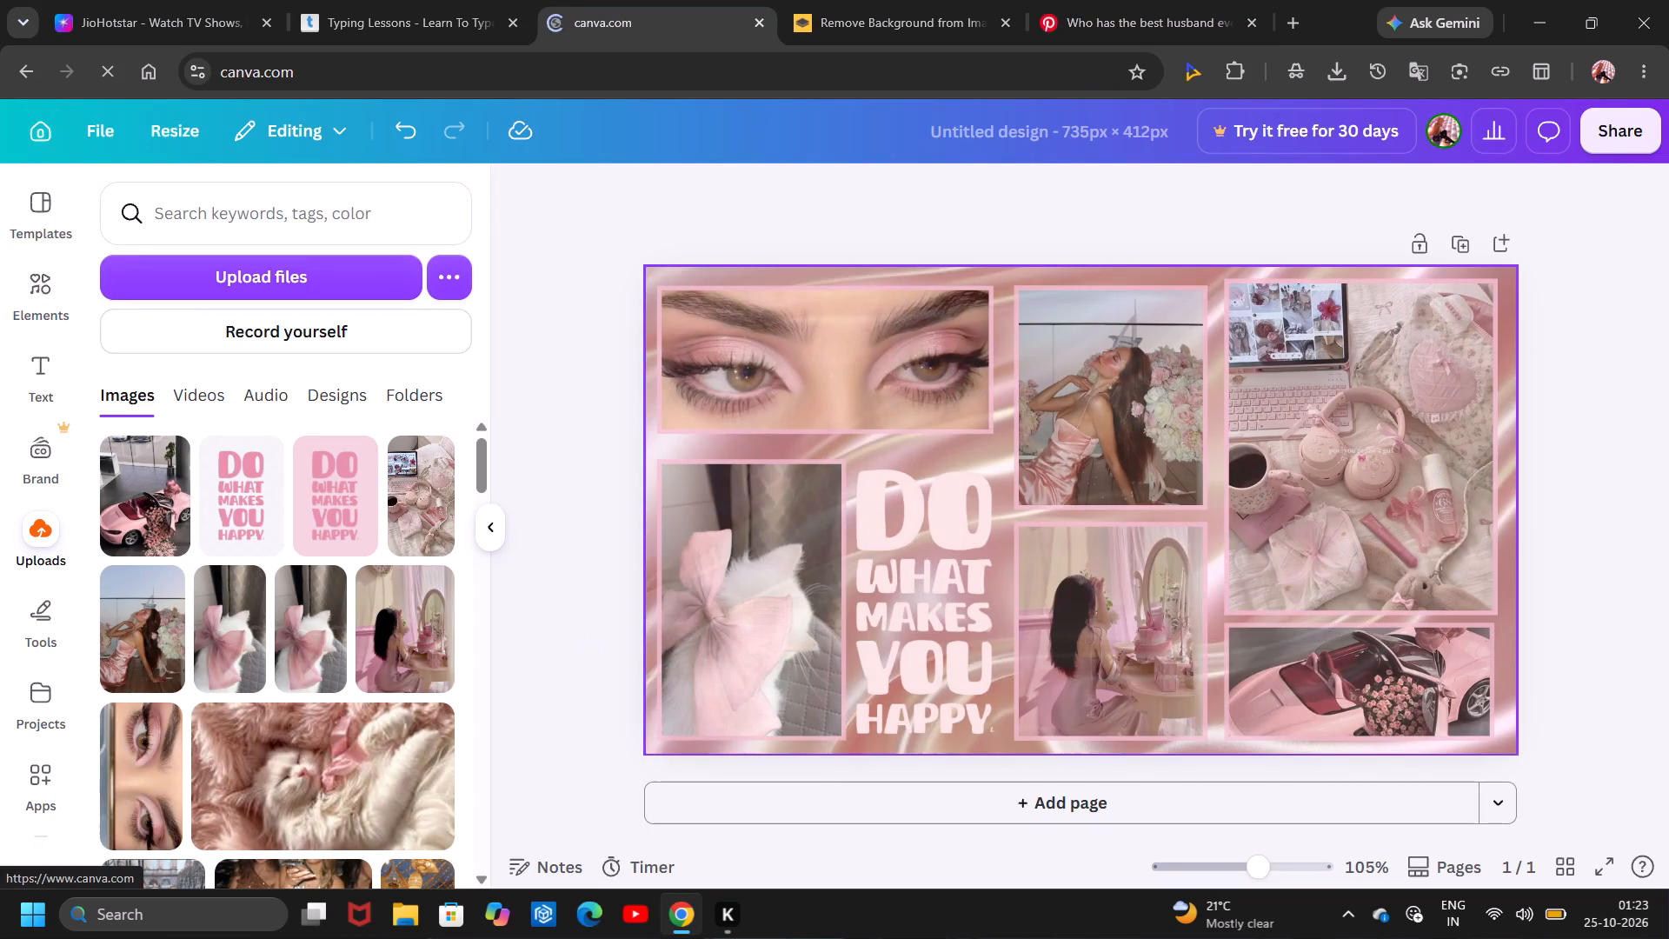
{"action": "left_click", "coordinate": [1662, 44]}
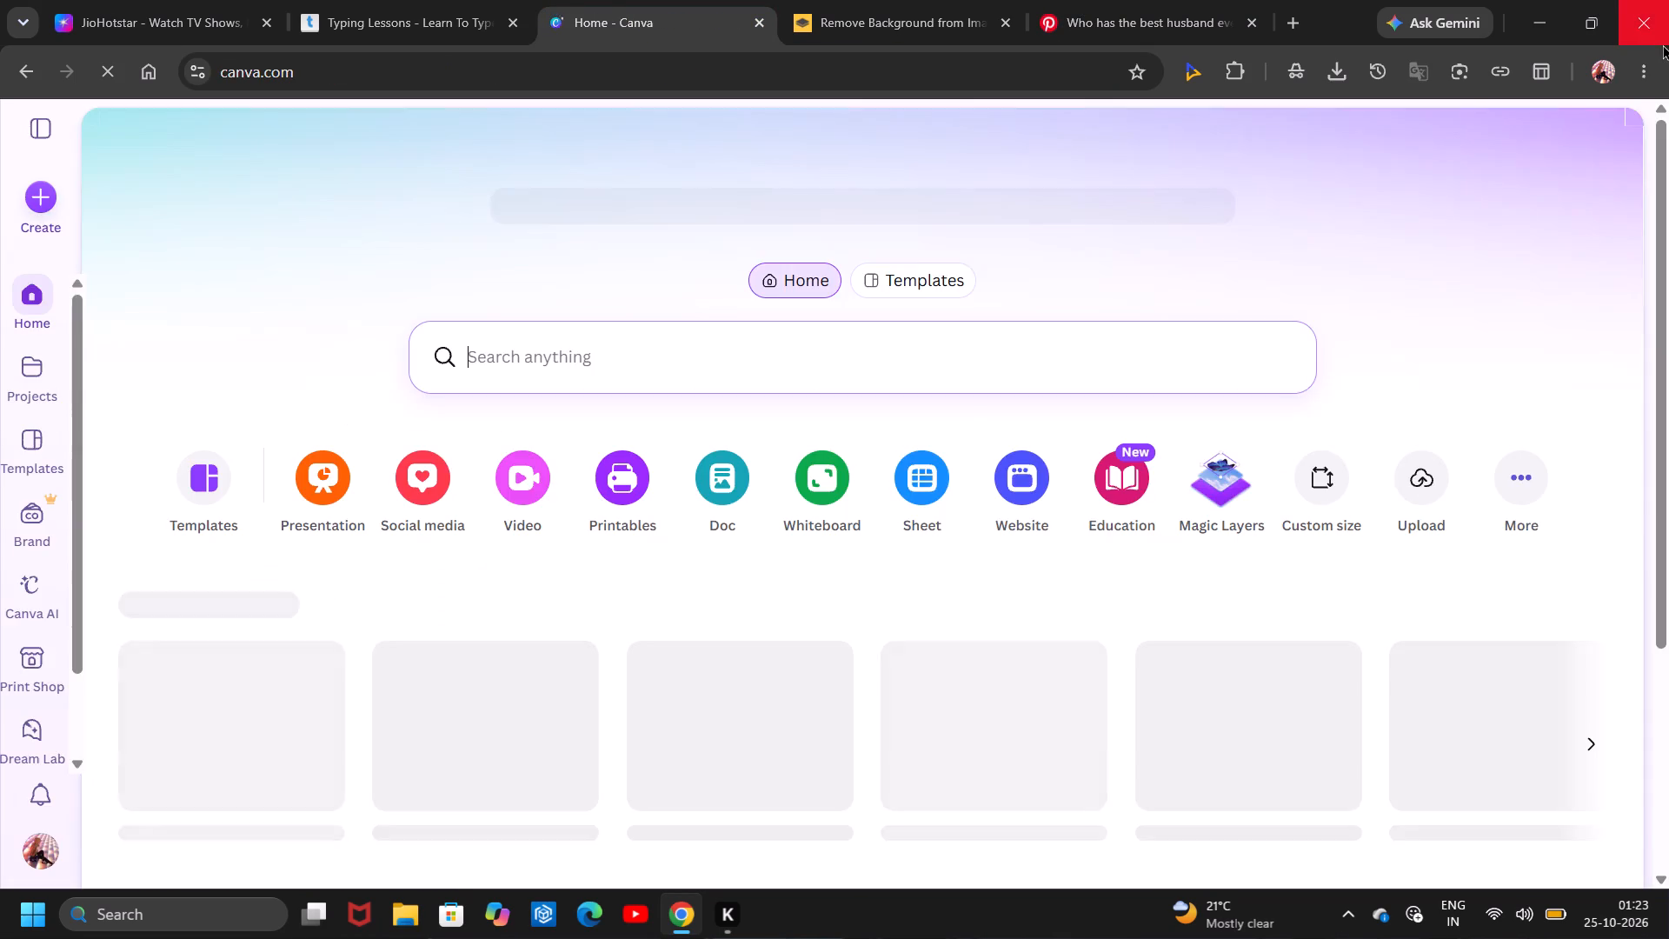